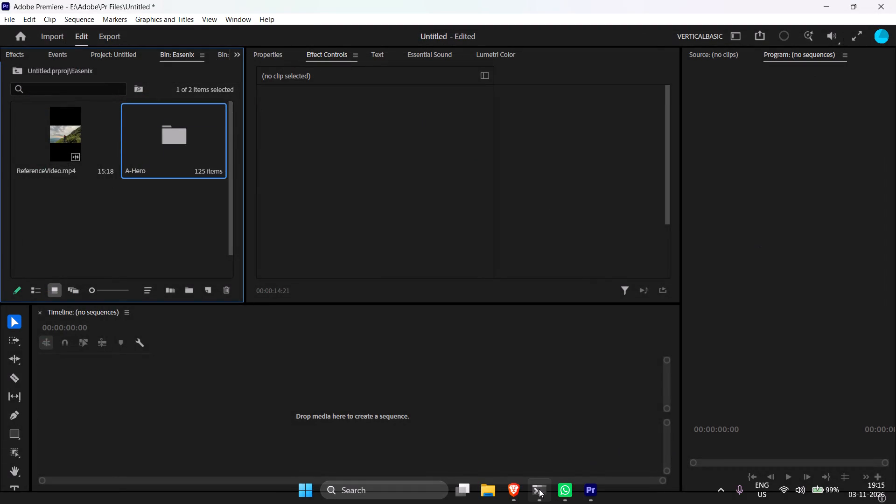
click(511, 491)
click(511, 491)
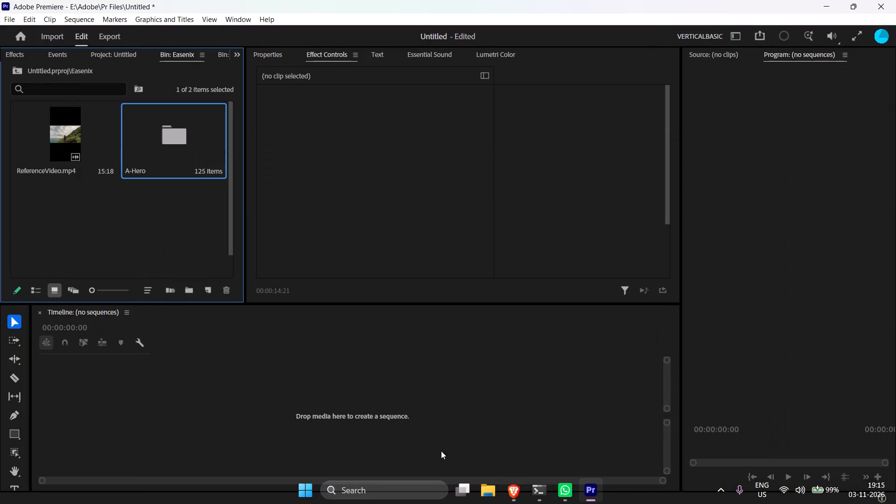
Create a new sequence in the Easenix bin from the custom VERTICAL 916 30FPS preset, keeping the default name.
click(129, 216)
click(207, 290)
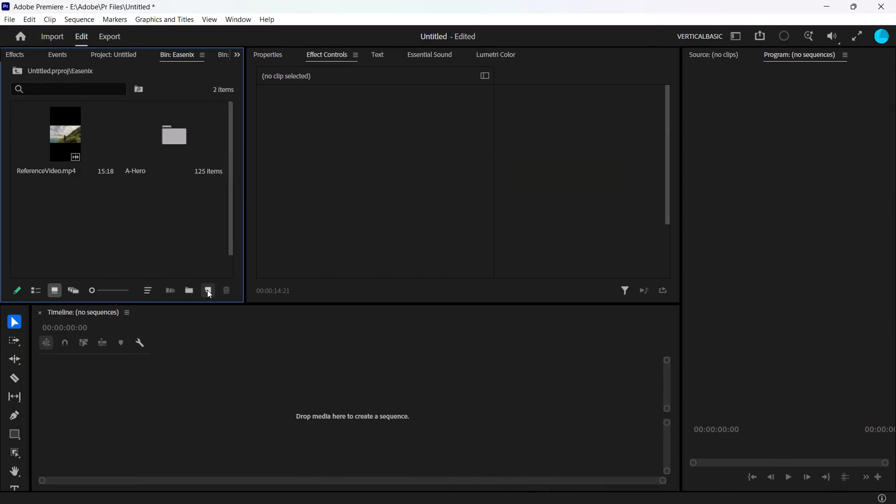
click(229, 310)
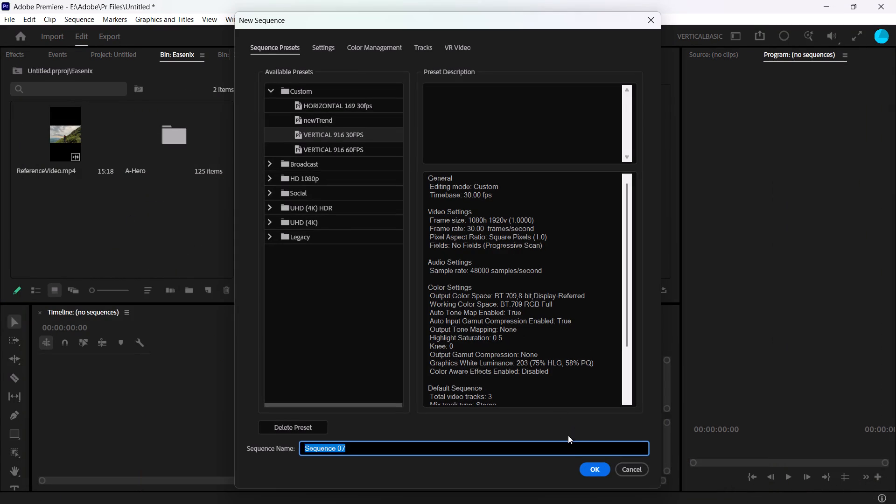
click(586, 467)
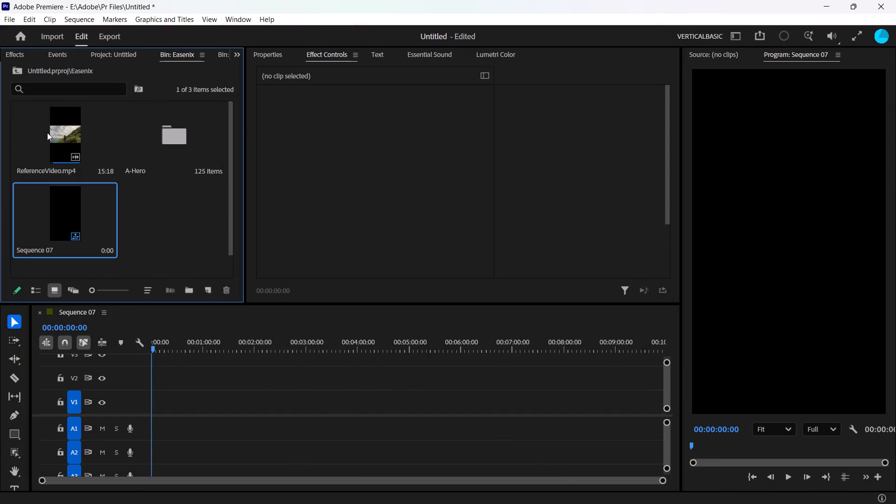
Place ReferenceVideo.mp4 at the start of the new sequence on tracks V1 and A1.
drag(54, 137, 130, 403)
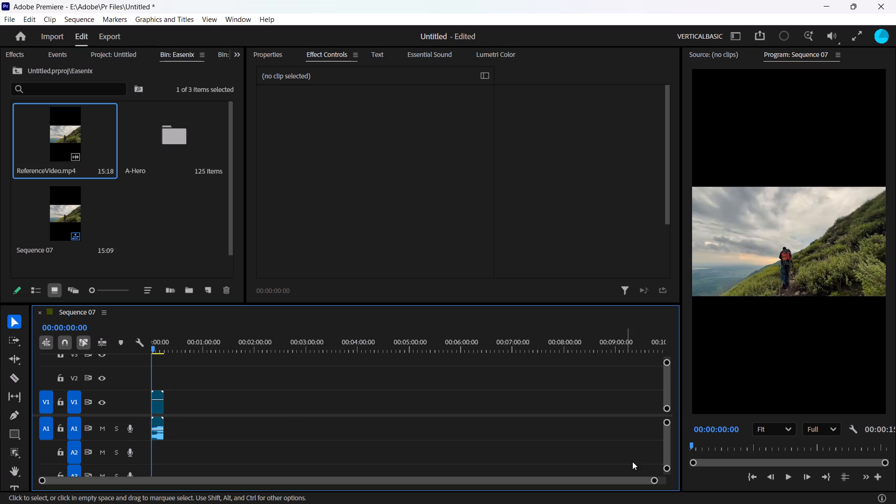
drag(650, 481, 621, 483)
drag(653, 483, 603, 483)
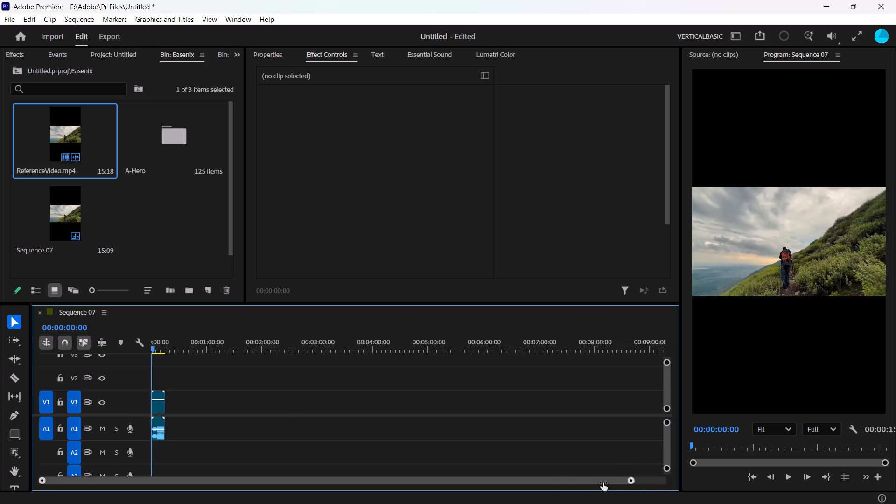
drag(603, 483, 155, 414)
Play the reference video through in the sequence and save the project.
key(space)
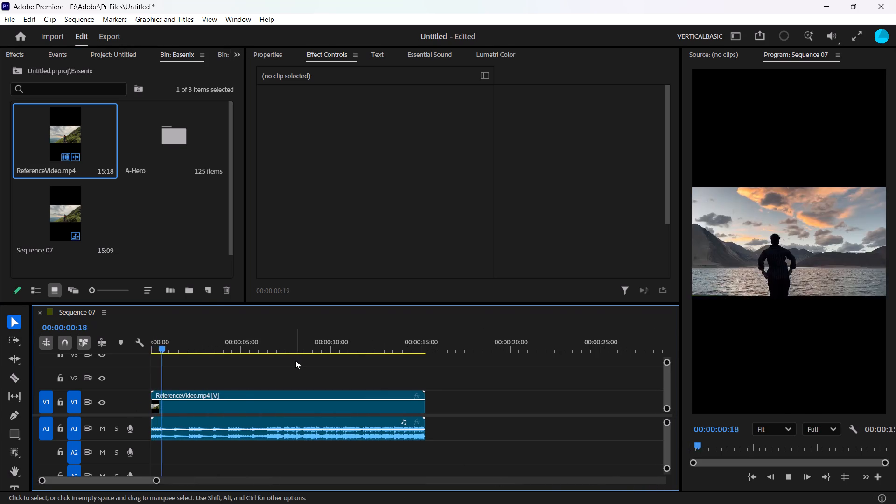
click(293, 363)
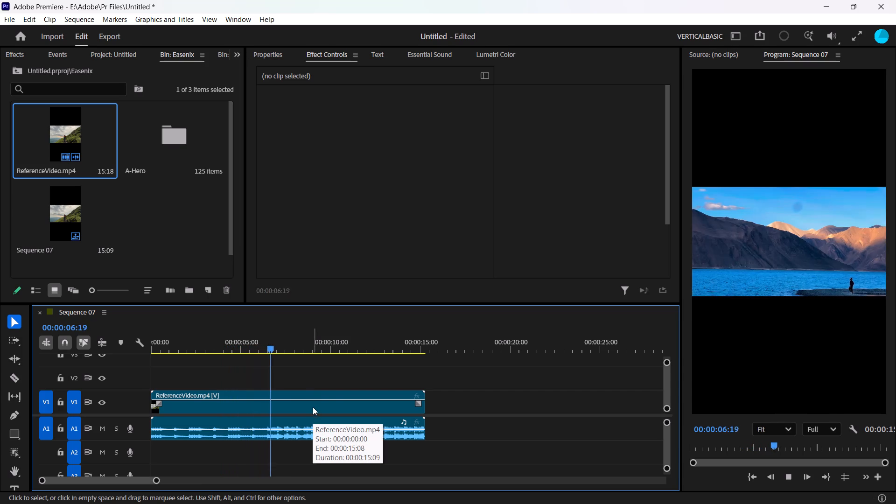
key(ctrl+s)
key(space)
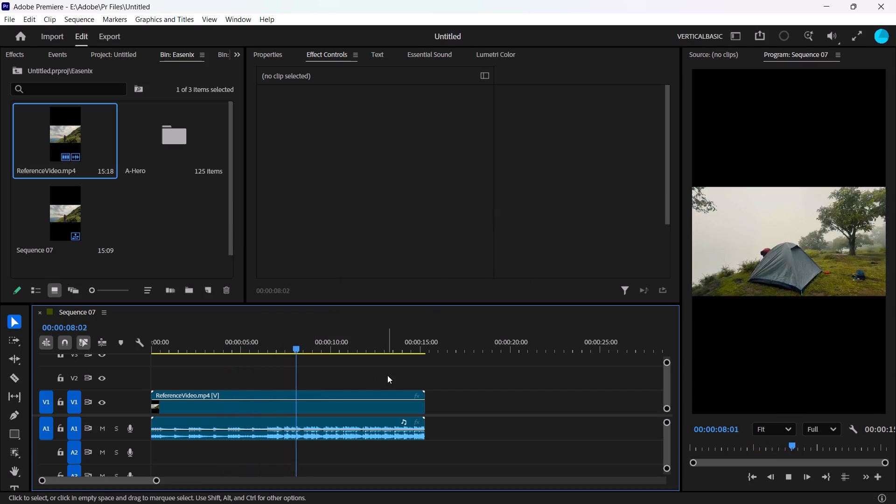
click(387, 375)
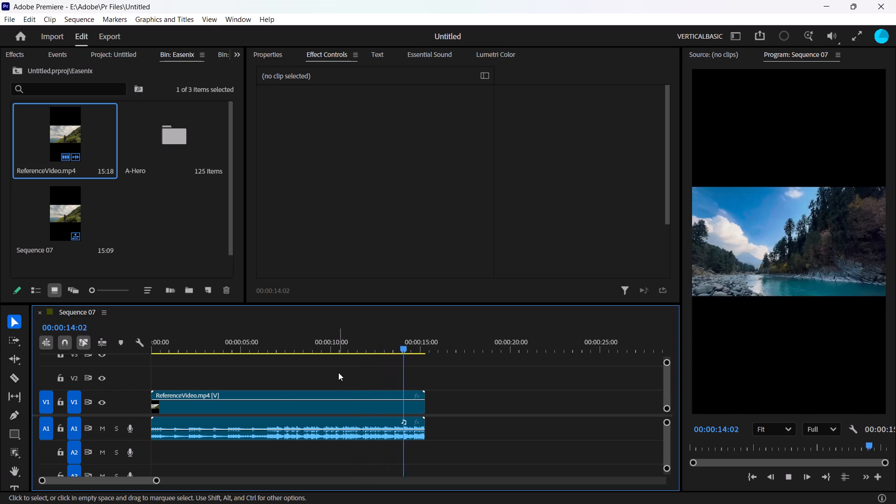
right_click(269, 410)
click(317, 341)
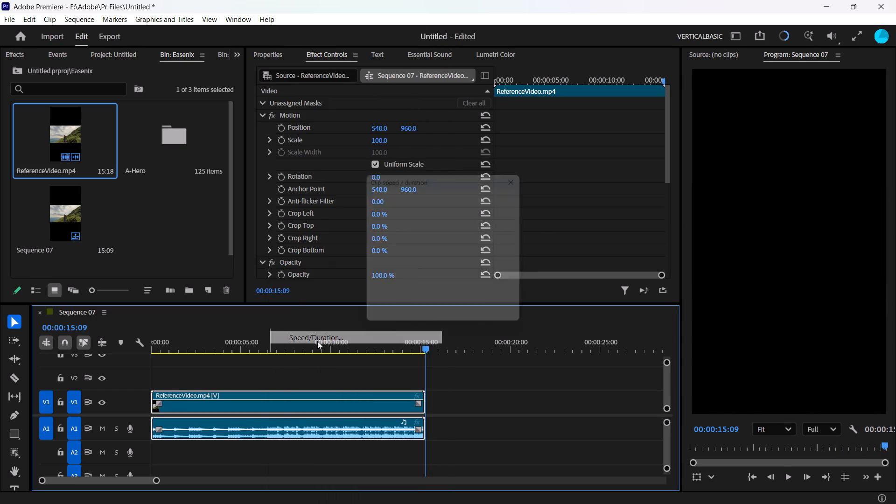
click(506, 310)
Run Scene Edit Detection on the ReferenceVideo.mp4 clip, applying a cut at each detected cut point.
right_click(302, 398)
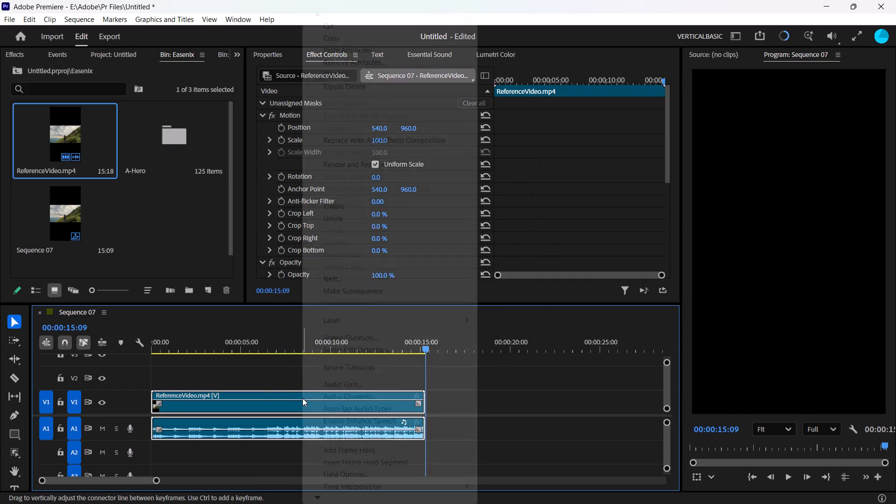
click(345, 349)
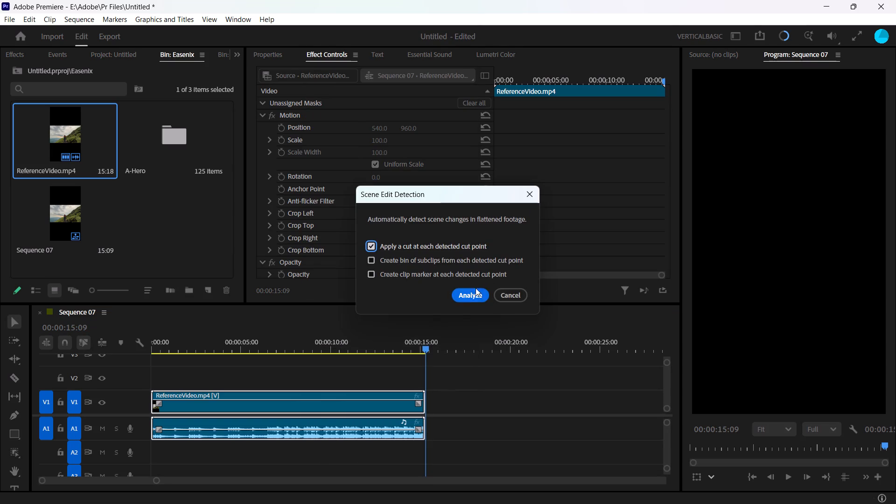
click(469, 294)
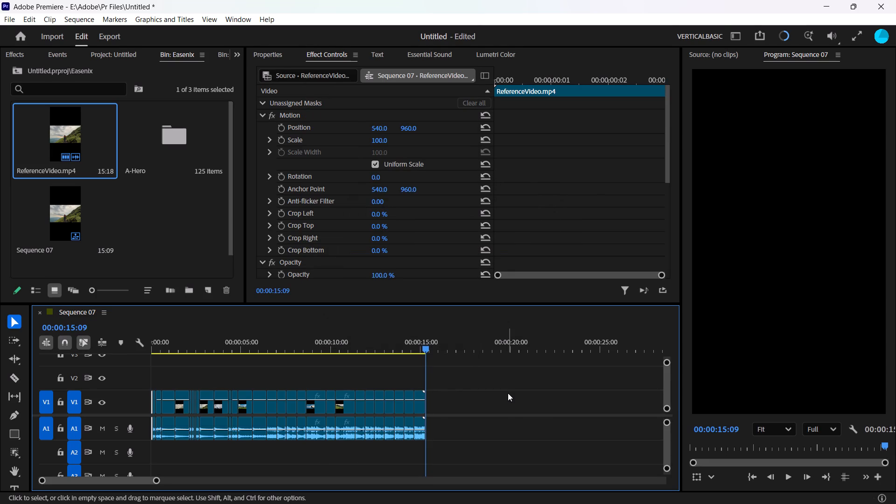
Examine the first second of the sequence, comparing the detected cuts with the shot changes in the picture.
alt+scroll(352, 392, up, 8)
scroll(277, 373, up, 15)
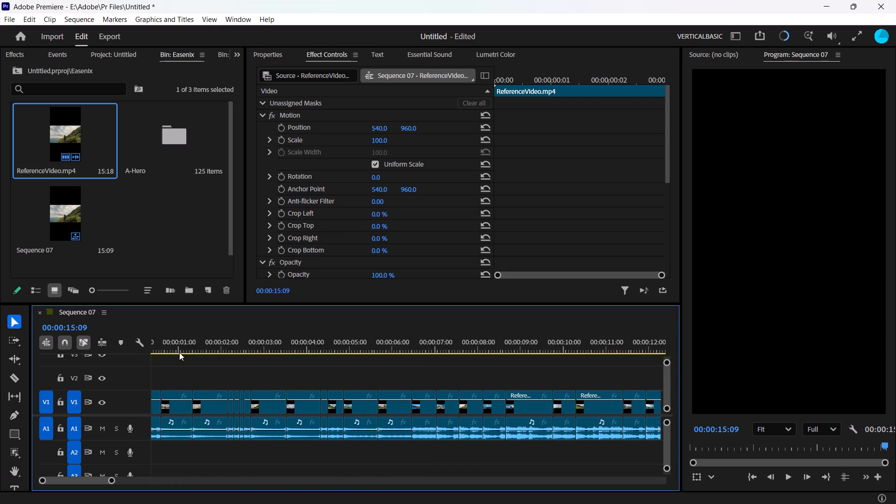
scroll(182, 366, up, 6)
drag(164, 340, 127, 339)
key(space)
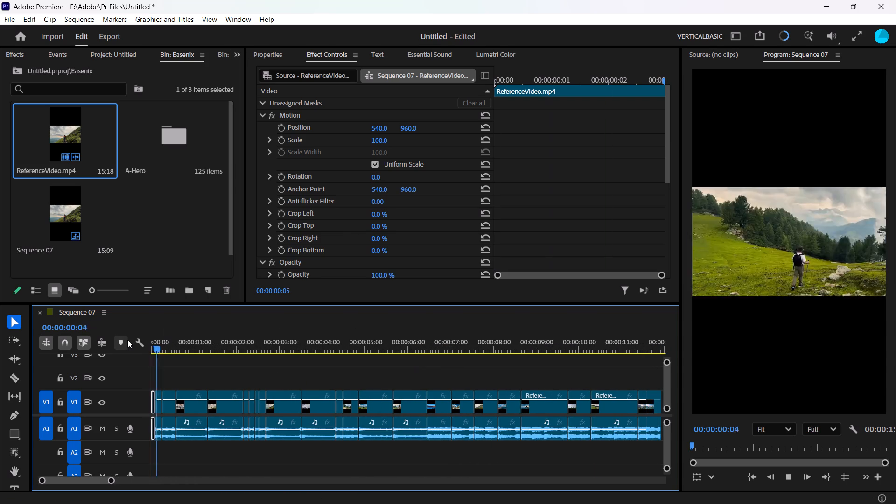
key(space)
alt+scroll(169, 376, up, 16)
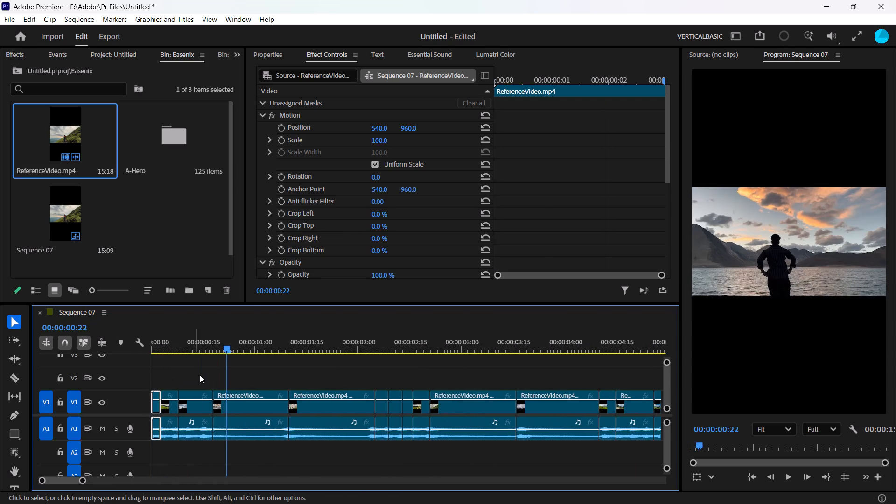
alt+scroll(200, 375, up, 5)
drag(184, 340, 182, 353)
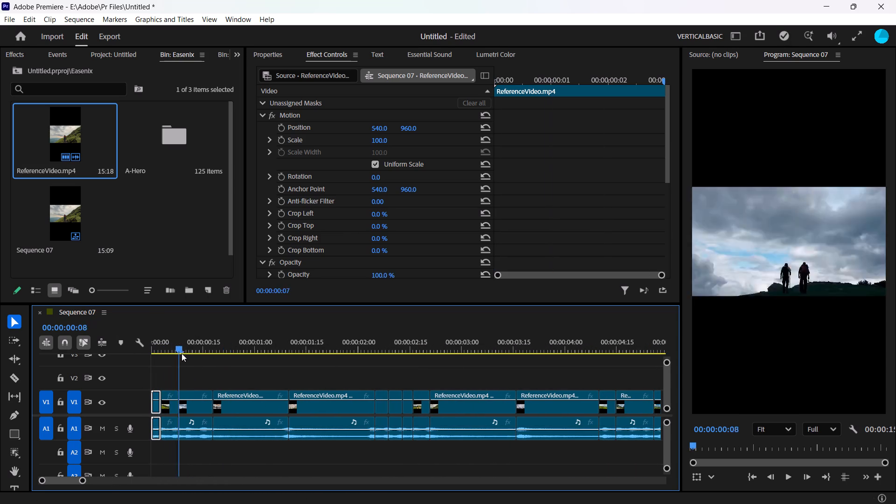
drag(182, 353, 160, 349)
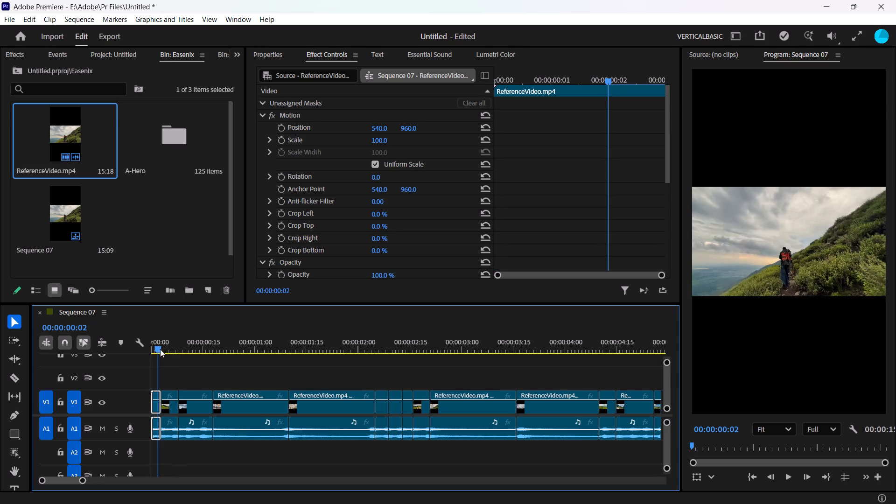
drag(160, 349, 187, 356)
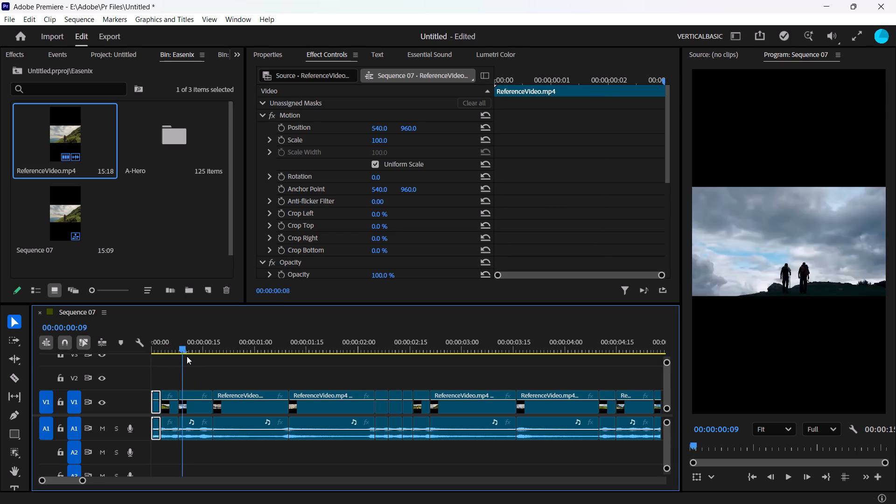
drag(187, 356, 203, 358)
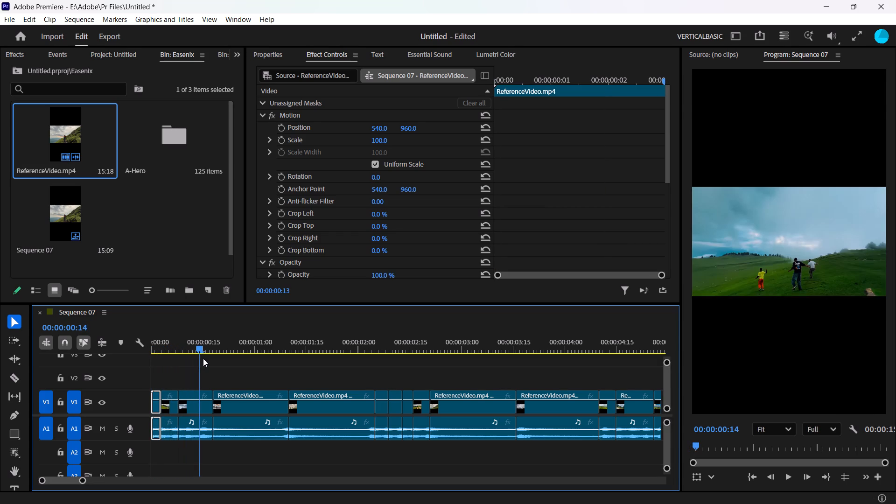
drag(203, 358, 119, 342)
key(space)
key(space)
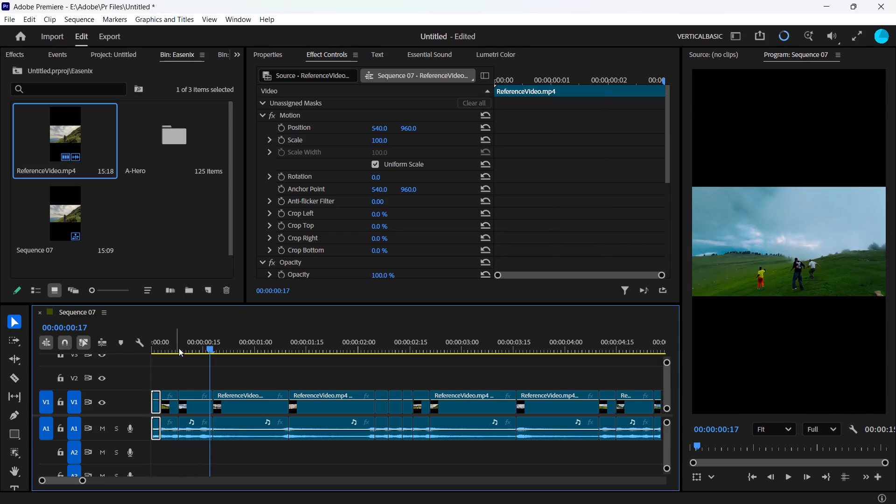
Step frame by frame through the opening segments to look for shot changes that have no cut.
alt+scroll(173, 362, up, 14)
drag(163, 345, 147, 340)
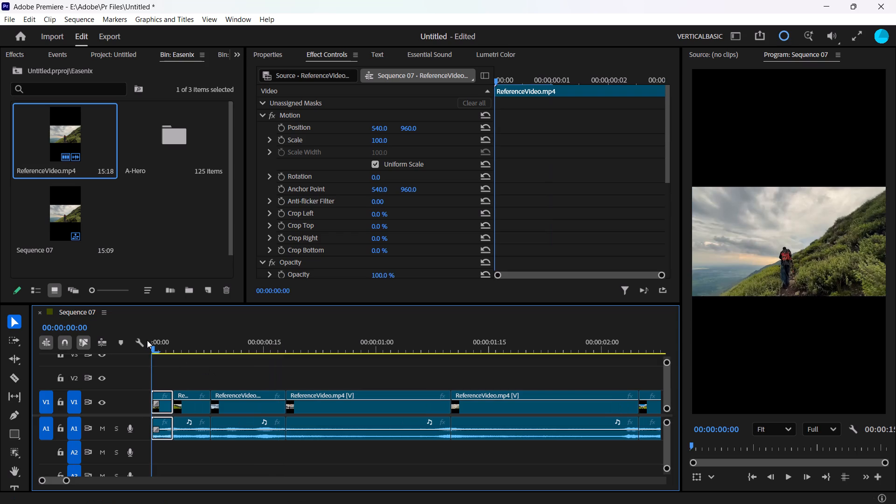
key(Right)
key(Right)
key(Right)
key(Right)
key(Right)
key(Right)
key(Right)
key(Right)
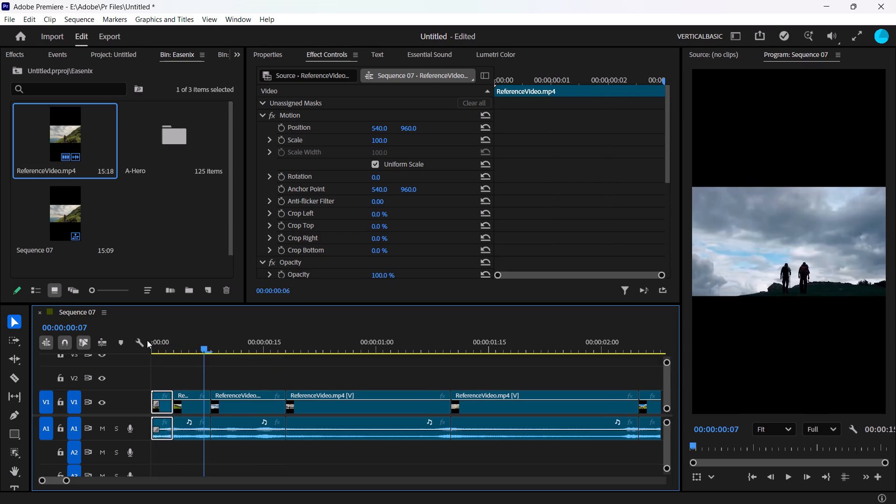
key(Right)
key(Right)
key(Right)
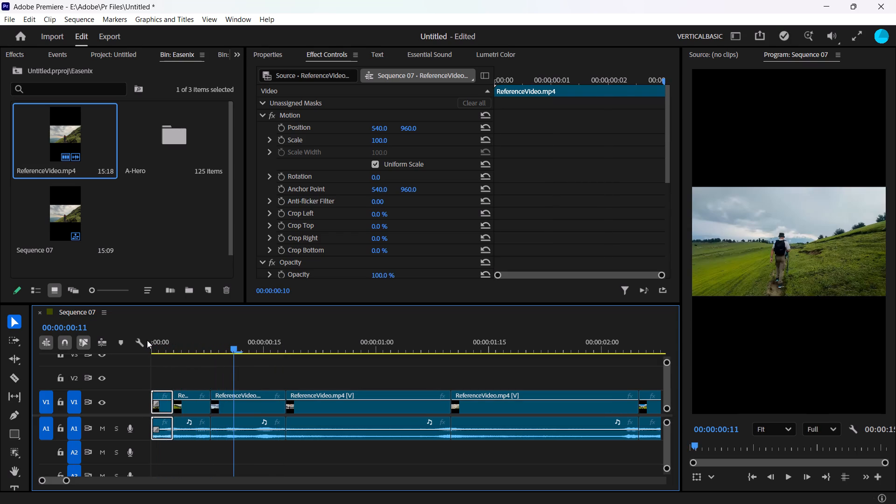
key(Left)
key(Left)
key(Left)
key(Left)
key(Left)
key(Left)
key(Left)
key(Left)
key(Right)
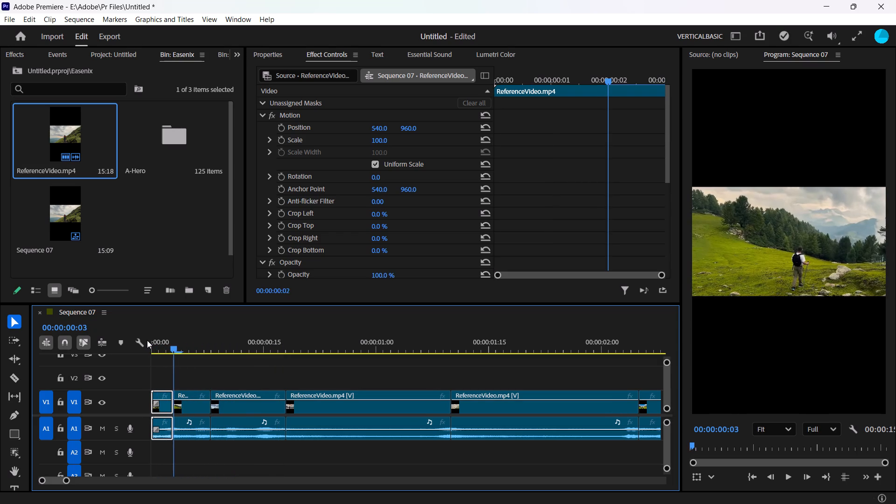
Split the third reference segment's video and audio at 00:00:00:11, where the shot of the lone hiker on grass begins.
key(Right)
key(Right)
key(Right)
key(Right)
key(Right)
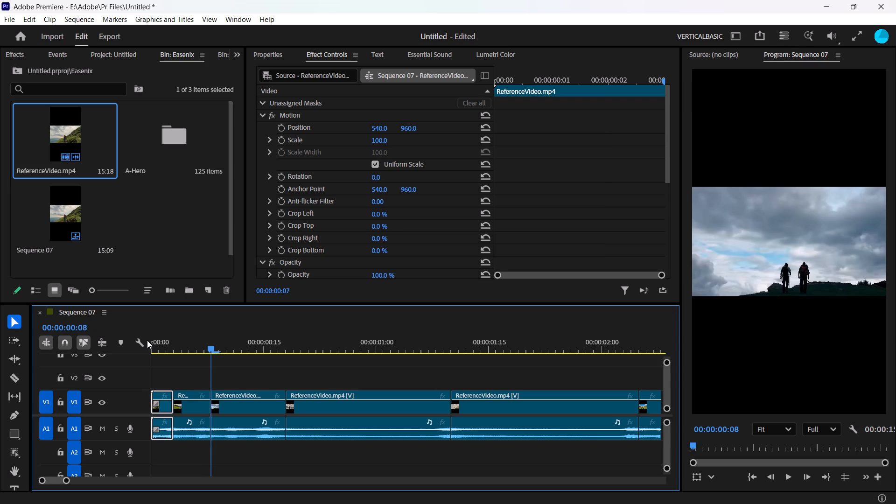
key(Right)
key(Right)
key(Right)
key(Right)
key(Right)
key(Right)
key(Right)
key(Left)
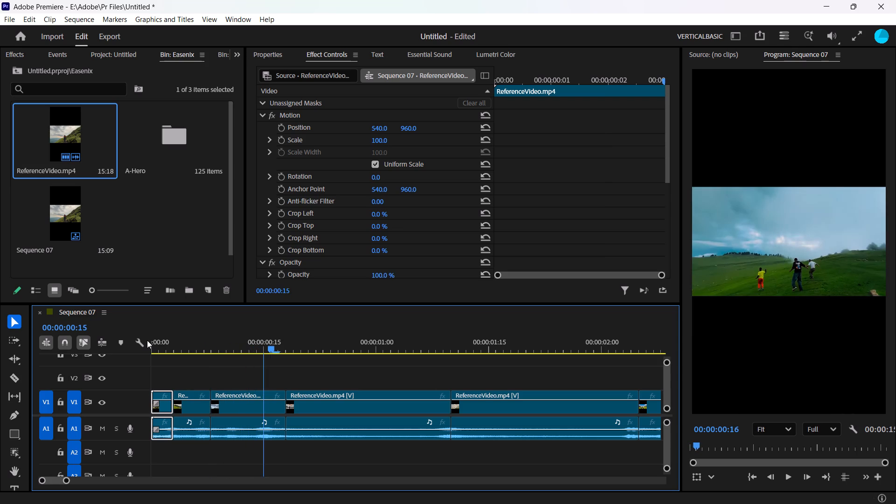
key(Left)
key(Left)
key(Left)
key(Left)
key(Left)
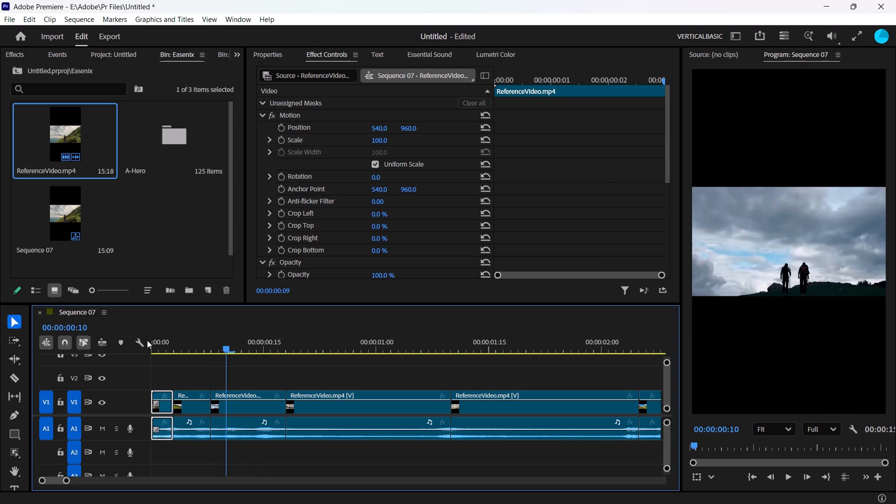
key(Left)
key(Left)
key(Right)
key(Right)
key(Right)
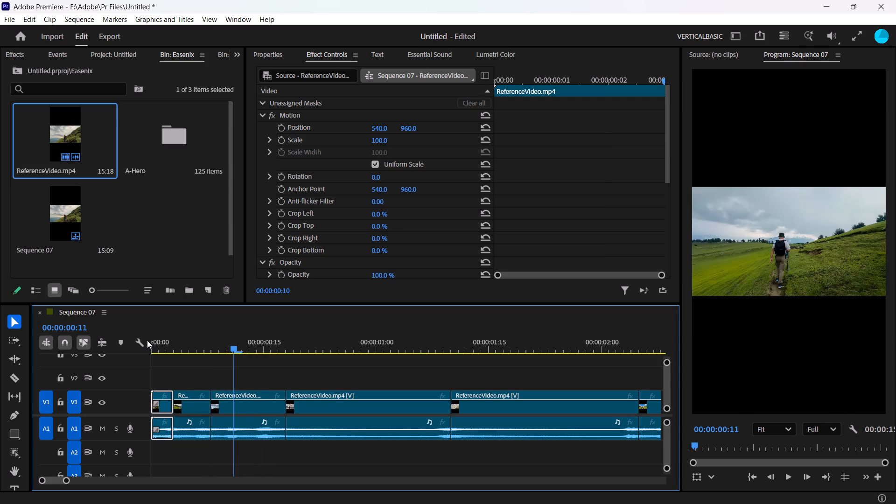
key(Left)
key(Right)
key(c)
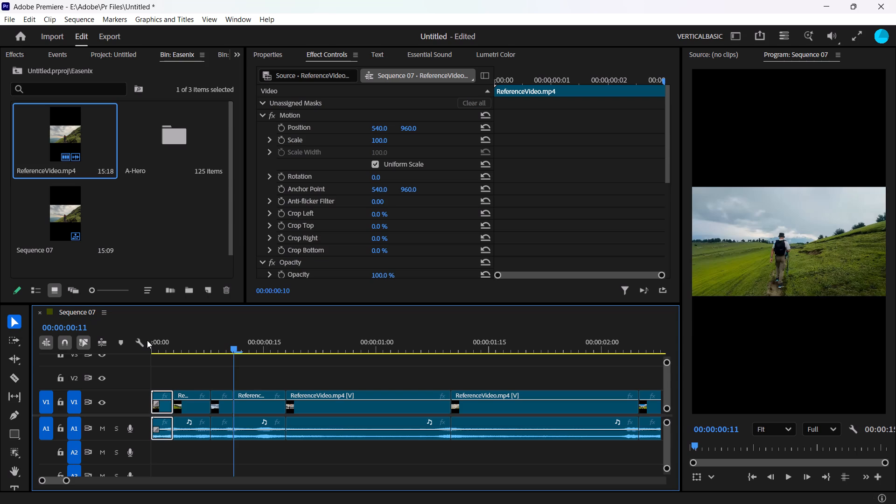
Split the reference clip's video and audio again at 00:00:00:14, where the shot of three people on the green hill begins.
key(Right)
key(Right)
key(Right)
key(Right)
key(Left)
key(Left)
key(Right)
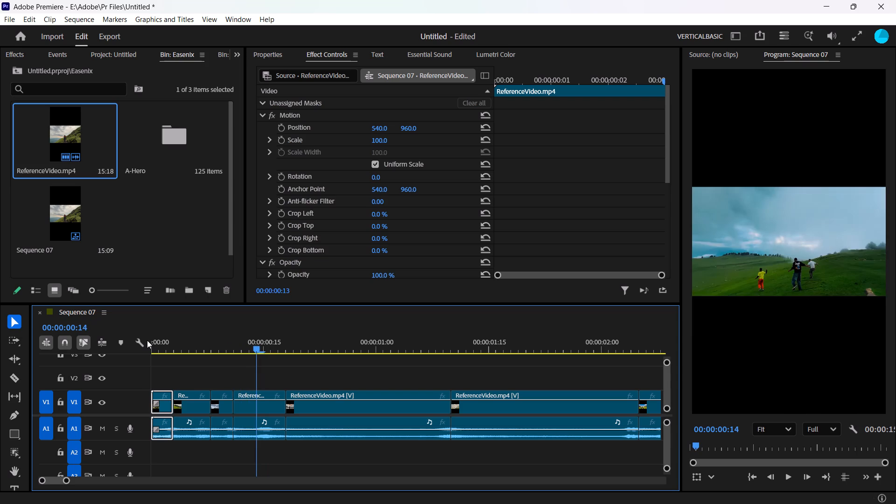
key(c)
Check the new cuts against the shot changes by stepping through the frames between 00:00:00:07 and 00:00:00:15.
key(Left)
key(Left)
key(Left)
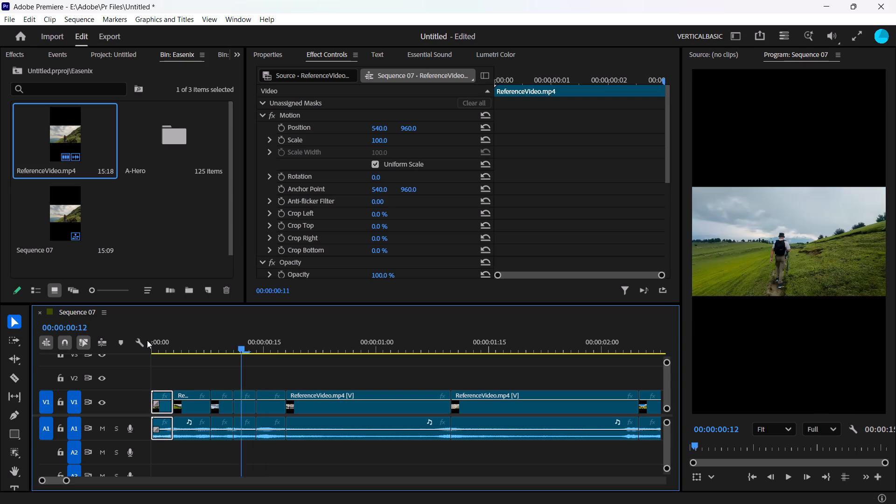
key(Left)
key(Left)
key(Left)
key(Left)
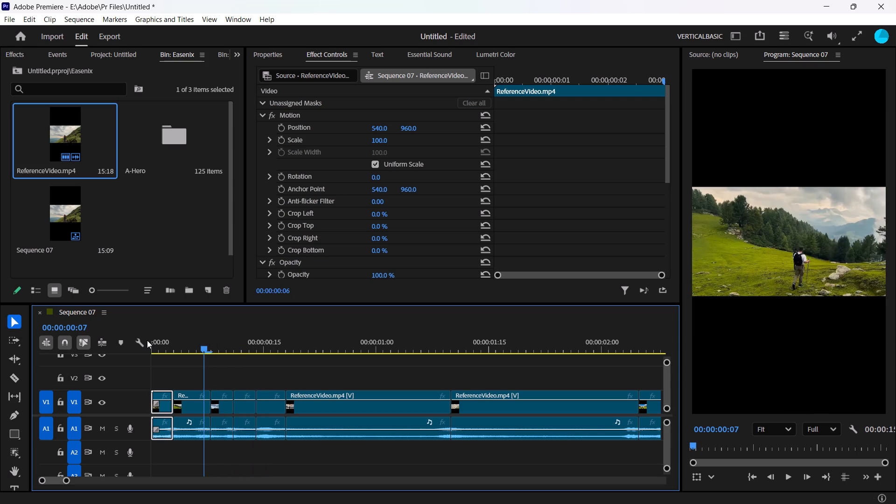
key(Right)
key(Right)
key(Right)
key(Right)
key(Right)
key(Right)
key(Right)
key(Right)
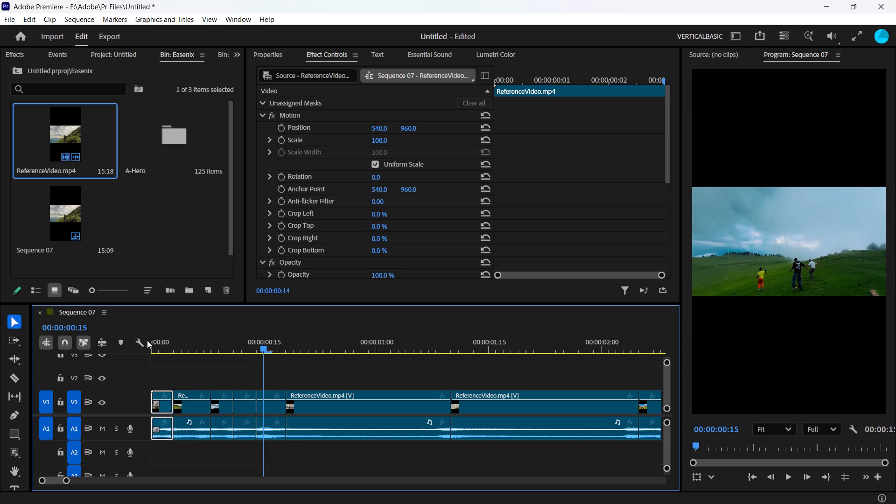
Step frame by frame from 00:00:00:15 to 00:00:01:25 to look for shot changes that have no cut.
key(Right)
key(Right)
key(Right)
key(Right)
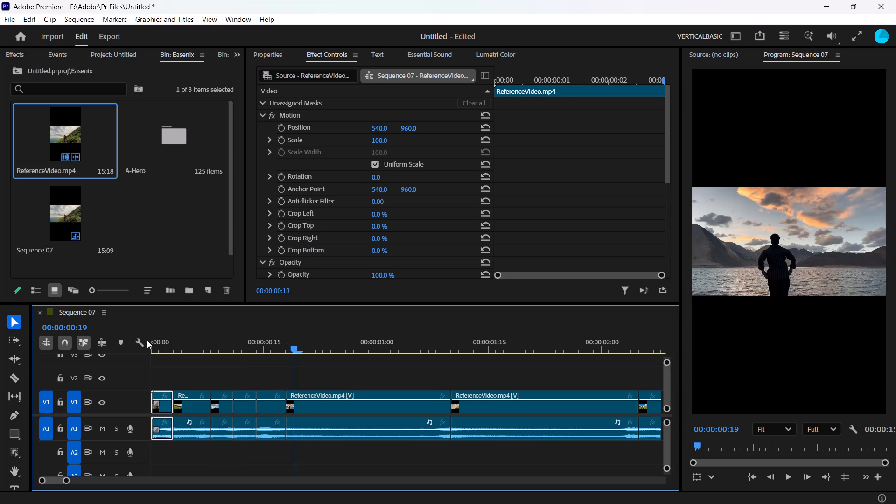
key(Right)
key(Right)
key(Right)
key(Right)
key(Right)
key(Right)
key(Right)
key(Right)
key(Right)
key(Right)
key(Right)
key(Right)
key(Right)
key(Right)
key(Right)
key(Right)
key(Right)
key(Right)
key(Right)
key(Right)
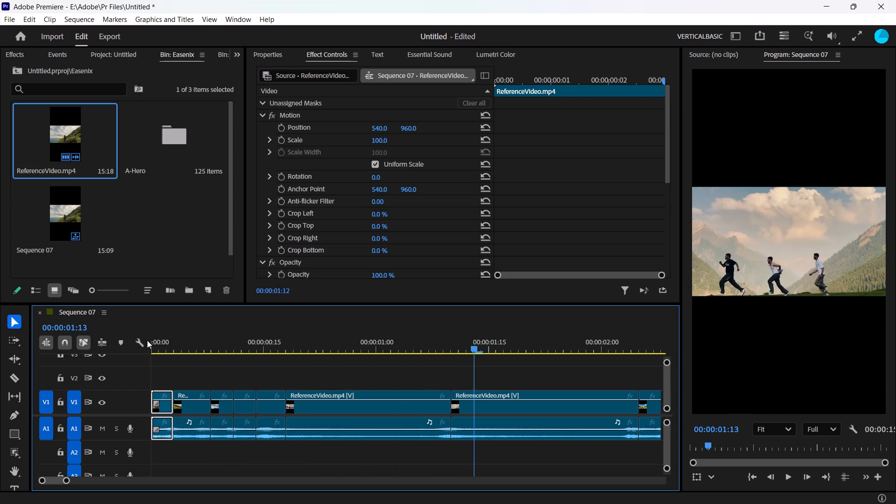
key(Right)
key(Right)
key(Right)
key(Right)
key(Right)
key(Right)
key(Right)
key(Right)
key(Right)
key(Right)
key(Right)
key(Right)
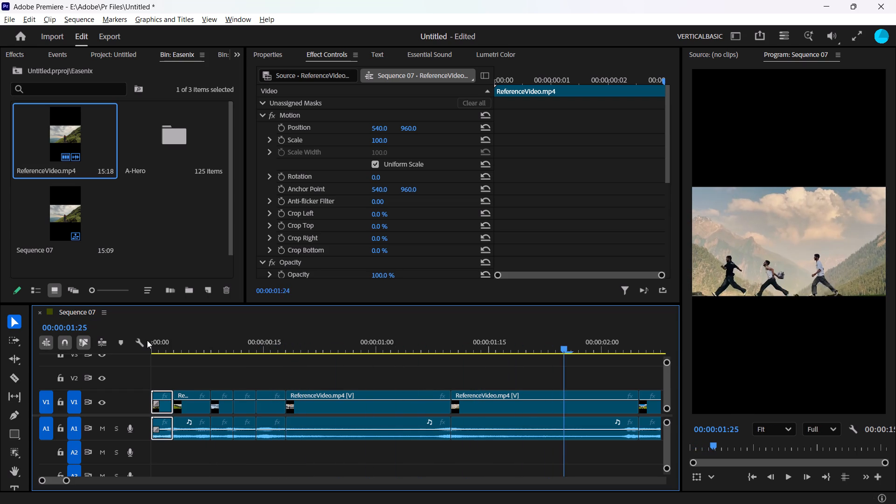
Continue examining the reference segments frame by frame from 00:00:01:25 to 00:00:04:18 for shot changes without a cut.
alt+scroll(147, 340, down, 2)
alt+scroll(321, 382, down, 12)
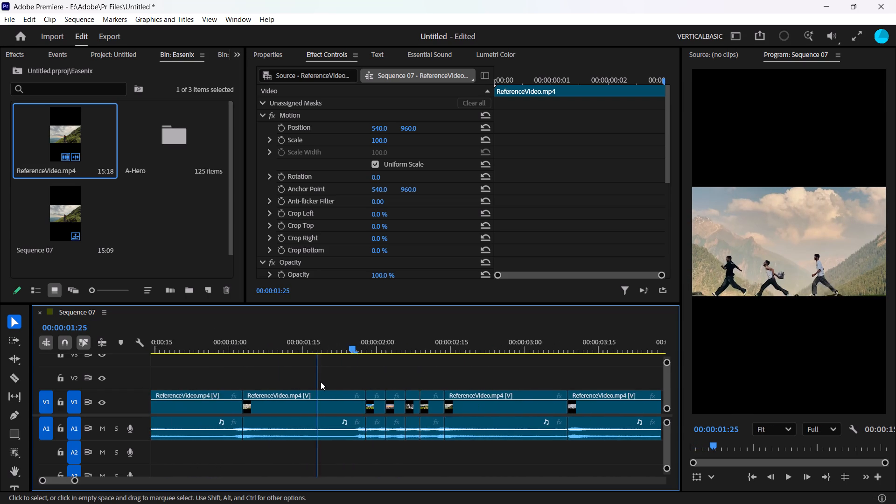
alt+scroll(321, 382, down, 5)
key(space)
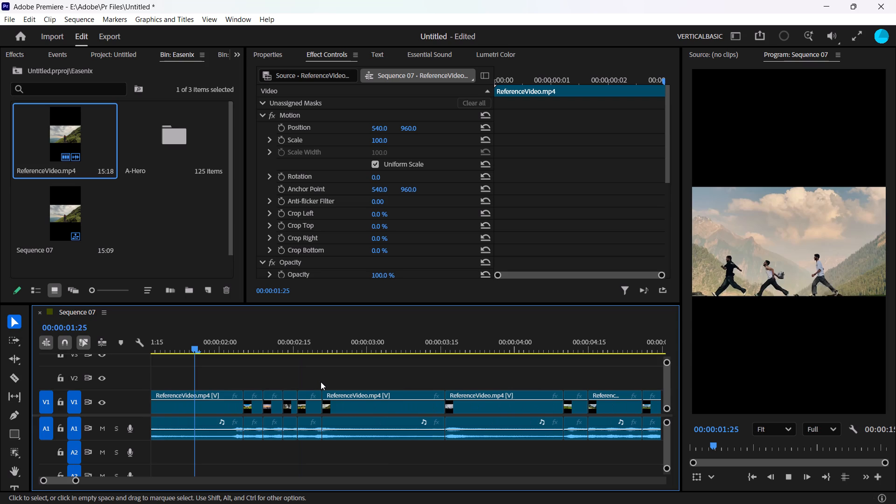
key(space)
key(Right)
key(Right)
key(Right)
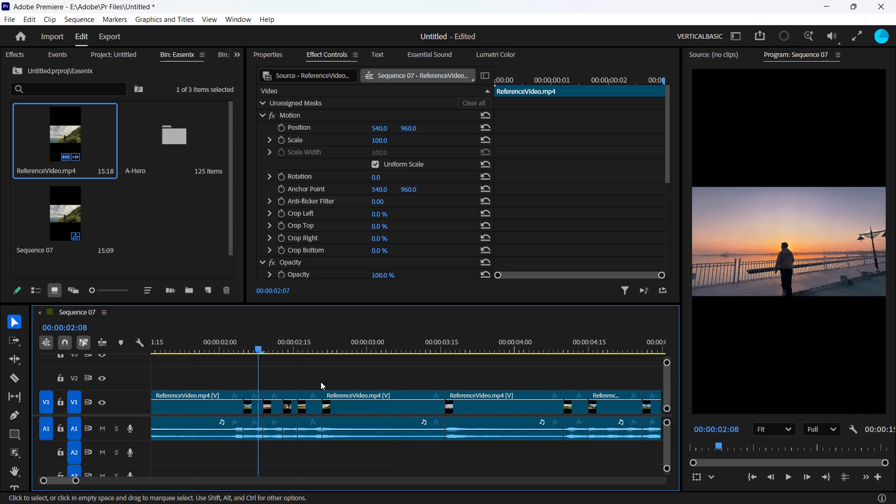
key(Right)
key(Right)
key(Right)
key(Right)
key(Right)
key(Right)
key(Right)
key(Right)
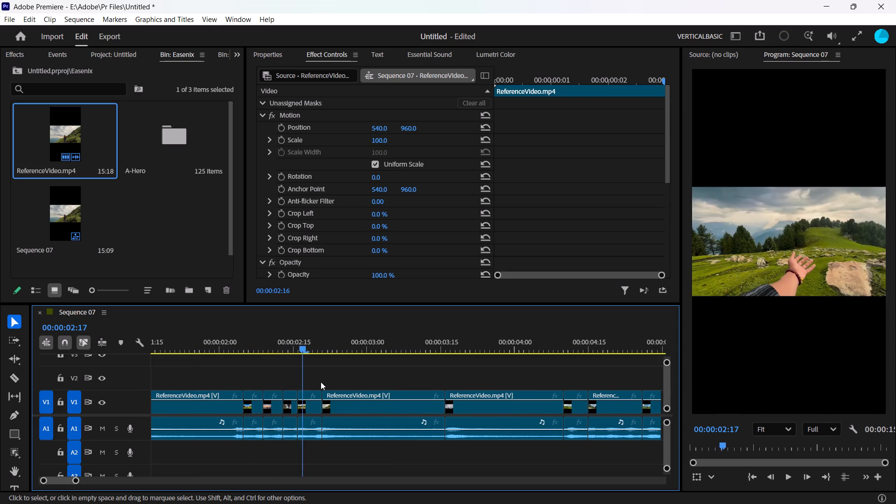
key(Right)
key(Right)
key(Right)
key(Right)
key(Right)
key(Right)
key(Right)
key(Right)
key(Right)
key(Right)
key(Right)
key(Right)
key(Right)
key(Right)
key(Right)
key(Right)
key(Right)
key(Right)
key(Right)
key(Right)
key(Right)
key(Right)
key(Right)
key(Right)
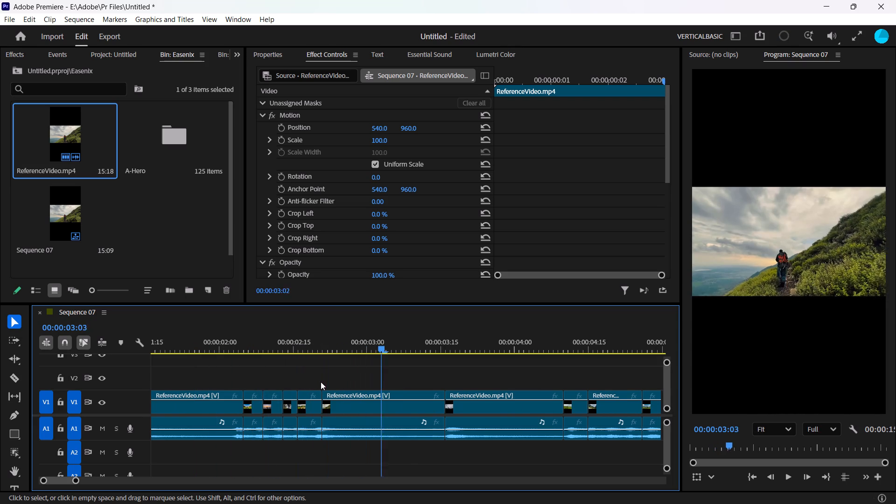
key(Right)
key(Right)
key(Right)
key(Right)
key(Right)
key(Right)
key(Right)
key(Right)
key(Right)
key(Right)
key(Right)
key(Right)
key(Right)
key(Right)
key(Right)
key(Right)
key(Right)
key(Right)
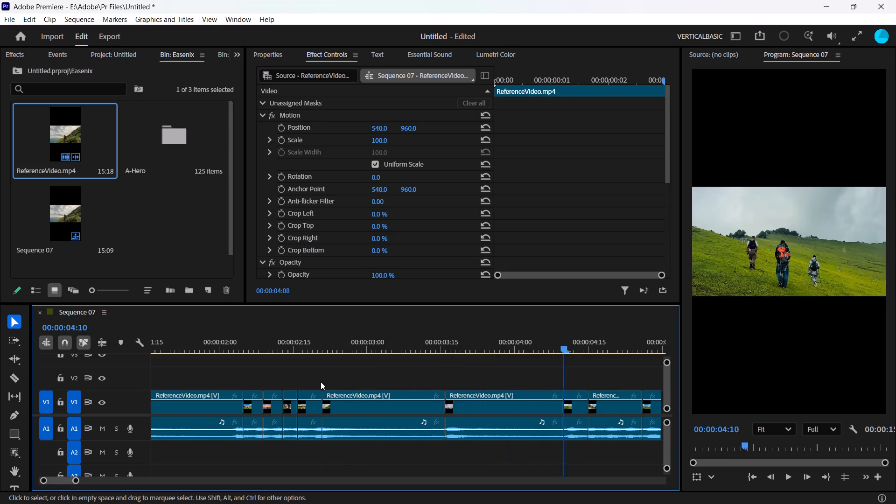
key(Right)
key(Right)
key(Right)
key(Right)
key(Right)
key(Right)
key(Right)
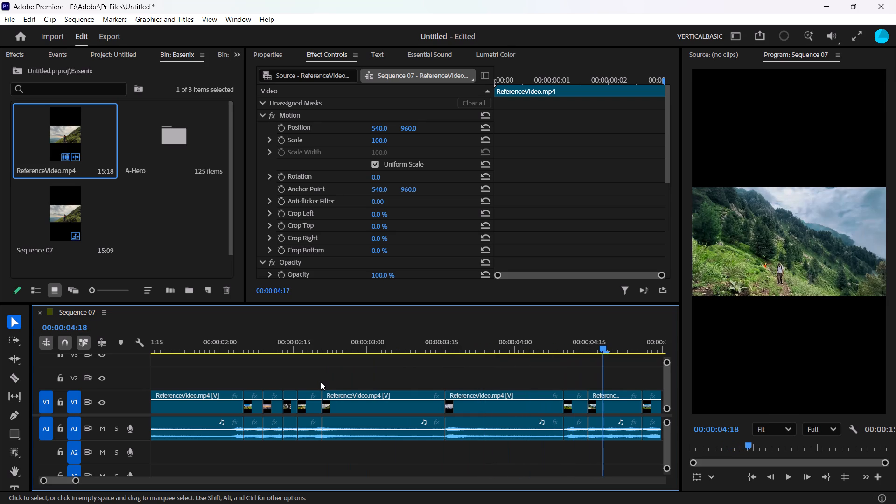
Split the reference clip's video and audio at 00:00:04:18, where the shot of hikers on the green mountainside trail begins.
key(Left)
key(Left)
key(Left)
key(Right)
key(Right)
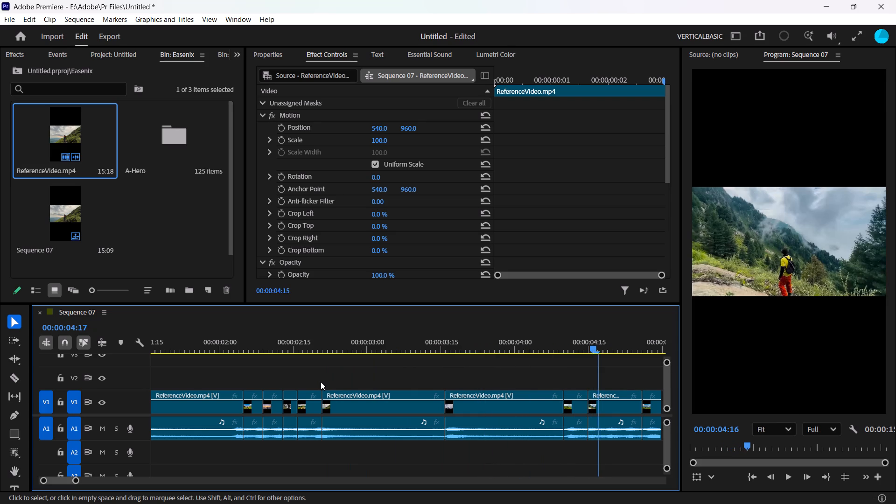
key(Right)
key(c)
Split the reference clip's video and audio again at 00:00:04:23, where the shot of the misty forested slope begins.
key(Right)
key(Right)
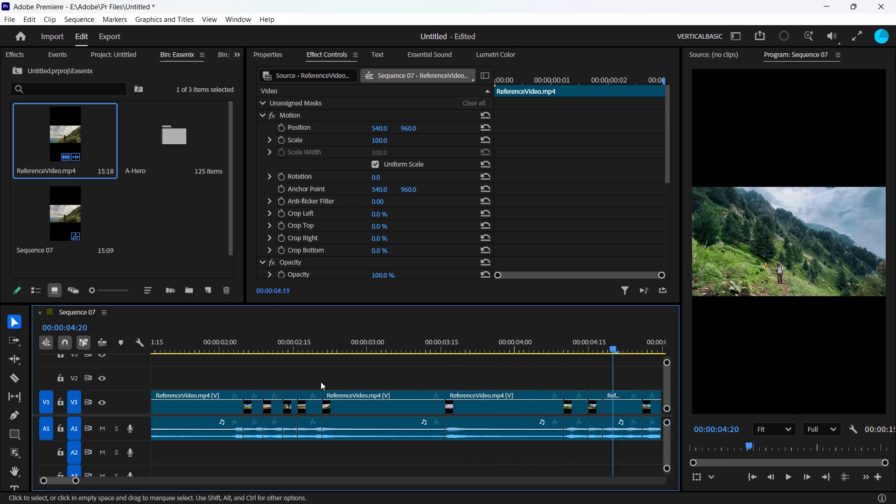
key(Right)
key(Right)
key(Right)
key(c)
Step frame by frame through the following segments up to 00:00:05:26 to look for more shot changes without a cut.
key(Right)
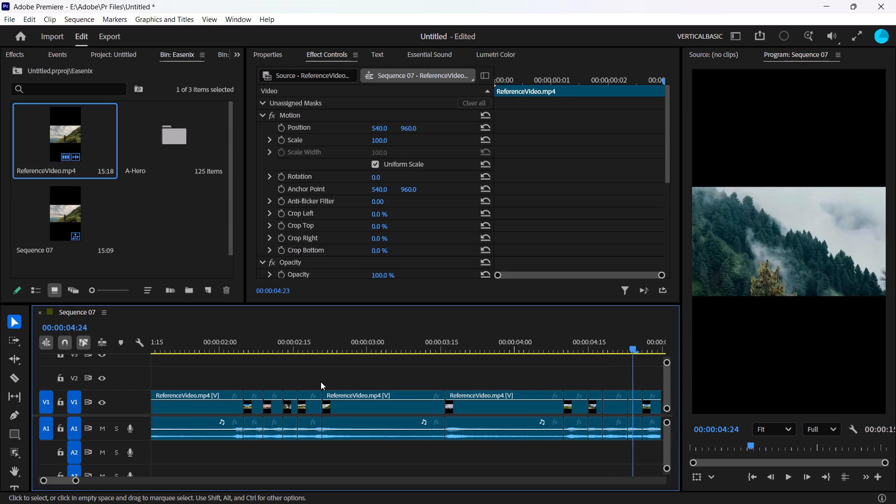
key(Right)
key(Right)
key(Right)
key(Right)
key(Right)
key(Right)
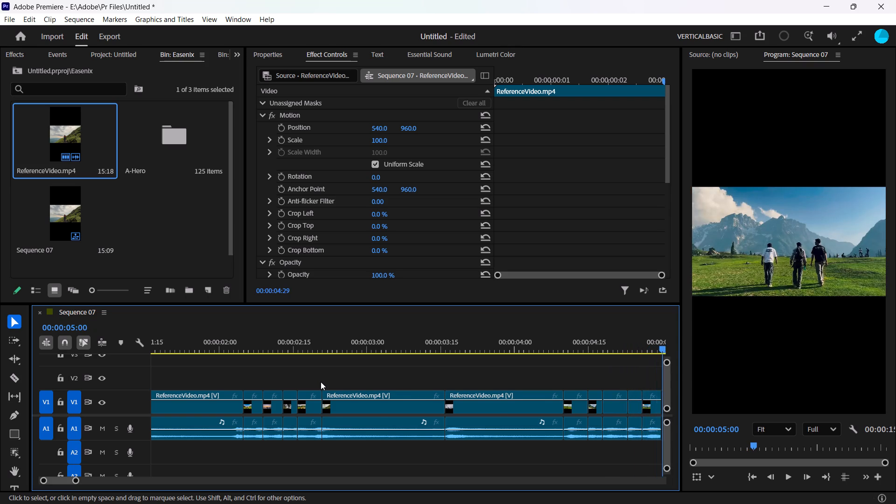
key(Right)
key(Right)
key(Right)
key(Right)
key(Right)
key(Right)
key(Right)
key(Right)
key(Right)
key(Right)
key(Right)
key(Right)
key(Right)
key(Right)
key(Right)
key(Right)
key(Right)
key(Right)
key(Right)
key(Right)
key(Right)
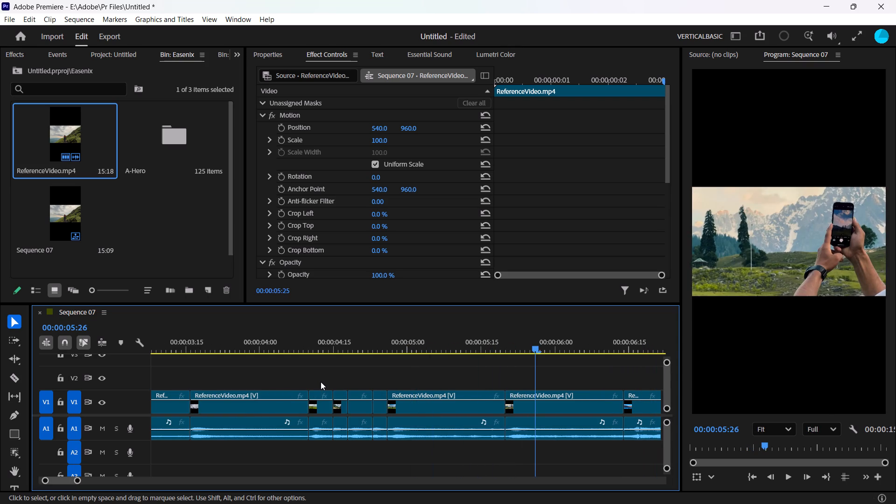
Examine the reference segments frame by frame from 00:00:05:26 to 00:00:09:18 for shot changes without a cut.
key(Right)
key(Right)
key(Right)
key(Right)
key(Right)
key(Right)
key(Right)
key(Right)
key(Right)
key(Right)
key(Right)
key(Right)
key(Right)
key(Right)
key(Right)
key(Right)
key(Right)
key(Right)
key(Right)
key(Right)
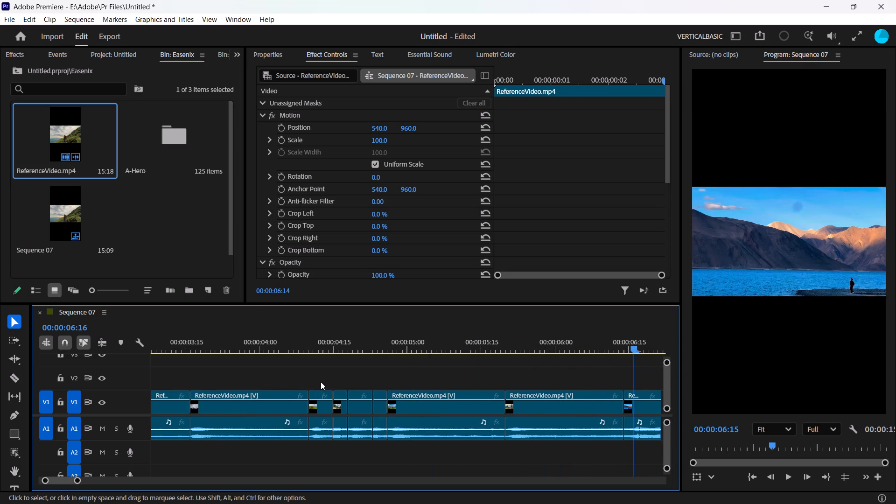
key(Right)
key(Right)
key(Right)
key(Right)
key(Right)
key(Right)
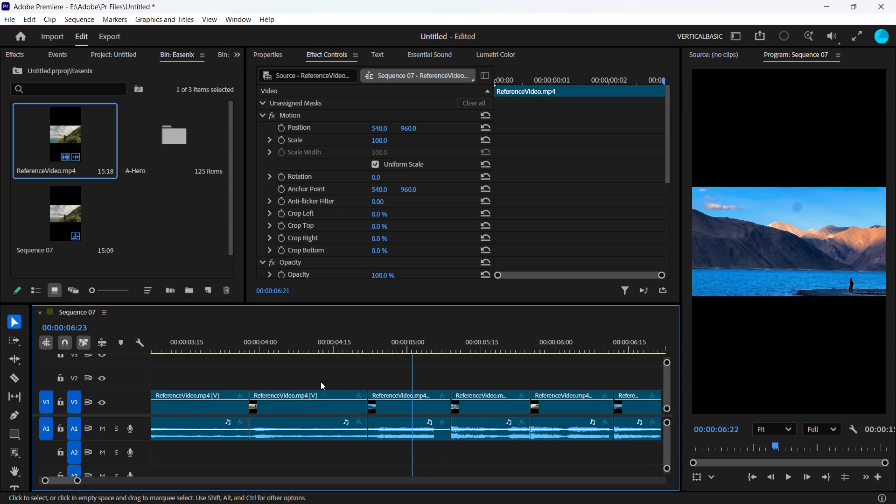
key(Right)
key(Right)
key(Right)
key(Right)
key(Right)
key(Right)
key(Right)
key(Right)
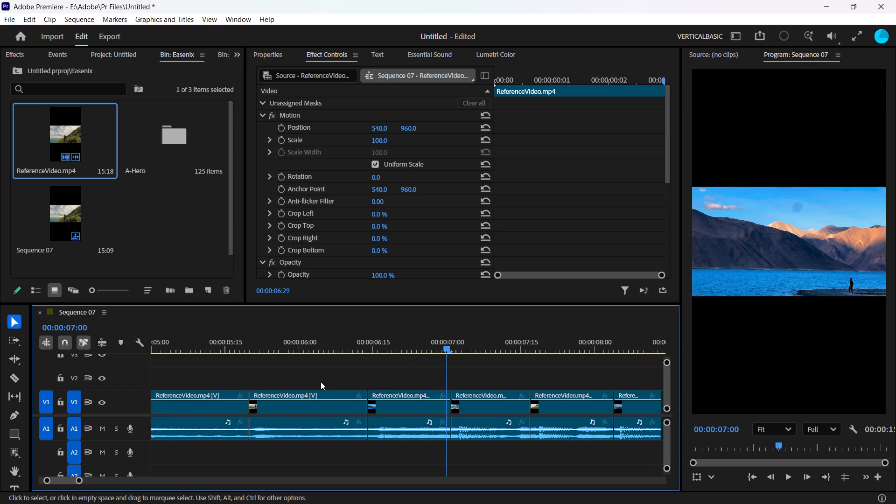
key(Right)
key(Right)
key(Right)
key(Right)
key(Right)
key(Right)
key(Right)
key(Right)
key(Right)
key(Right)
key(Right)
key(Right)
key(Right)
key(Right)
key(Right)
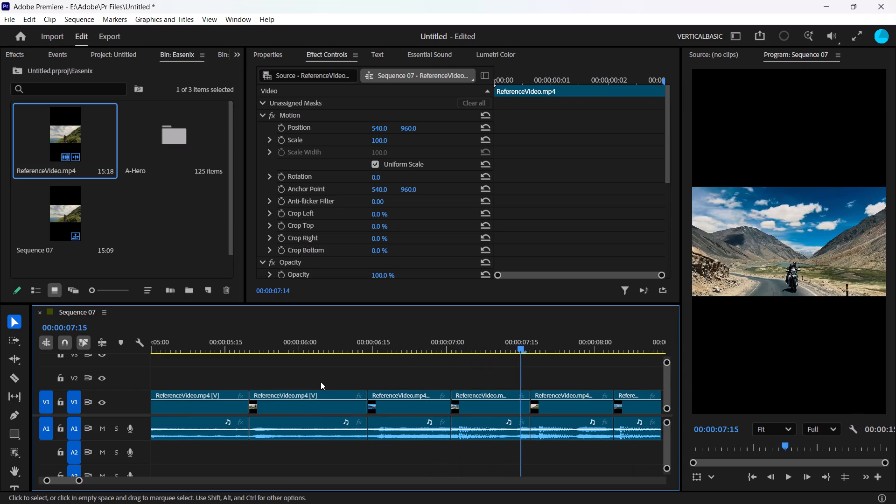
key(Right)
key(Right)
key(Right)
key(Right)
key(Right)
key(Right)
key(Right)
key(Right)
key(Right)
key(Right)
key(Right)
key(Right)
key(Right)
key(Right)
key(Right)
key(Right)
key(Right)
key(Right)
key(Right)
key(Right)
key(Right)
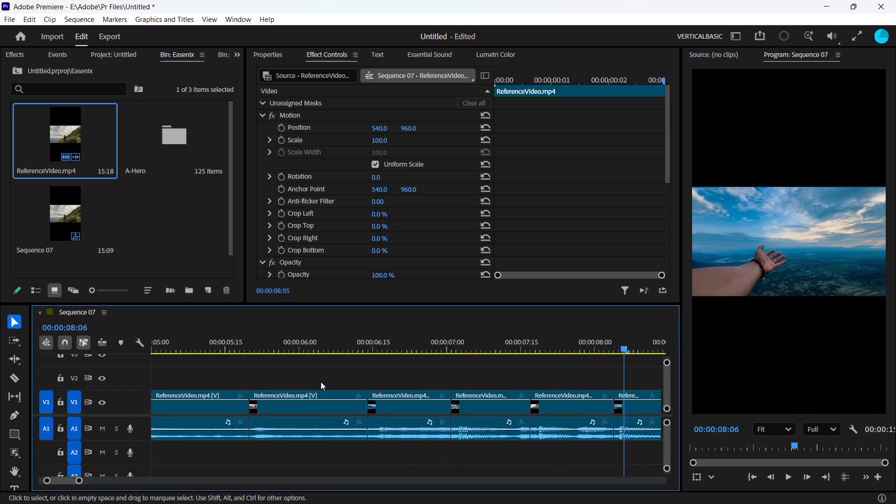
key(Right)
key(Right)
key(Right)
key(Right)
key(Right)
key(Right)
key(Right)
key(Right)
key(Right)
key(Right)
key(Right)
key(Right)
key(Right)
key(Right)
key(Right)
key(Right)
key(Right)
key(Right)
key(Right)
key(Right)
key(Right)
key(Right)
key(Right)
key(Right)
key(Right)
key(Right)
key(Right)
key(Right)
key(Right)
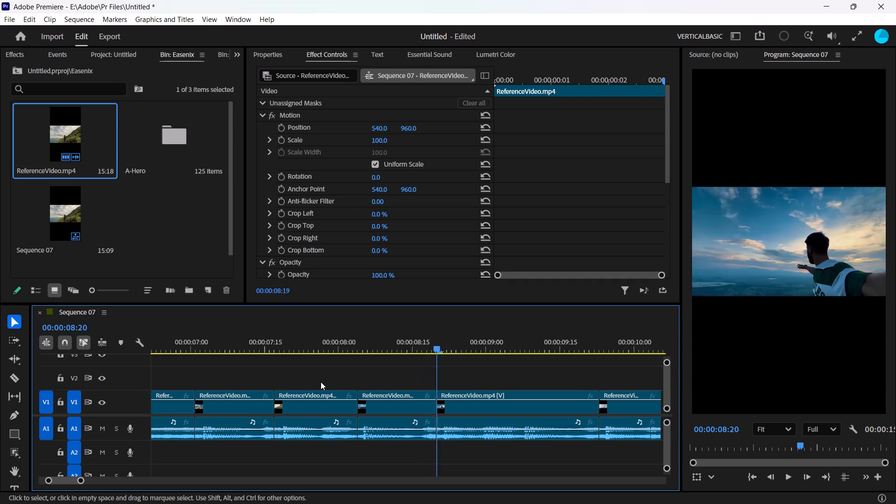
key(Right)
Split the reference clip's video and audio at 00:00:09:06, where the shot of hikers on the green hill under a cloudy sky begins.
key(Left)
key(Left)
key(Left)
key(Left)
key(Left)
key(Left)
key(Left)
key(Left)
key(Left)
key(Left)
key(Left)
key(Left)
key(Left)
key(Left)
key(Left)
key(Left)
key(Left)
key(Left)
key(Left)
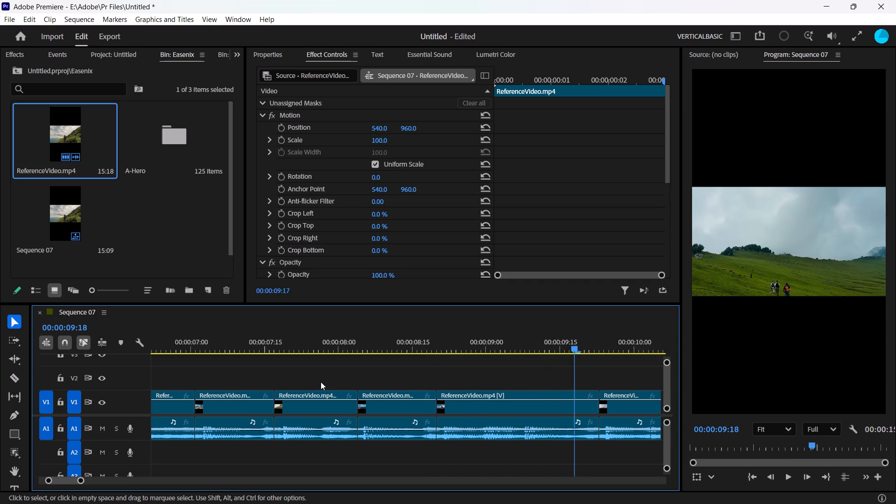
key(Right)
key(Right)
key(Right)
key(Right)
key(Right)
key(Right)
key(Right)
key(Right)
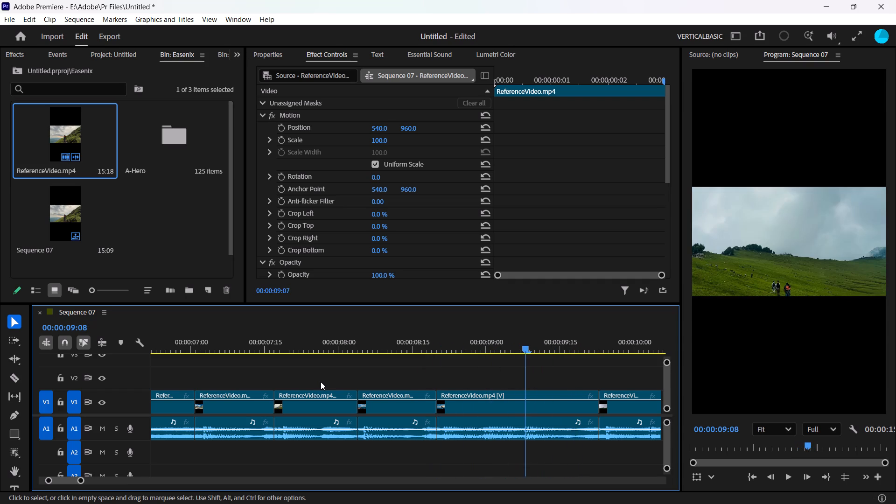
key(Left)
key(Left)
key(Left)
key(Right)
key(c)
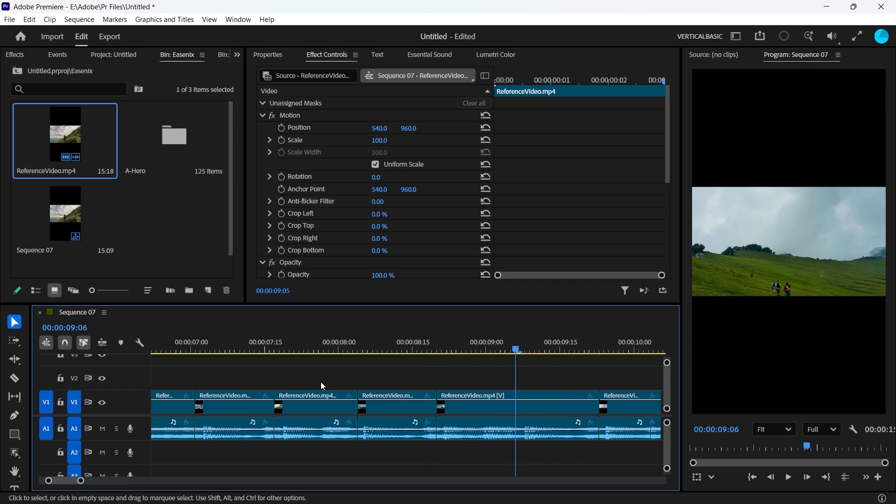
Examine the reference segments from 00:00:09:06 to about 00:00:10:08, frame by frame and in brief playback, for shot changes without a cut.
key(Right)
key(Right)
key(Right)
key(Right)
key(Right)
key(Right)
key(Right)
key(Right)
key(Right)
key(Right)
key(Right)
key(Right)
key(Right)
key(Right)
key(Right)
key(Right)
key(Right)
key(Right)
key(Right)
key(Right)
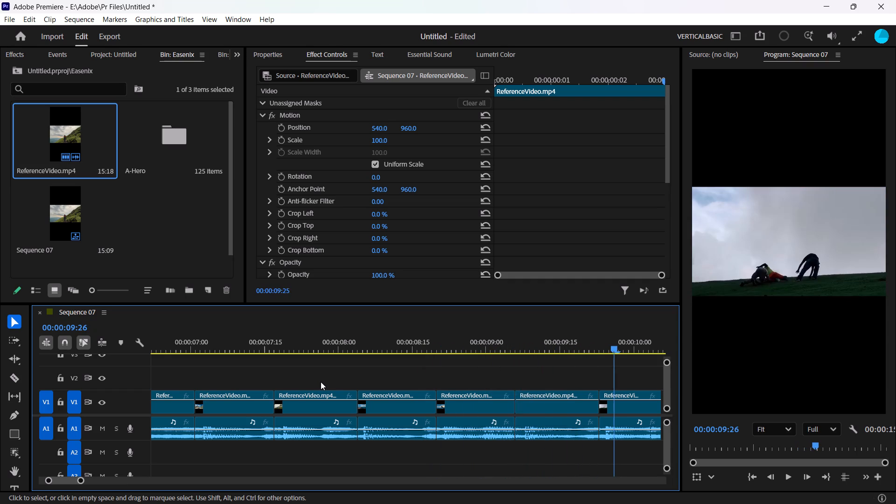
key(Right)
key(Right)
key(Right)
key(Right)
key(Right)
key(space)
key(space)
key(space)
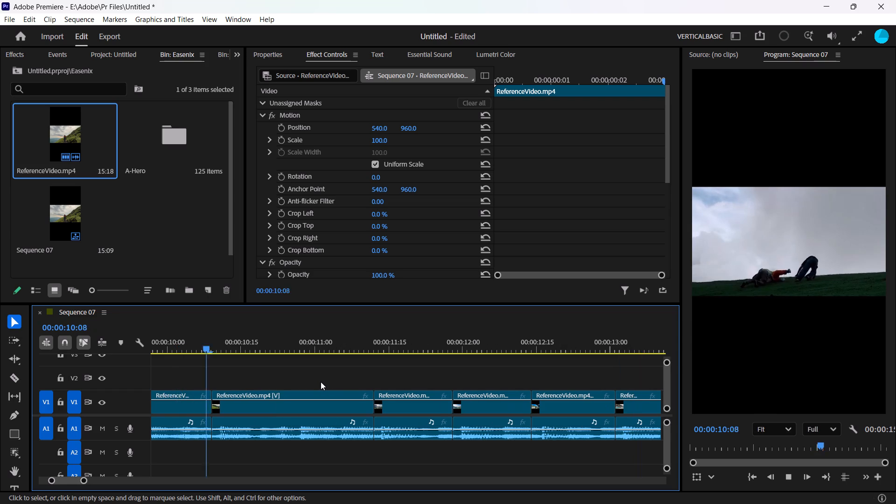
key(space)
Split the reference clip's video and audio at 00:00:10:25, where the shot of the rocky mountain under a blue sky begins.
key(Right)
key(Right)
key(Right)
key(Right)
key(Right)
key(Right)
key(Right)
key(Right)
key(Right)
key(Right)
key(Right)
key(Right)
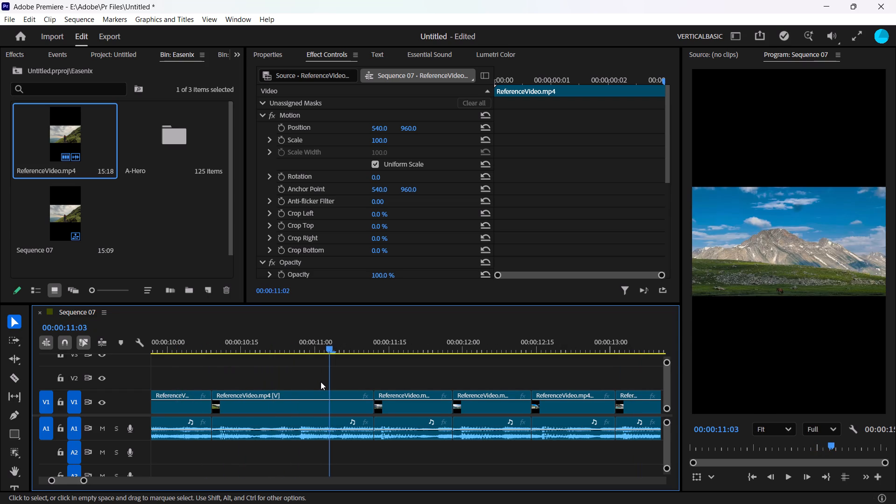
key(Left)
key(Left)
key(Left)
key(Left)
key(Left)
key(Left)
key(Left)
key(Left)
key(Left)
key(Left)
key(Right)
key(Right)
key(Left)
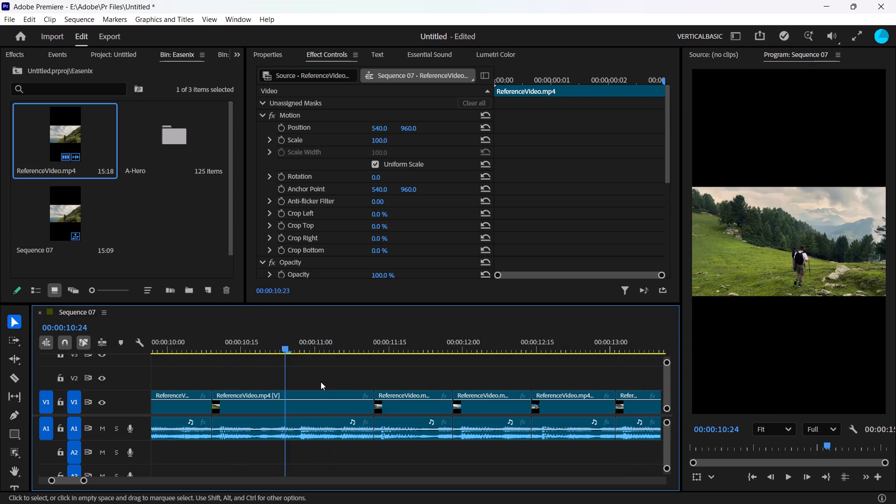
key(Right)
key(c)
Examine the reference segments frame by frame from 00:00:10:25 to 00:00:13:14 for shot changes without a cut.
key(Right)
key(Right)
key(Right)
key(Right)
key(Right)
key(Right)
key(Right)
key(Right)
key(Right)
key(Right)
key(Right)
key(Right)
key(Right)
key(Right)
key(Right)
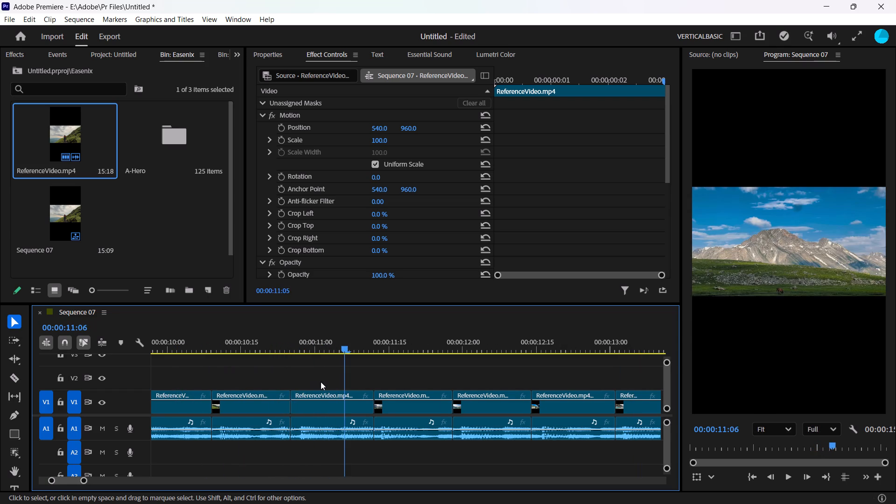
key(Right)
key(Right)
key(Right)
key(Right)
key(Right)
key(Right)
key(Right)
key(Right)
key(Right)
key(Right)
key(Right)
key(Right)
key(Right)
key(Right)
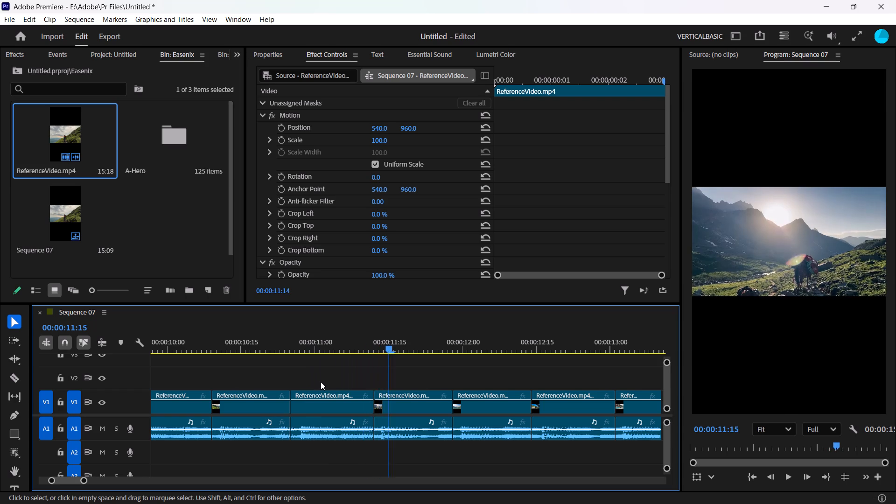
key(Right)
key(Right)
key(Right)
key(Right)
key(Right)
key(Right)
key(Right)
key(Right)
key(Right)
key(Right)
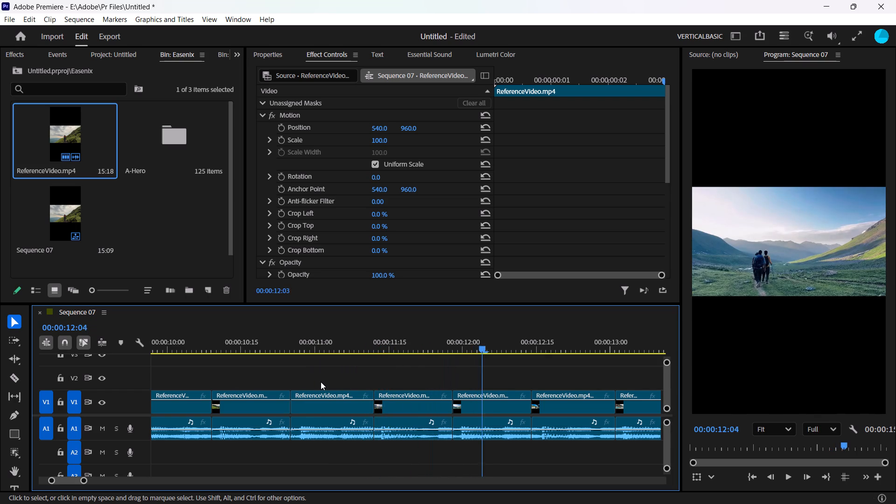
key(Right)
key(Right)
key(Right)
key(Right)
key(Right)
key(Right)
key(Right)
key(Right)
key(Right)
key(Right)
key(Right)
key(Right)
key(Right)
key(Right)
key(Right)
key(Right)
key(Right)
key(Right)
key(Right)
key(Right)
key(Right)
key(Right)
key(Right)
key(Right)
key(Right)
key(Right)
key(Right)
key(Right)
key(Right)
key(Right)
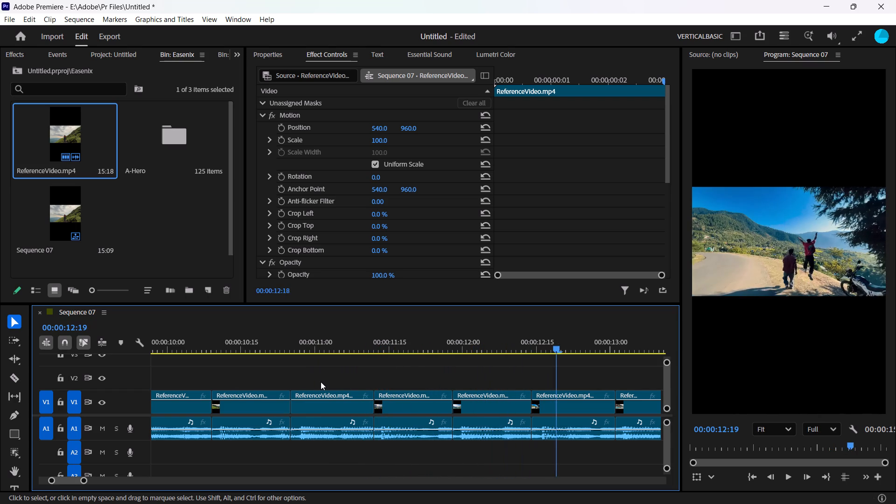
key(Right)
key(Right)
key(Right)
key(Right)
key(Right)
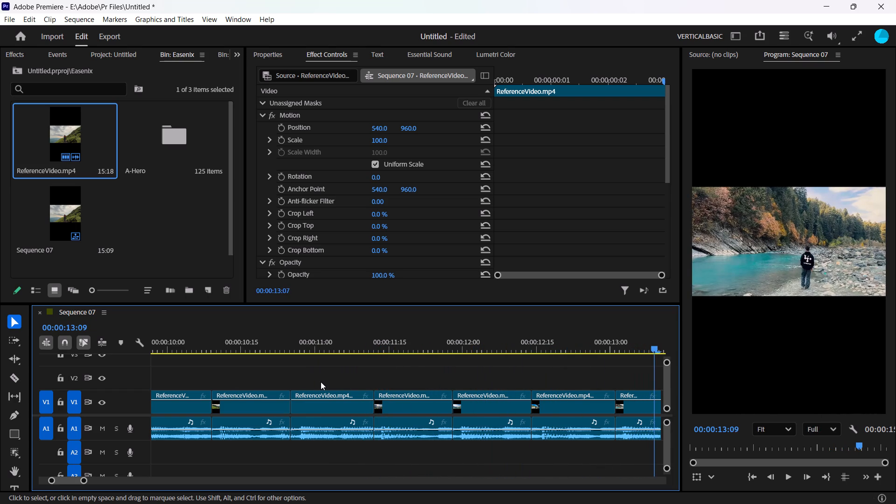
key(Right)
key(Right)
key(Right)
key(Right)
key(Right)
key(Right)
key(Right)
key(Right)
key(Right)
key(Right)
key(Right)
key(Right)
key(Right)
key(Right)
key(Right)
key(Right)
key(Right)
key(Right)
key(Right)
key(Right)
key(Right)
key(Right)
key(Right)
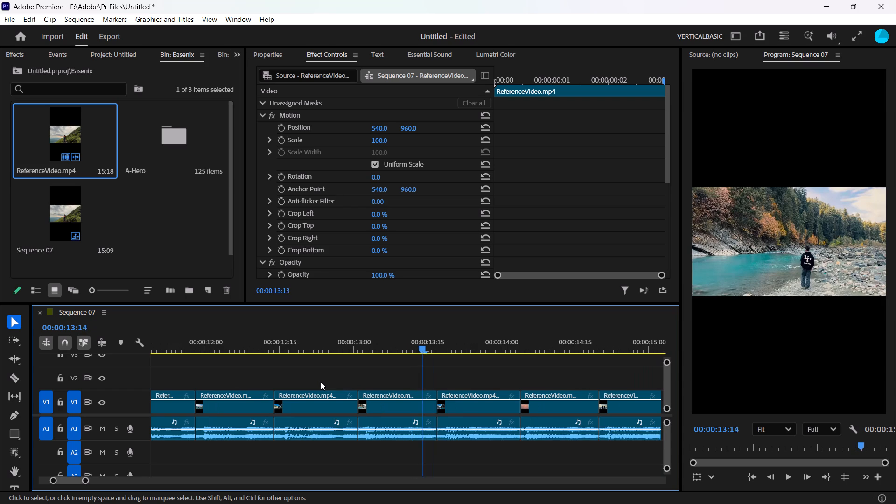
Examine the remaining reference segments from 00:00:13:14 to the sequence end, frame by frame and in playback, for shot changes without a cut.
key(Right)
key(Right)
key(Right)
key(Right)
key(Right)
key(Right)
key(Right)
key(Right)
key(Right)
key(Right)
key(Right)
key(Right)
key(Right)
key(Right)
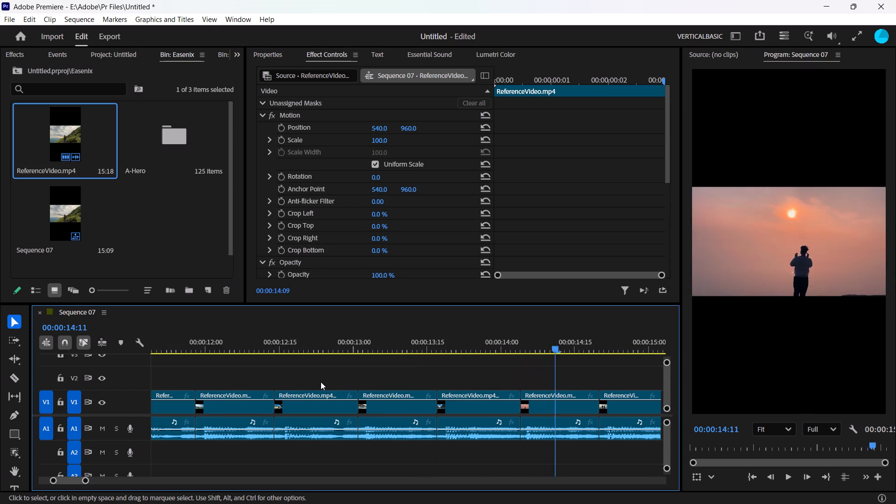
key(space)
key(space)
key(space)
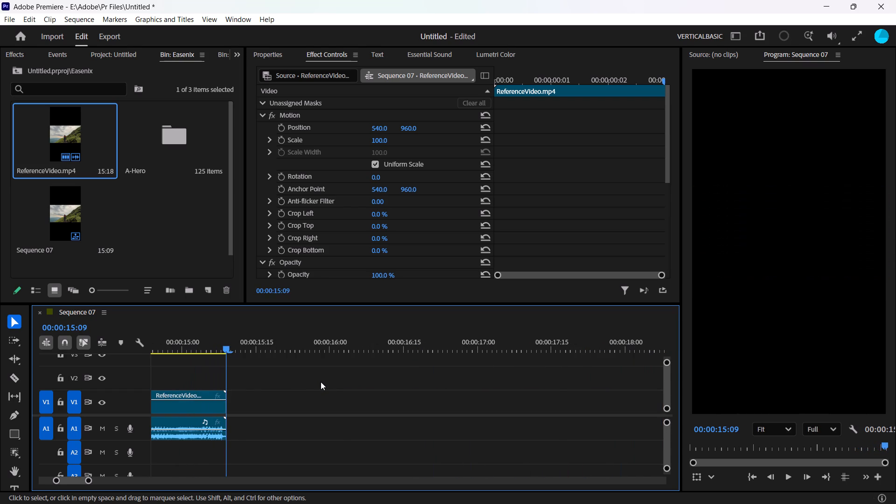
Save the project with the fully cut reference sequence.
alt+scroll(315, 375, down, 20)
alt+scroll(315, 375, down, 3)
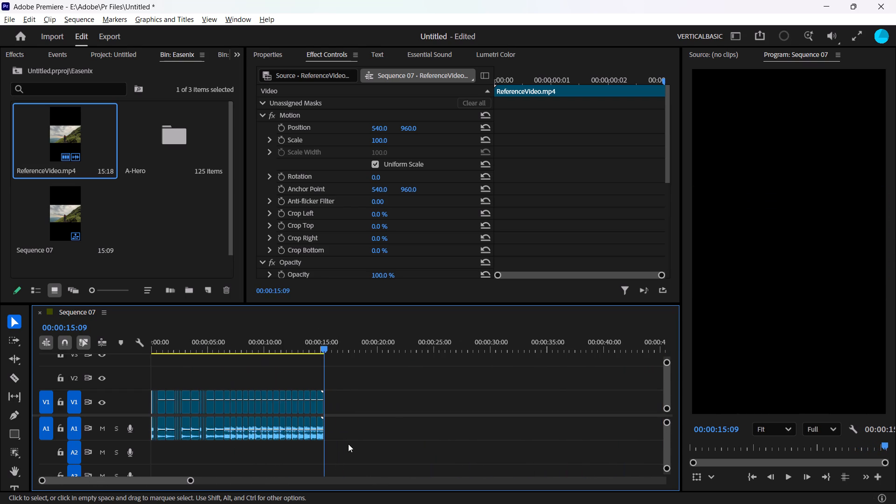
scroll(352, 442, up, 7)
key(ctrl+s)
Open the A-Hero bin and examine the brand_A194 misty-railing clip through to its end for a usable moment.
scroll(234, 438, up, 7)
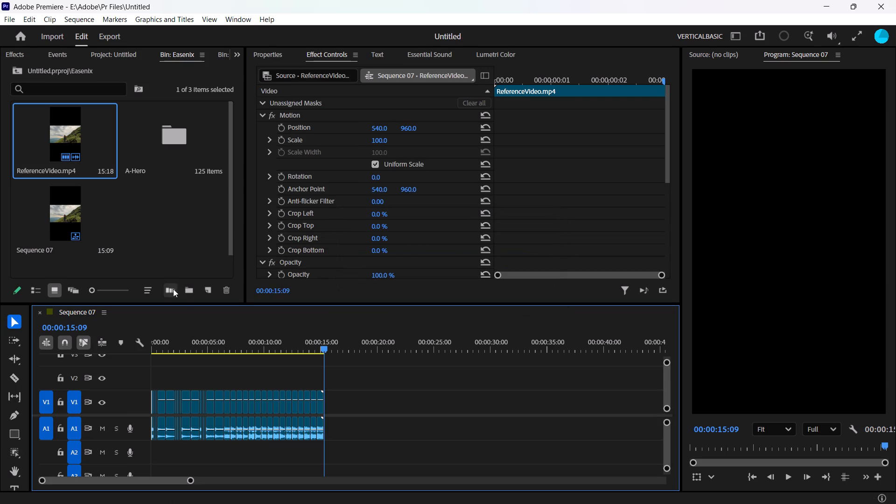
click(133, 232)
double_click(179, 148)
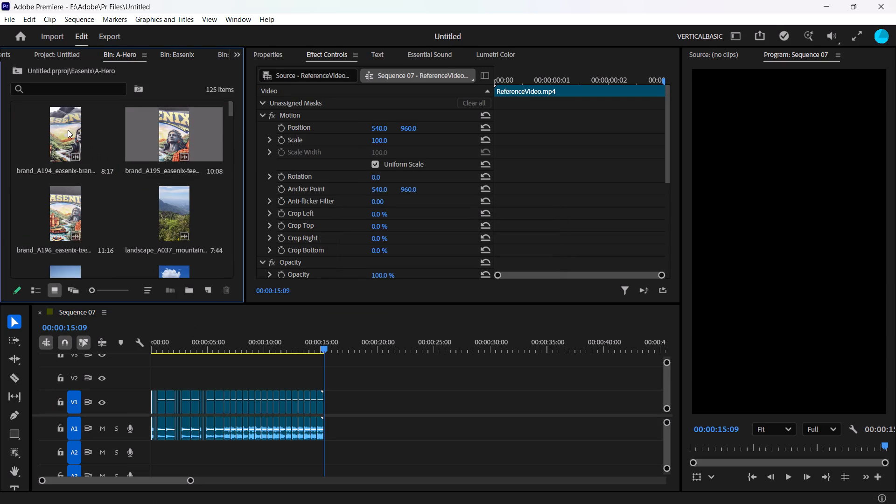
double_click(68, 130)
drag(702, 449, 680, 449)
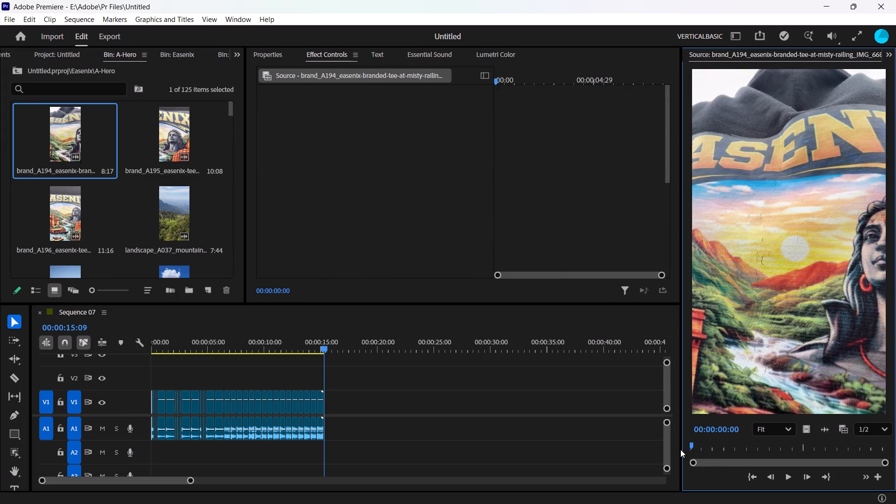
drag(680, 449, 800, 451)
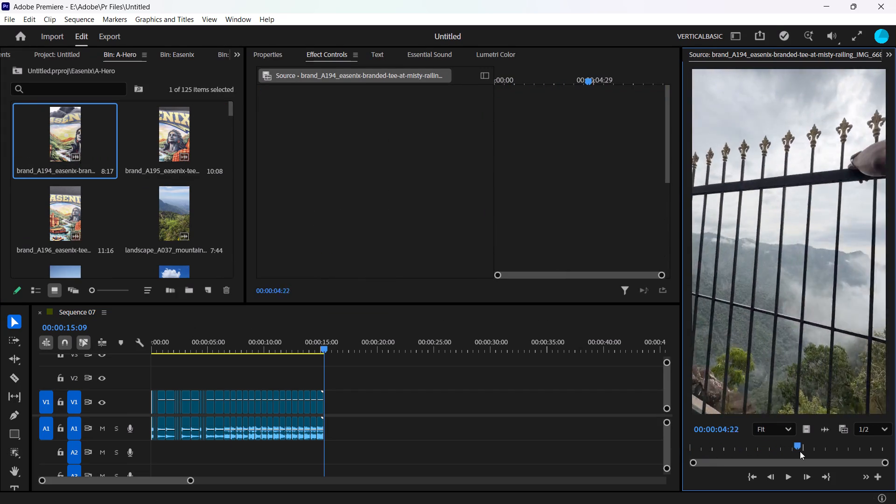
drag(800, 451, 782, 450)
drag(781, 449, 782, 448)
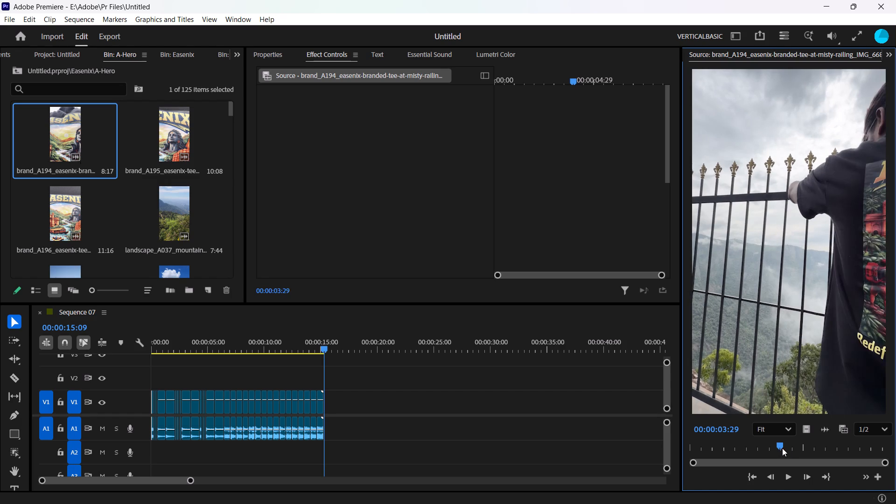
drag(782, 448, 816, 448)
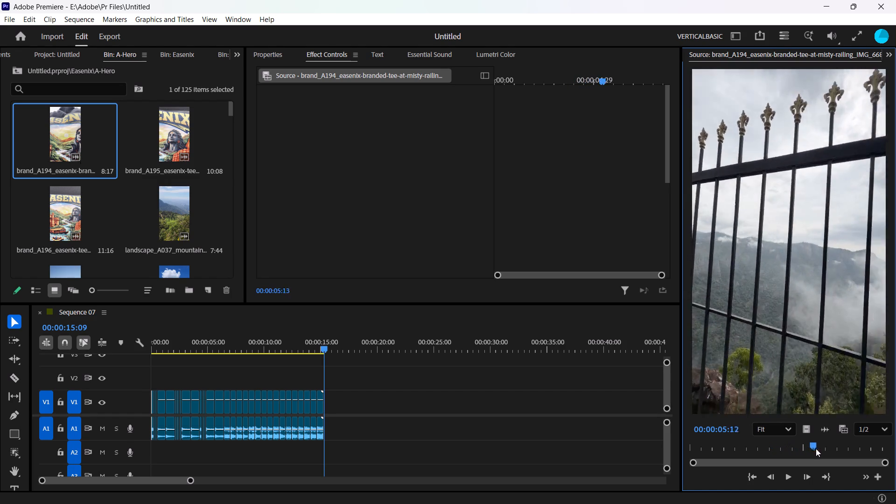
drag(816, 448, 893, 462)
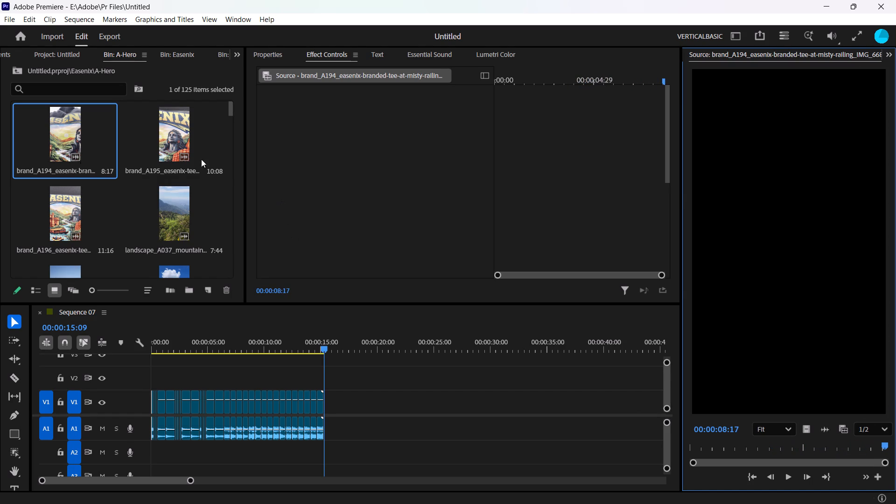
Mark the brand_A195 tea-plantation clip from about 00:00:06:03 to 00:00:07:24 and place its video only on V1 at about 00:00:20.
double_click(184, 123)
drag(734, 440, 657, 442)
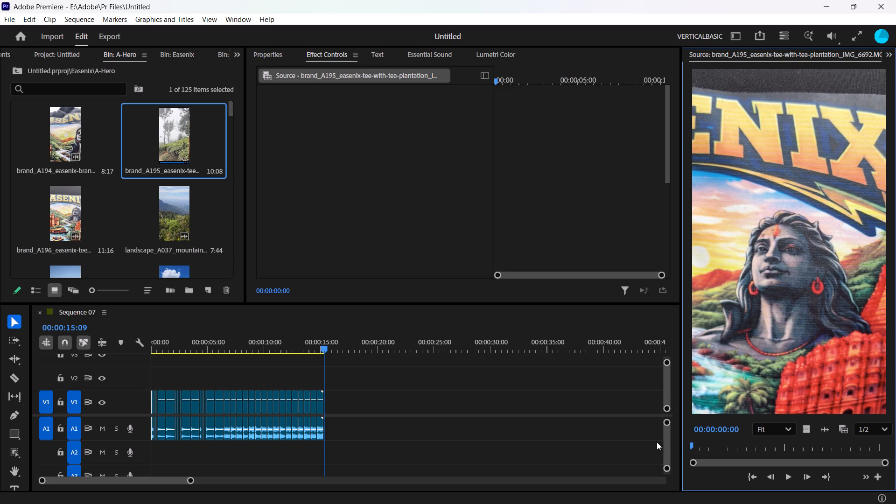
drag(657, 442, 759, 454)
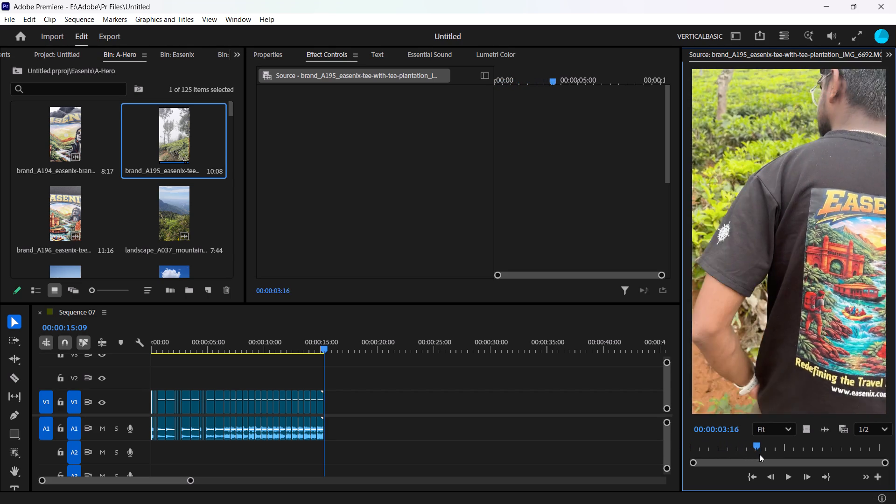
drag(759, 454, 835, 459)
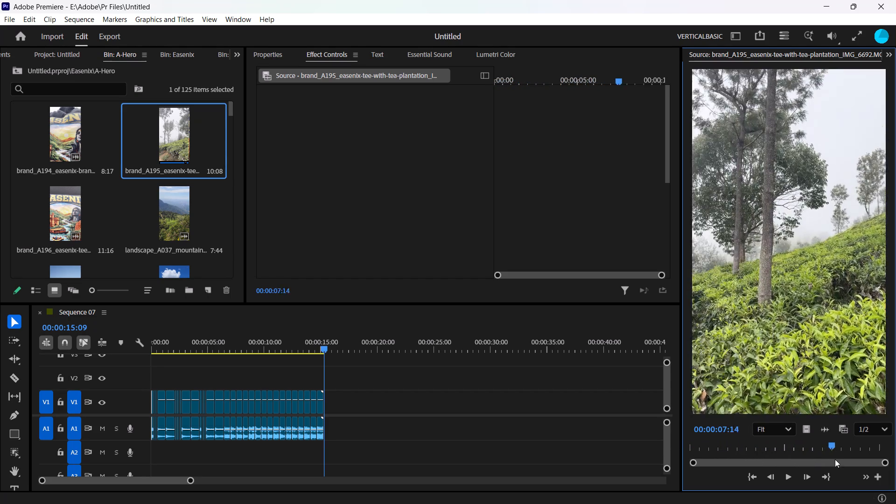
drag(835, 459, 811, 460)
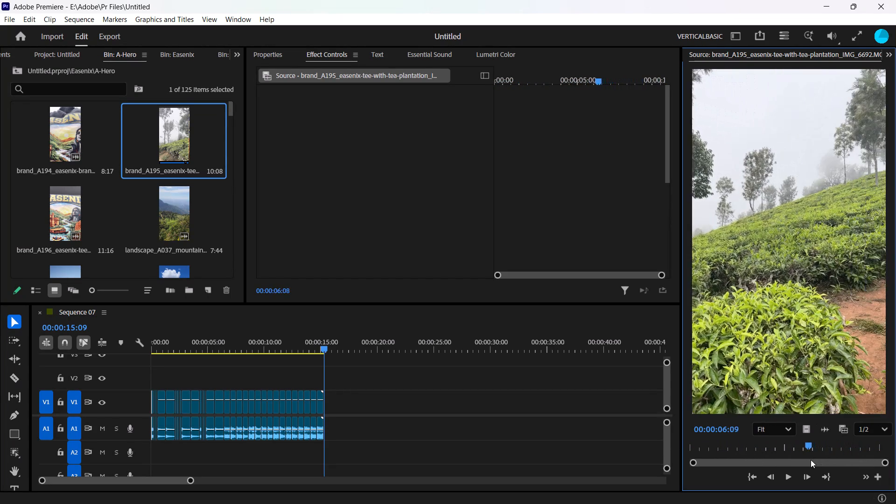
drag(811, 460, 807, 458)
text(i)
key(space)
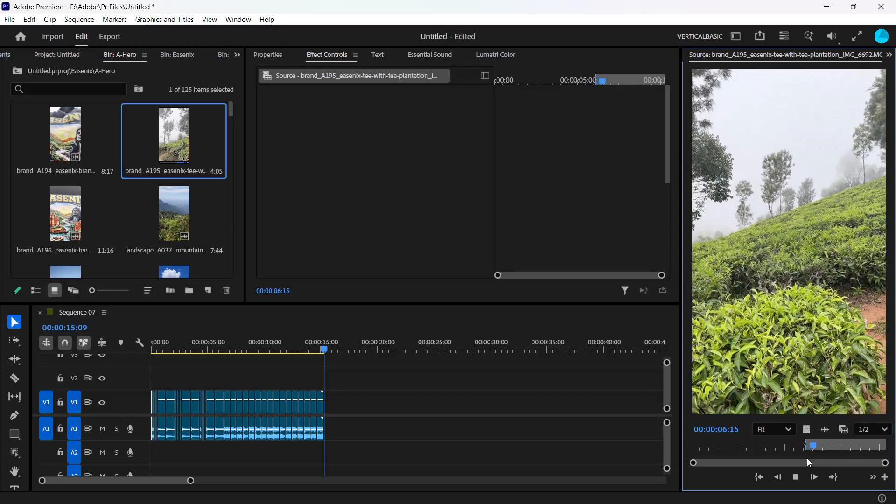
key(space)
key(space)
key(space)
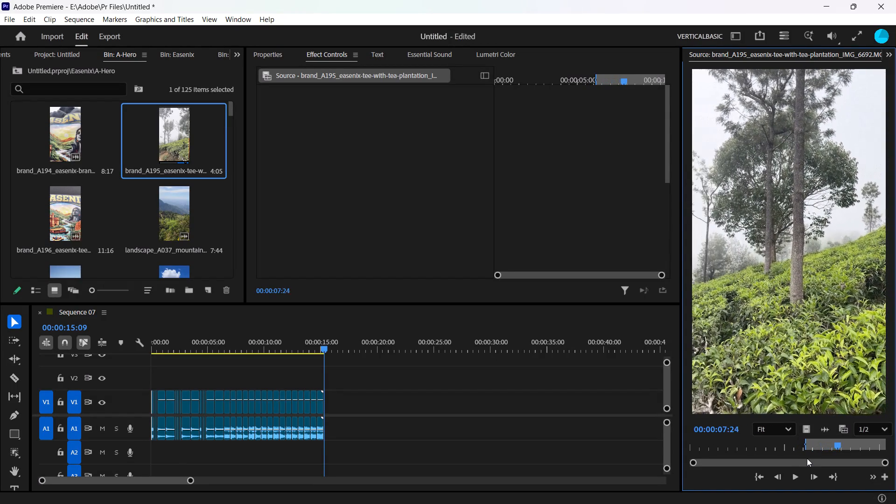
text(o)
drag(810, 432, 380, 402)
Mark the brand_A194 misty-railing clip from 00:00:03:25 to 00:00:05:13 and place its video only on V1 at about 00:00:23:20.
double_click(55, 131)
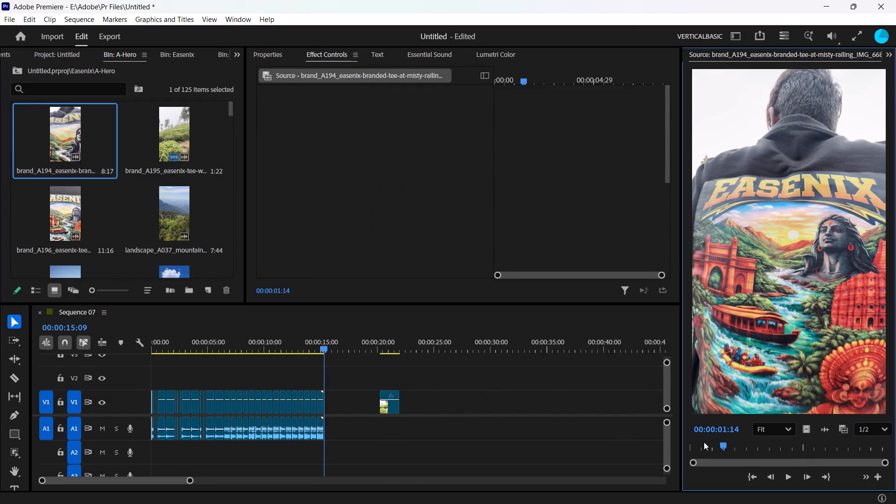
drag(731, 447, 777, 455)
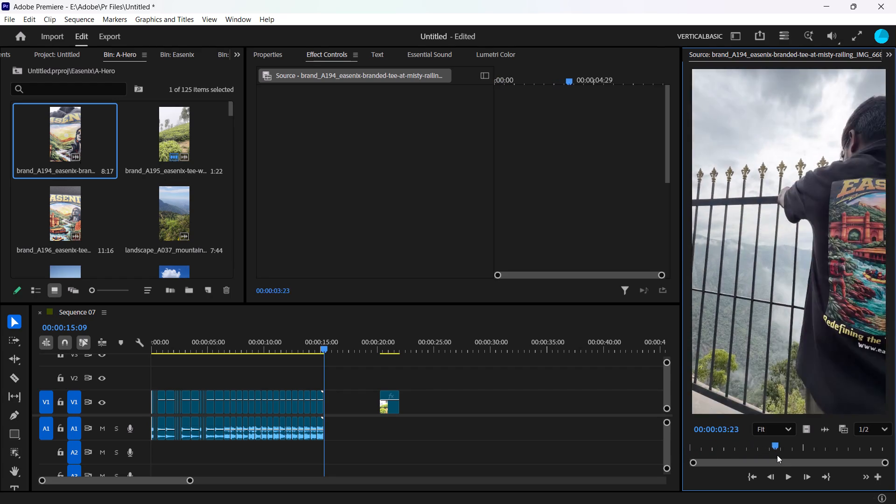
drag(777, 455, 779, 455)
text(i)
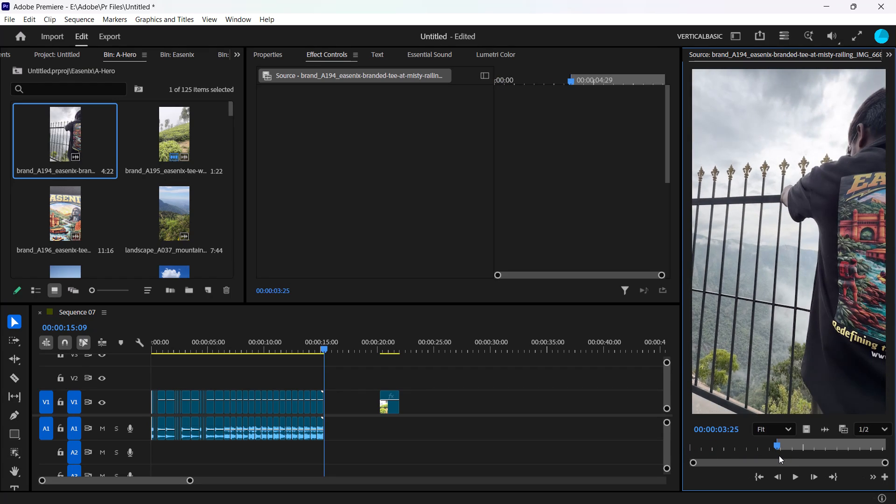
key(space)
key(space)
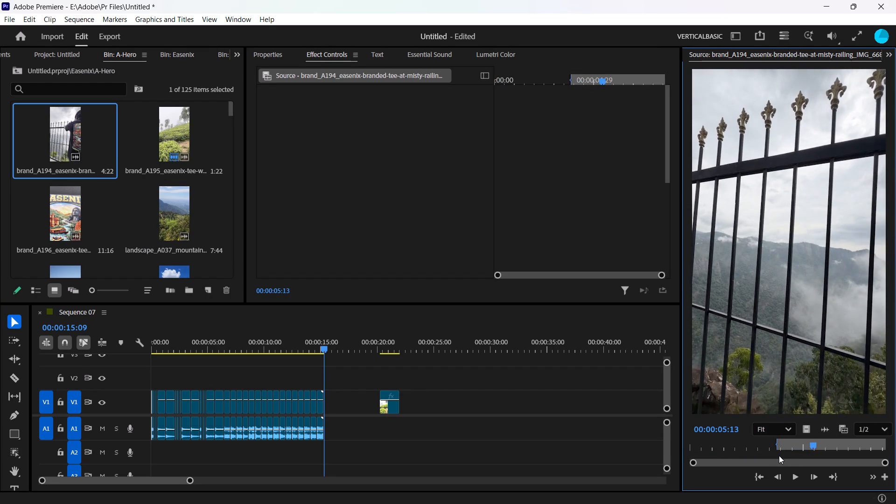
text(o)
drag(804, 429, 419, 392)
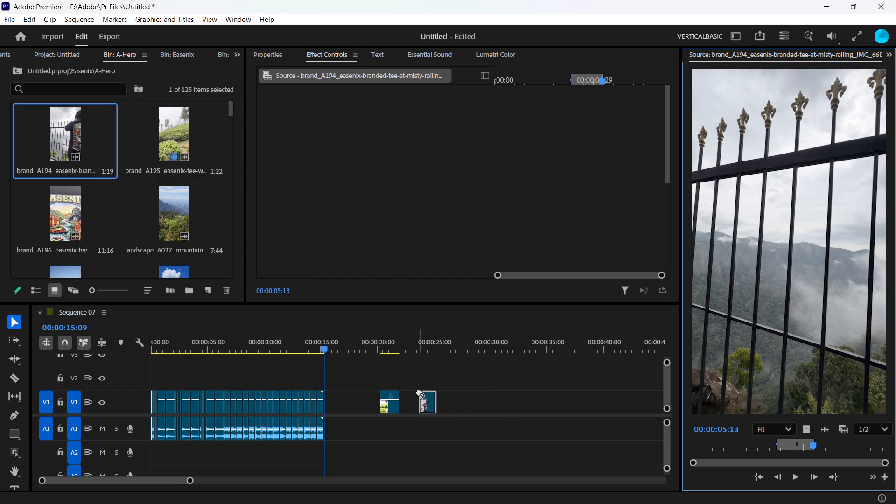
click(352, 403)
drag(374, 364, 435, 401)
click(534, 402)
scroll(143, 183, up, 5)
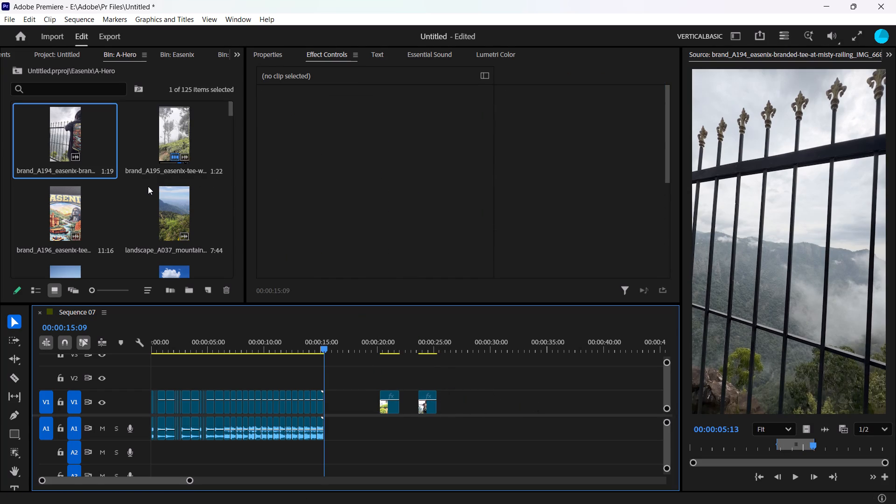
Mark the brand_A196 tea-estate clip from about 00:00:10:10 to its end and place its video only on V1 at about 00:00:27.
double_click(77, 193)
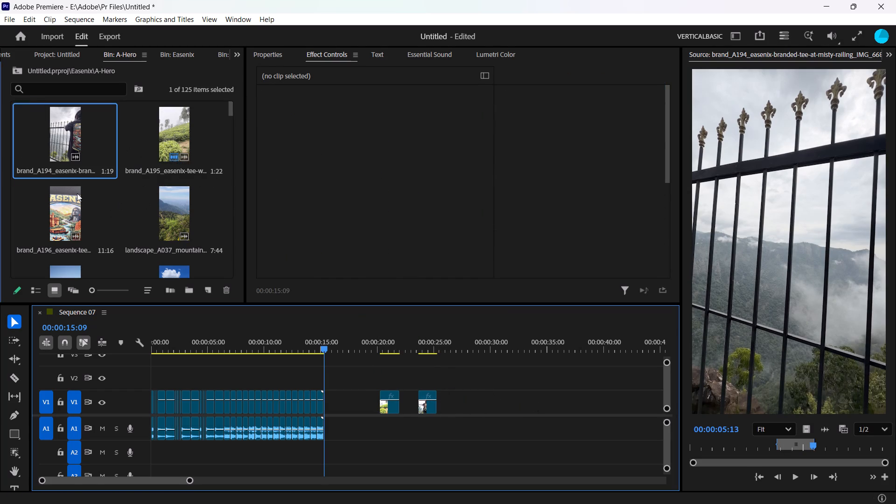
drag(727, 445, 790, 459)
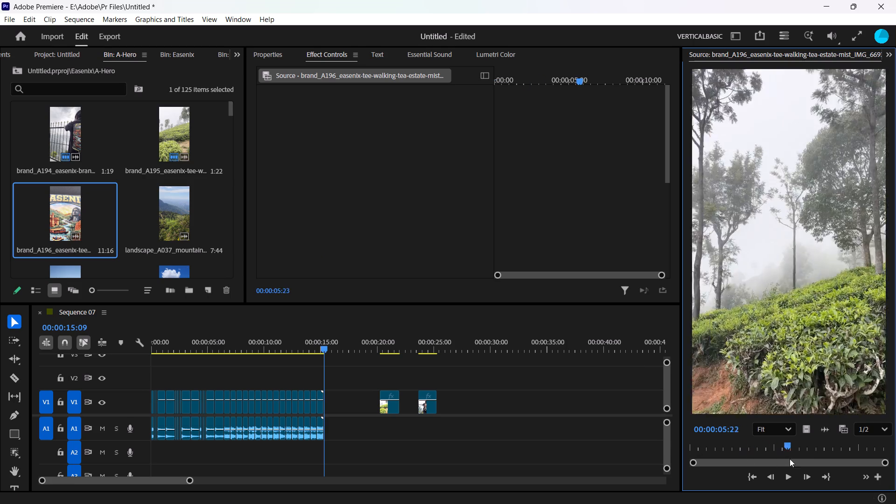
drag(790, 459, 860, 470)
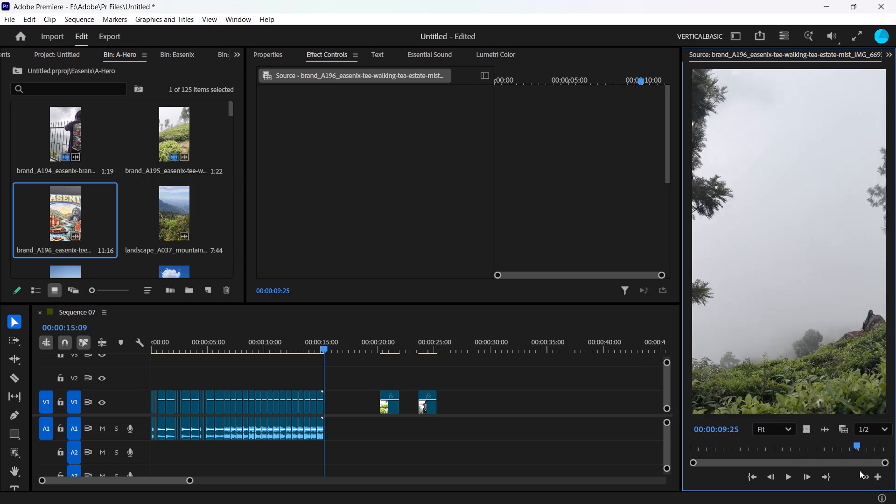
drag(860, 470, 869, 466)
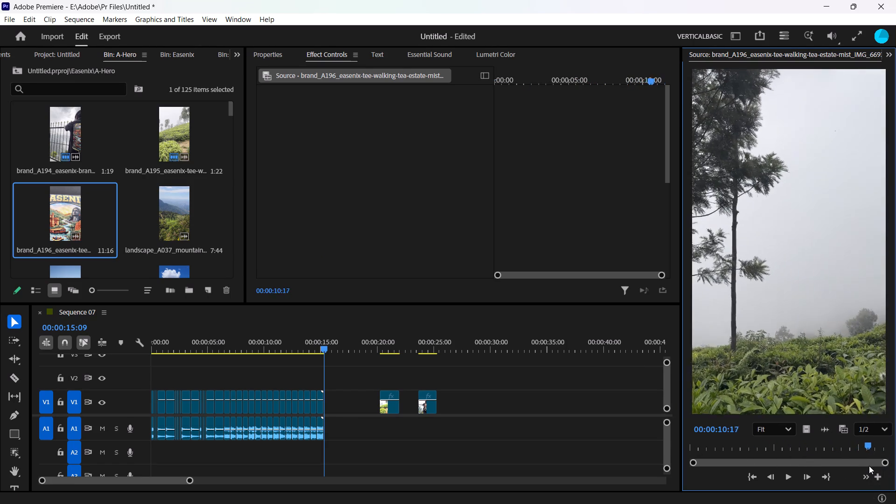
drag(869, 466, 866, 466)
text(i)
key(space)
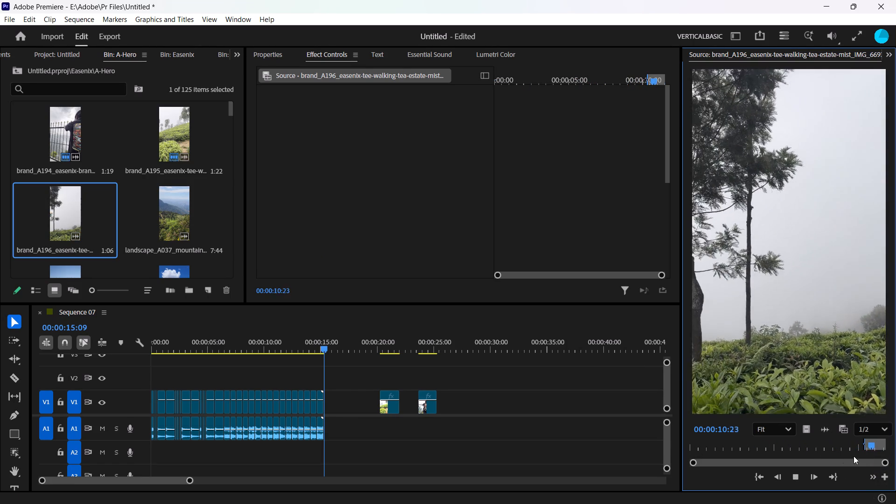
drag(808, 432, 467, 405)
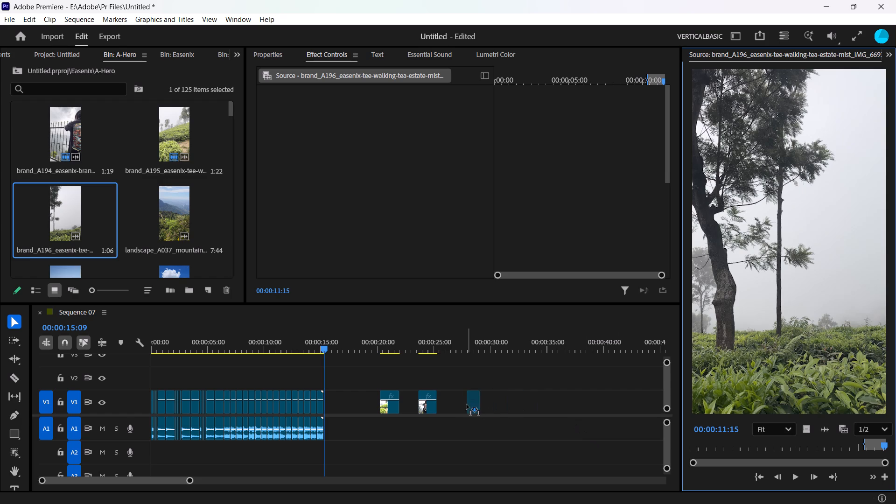
drag(467, 405, 455, 404)
drag(424, 339, 468, 356)
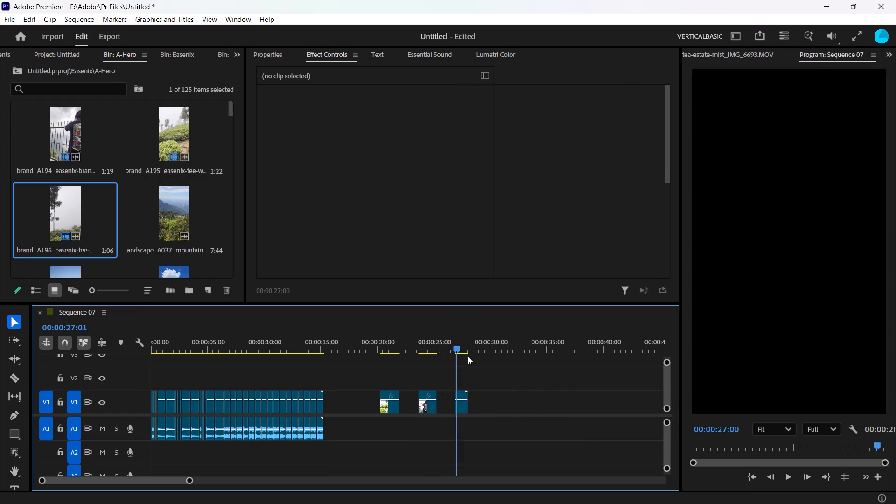
drag(468, 356, 430, 362)
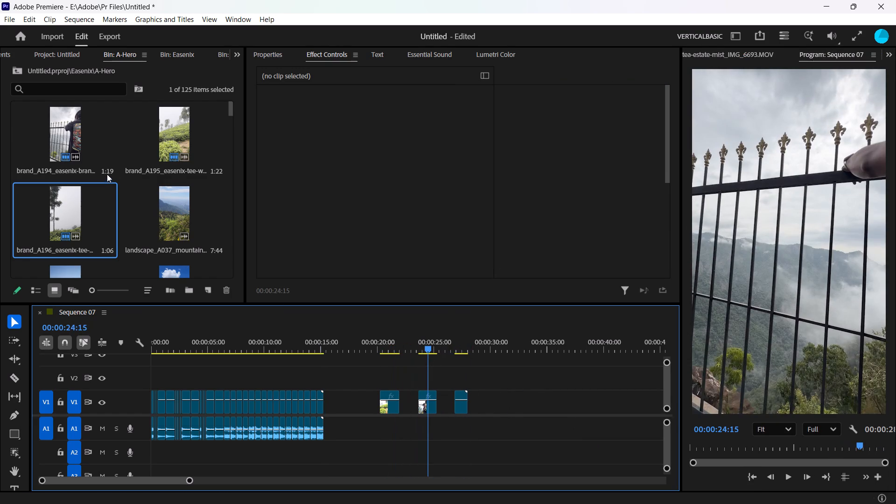
Mark the landscape_A037 mountain-valley clip from 00:00:04:30 to about 00:00:05:48 and place its video only on V1 at about 00:00:29.
double_click(156, 198)
drag(705, 447, 677, 447)
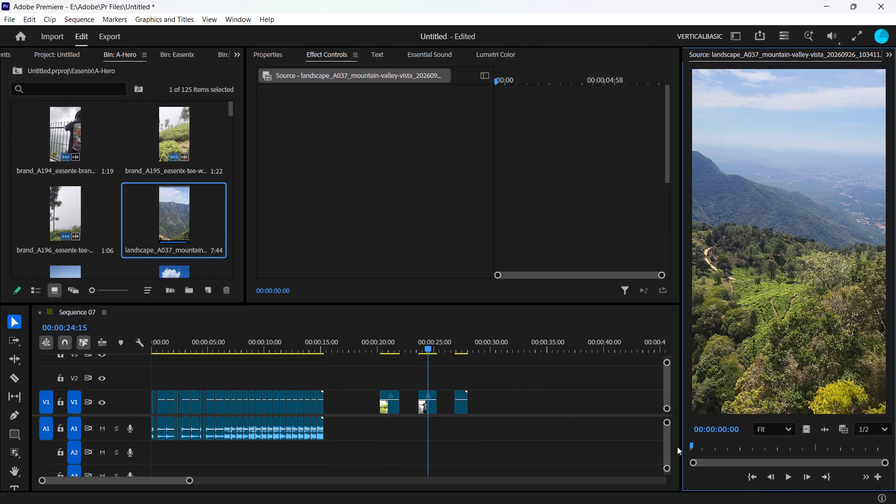
drag(677, 447, 895, 475)
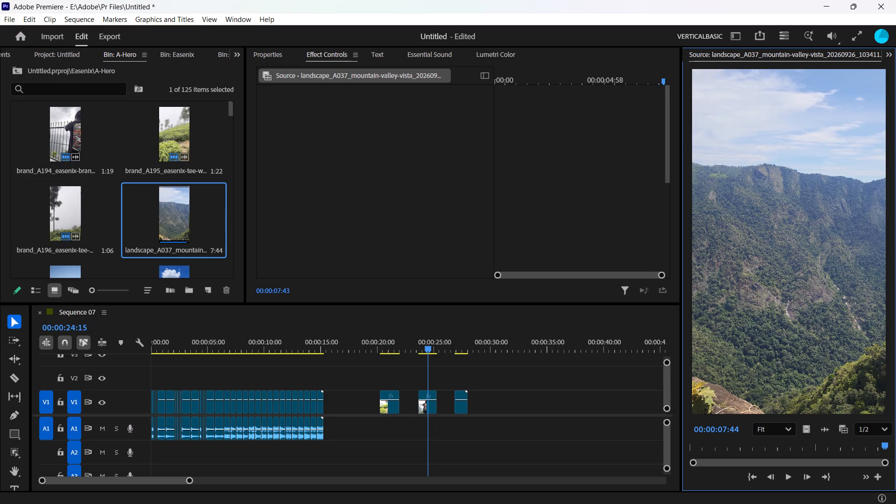
drag(895, 475, 815, 469)
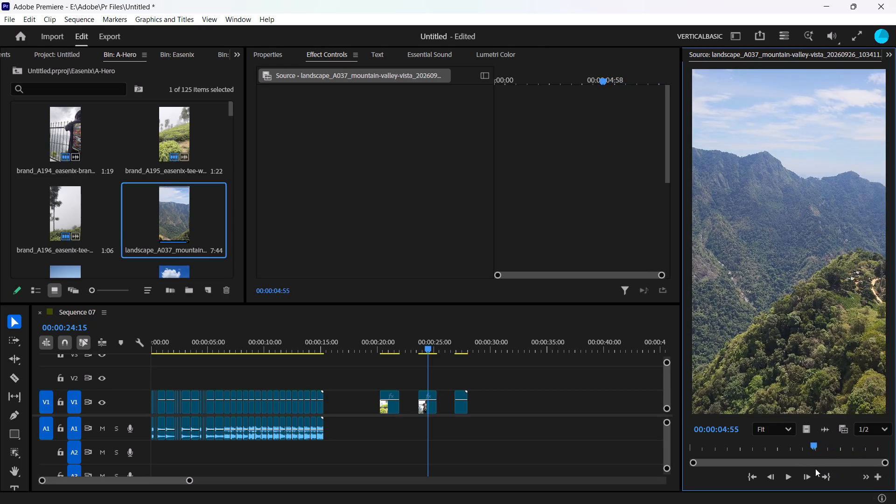
drag(815, 469, 805, 469)
text(i)
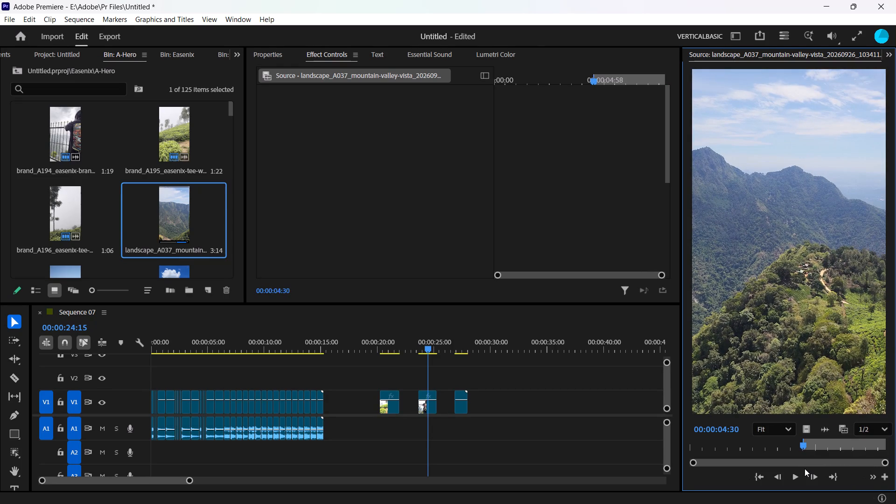
key(space)
key(space)
key(space)
key(space)
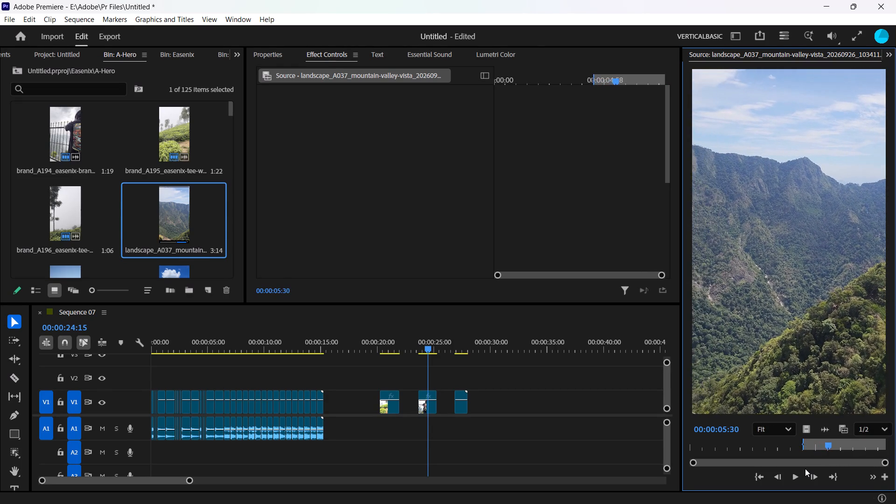
key(space)
key(space)
text(o)
key(space)
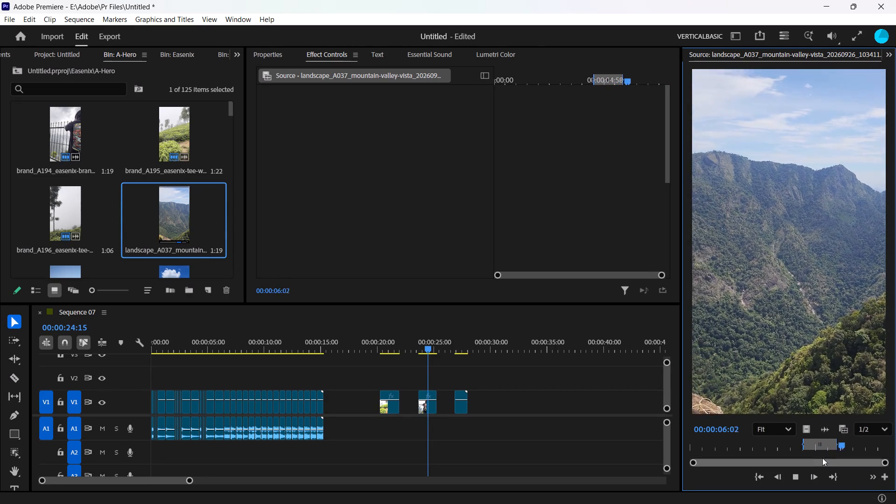
drag(809, 430, 480, 397)
key(space)
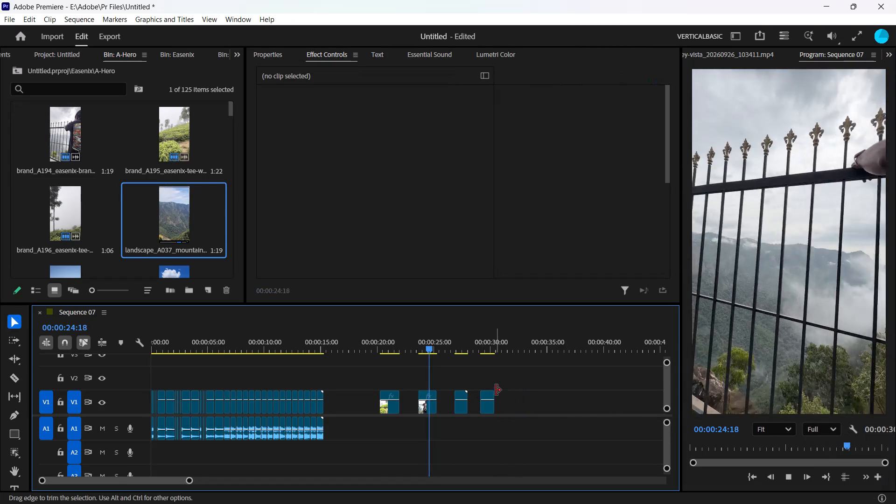
key(space)
Examine the landscape_A080 sunset-over-town and landscape_A093 rolling-hills clips for a usable moment.
scroll(120, 237, down, 1)
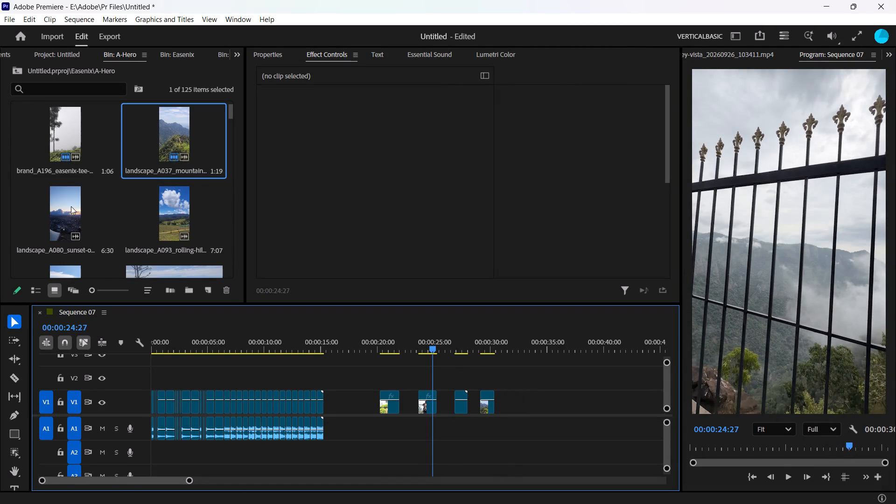
double_click(71, 206)
drag(735, 447, 673, 442)
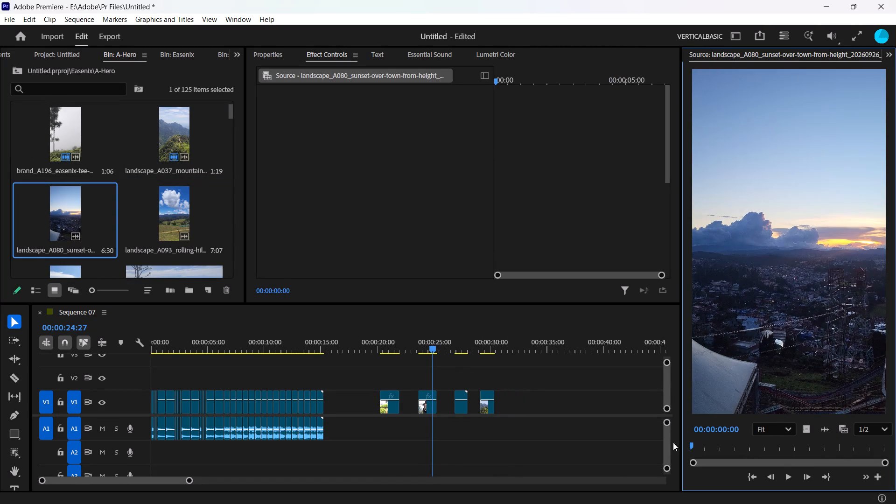
drag(673, 442, 814, 458)
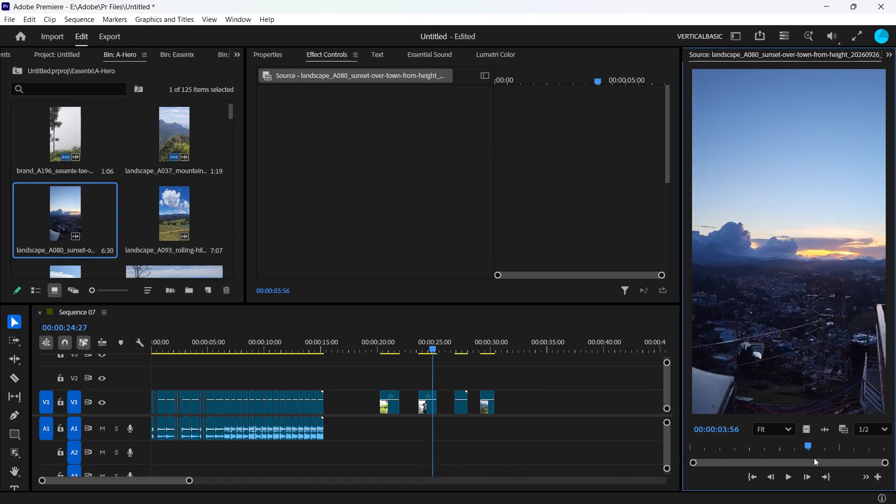
drag(814, 458, 816, 461)
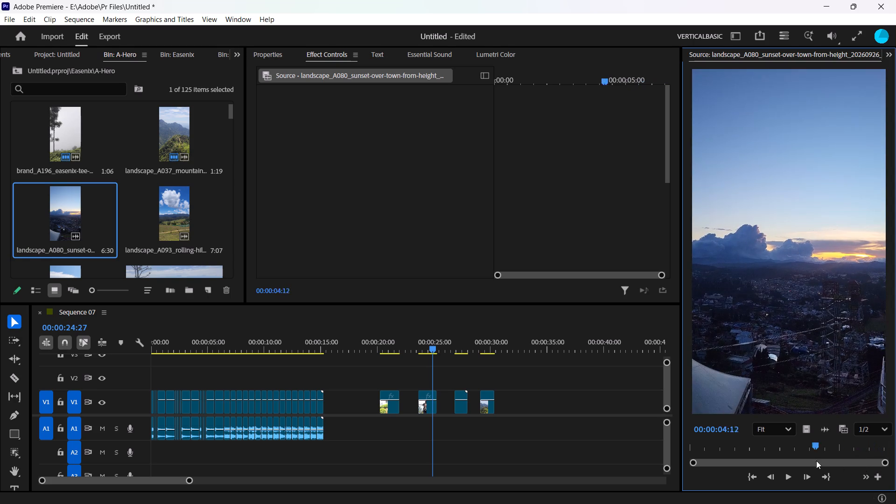
drag(816, 461, 761, 461)
double_click(165, 213)
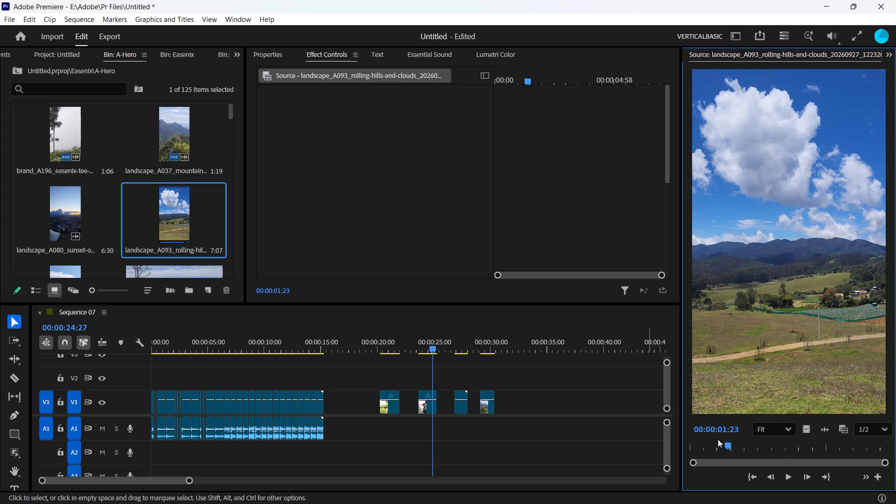
drag(720, 451, 776, 450)
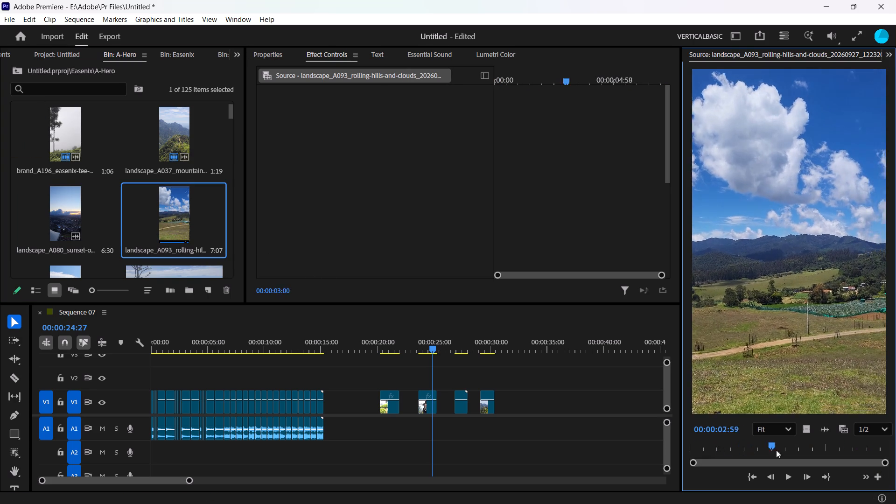
drag(776, 450, 894, 457)
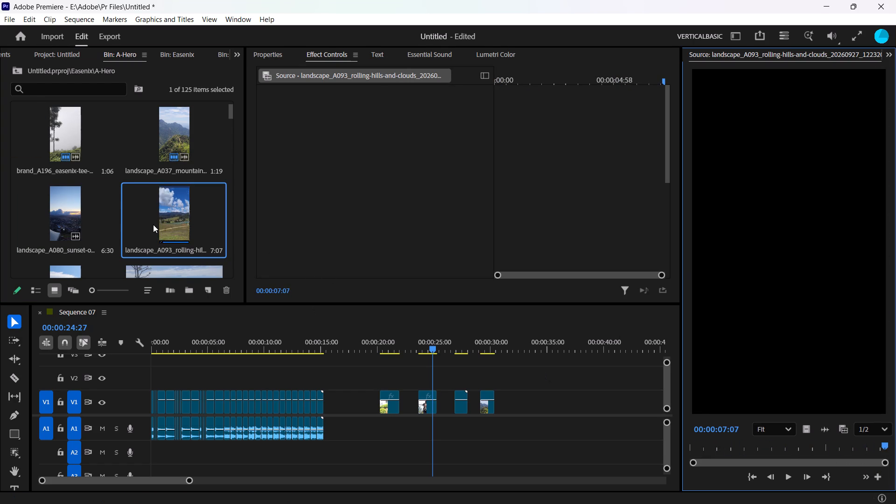
Examine the landscape_A094 mountain-vista, landscape_A125 valley-panorama and landscape_A150 pine-forest clips for a usable moment.
scroll(153, 224, down, 1)
double_click(71, 205)
drag(706, 450, 695, 451)
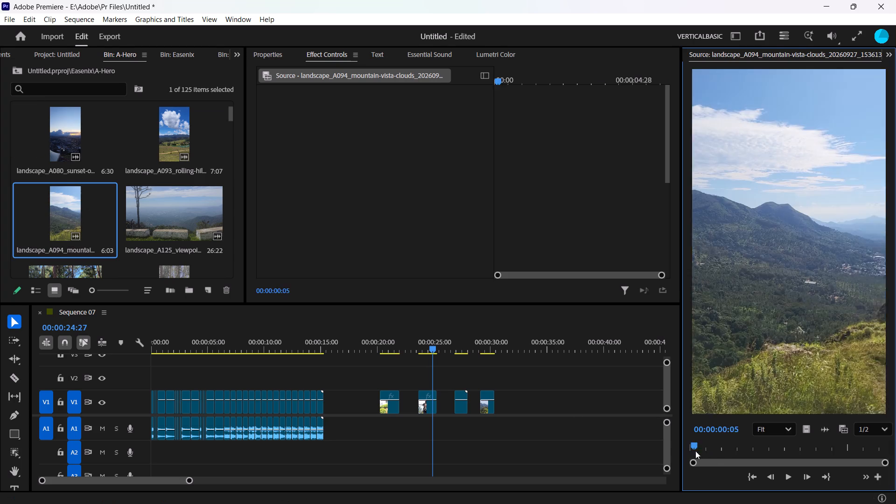
drag(695, 451, 895, 452)
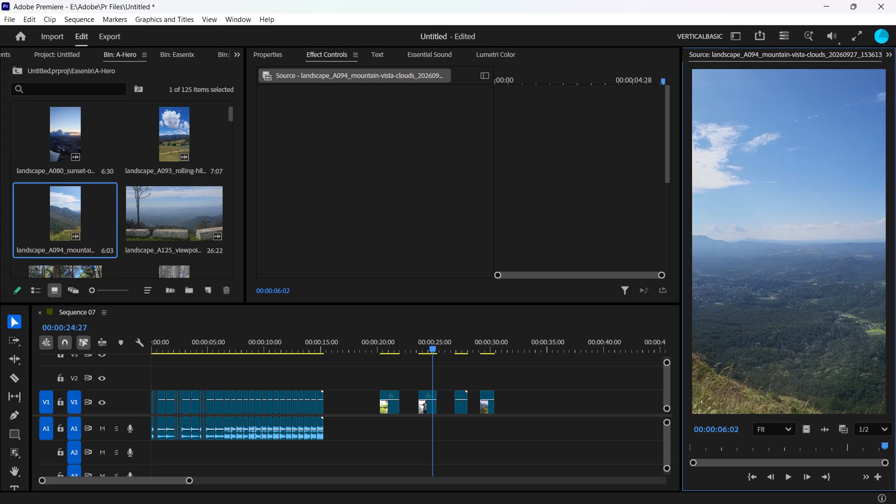
drag(895, 452, 768, 448)
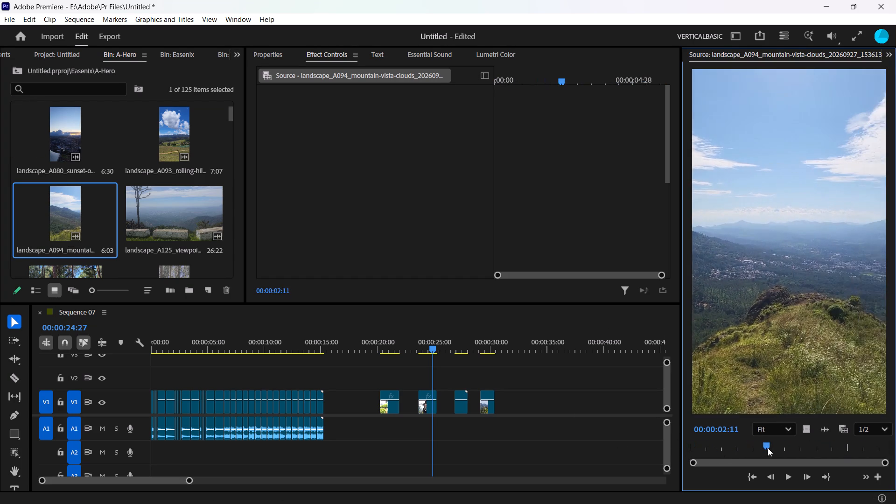
drag(768, 448, 574, 448)
key(space)
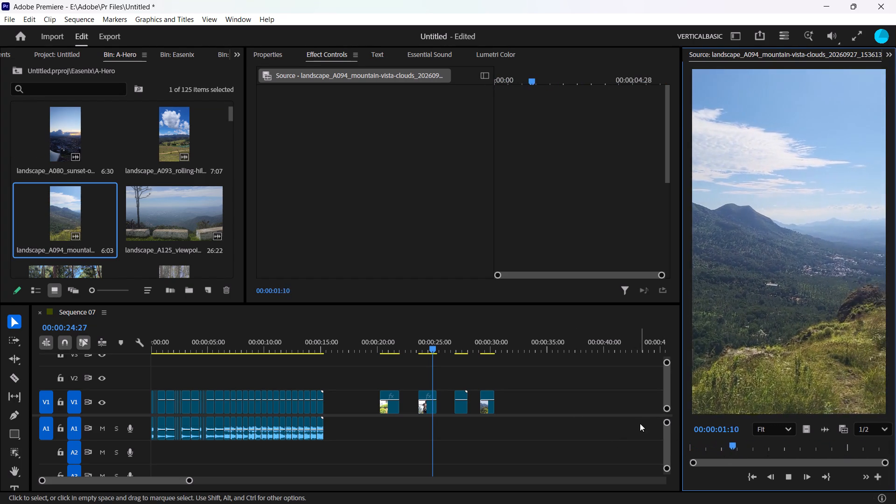
key(space)
double_click(184, 209)
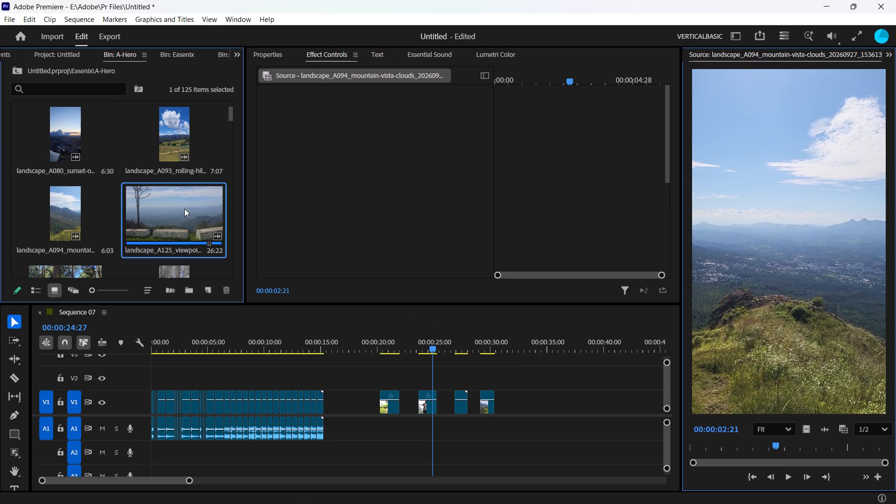
drag(719, 447, 747, 447)
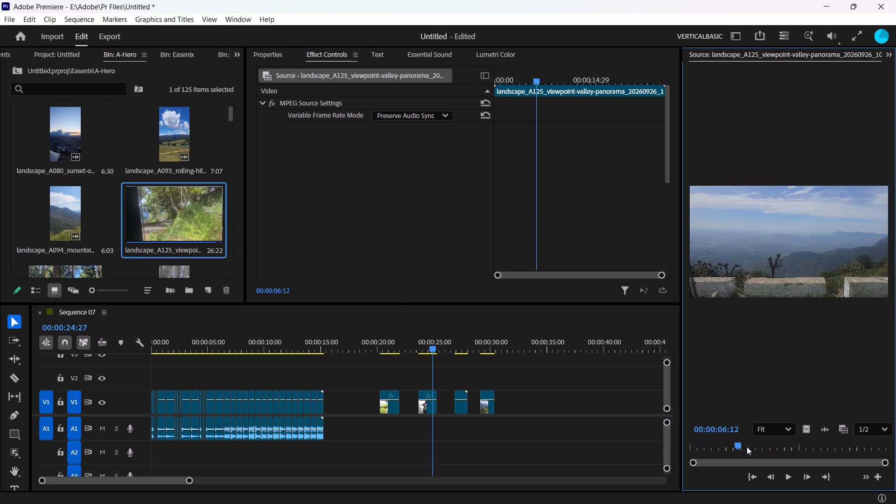
drag(747, 447, 823, 458)
scroll(143, 185, up, 5)
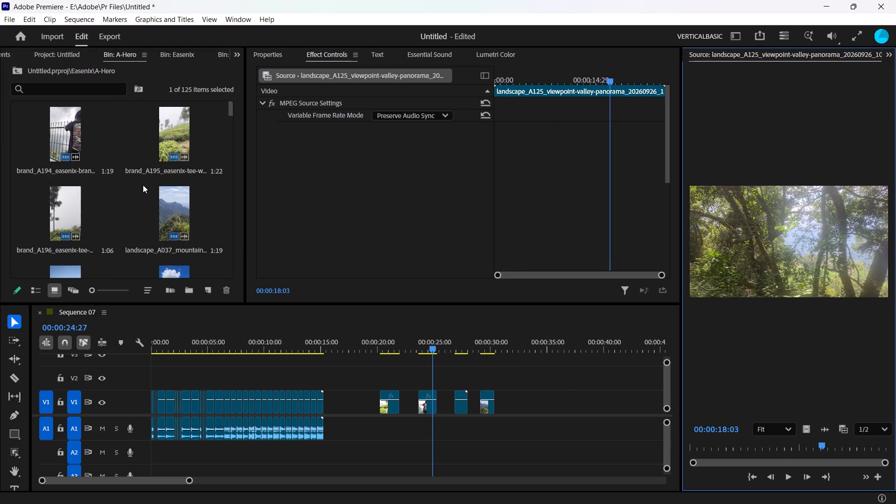
scroll(143, 185, down, 3)
double_click(82, 187)
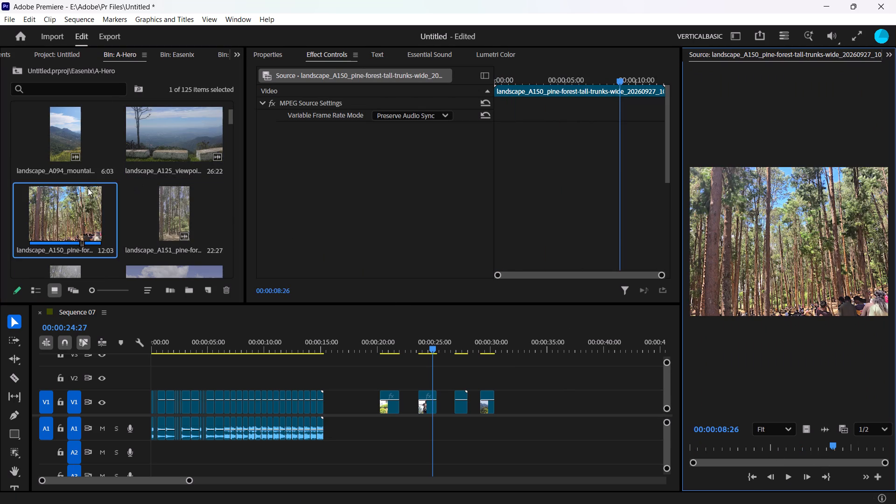
Mark the landscape_A151 pine-forest-looking-up clip from 00:00:12:18 to about 00:00:14:14 and place its video only on V1 at about 00:00:31.
double_click(169, 203)
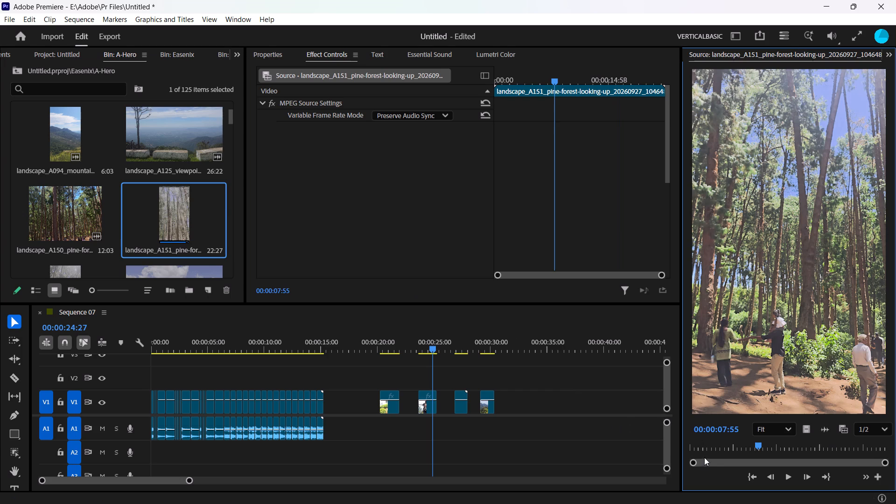
drag(703, 449, 819, 453)
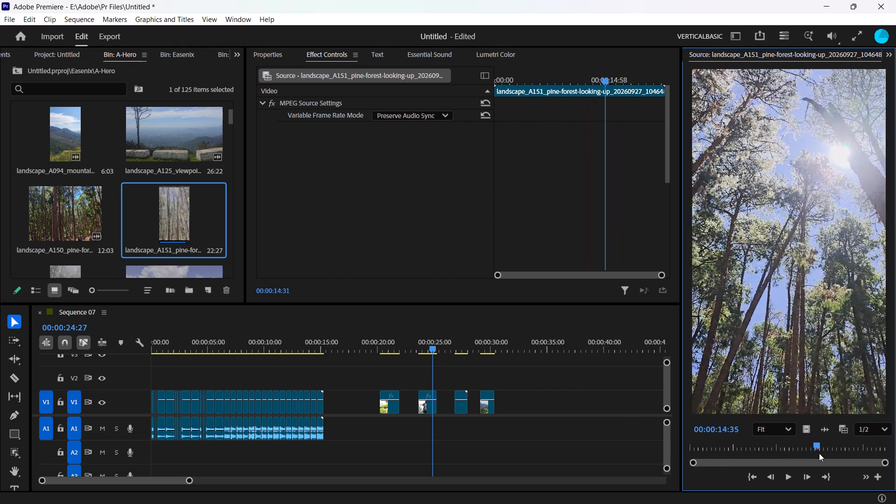
drag(819, 453, 754, 444)
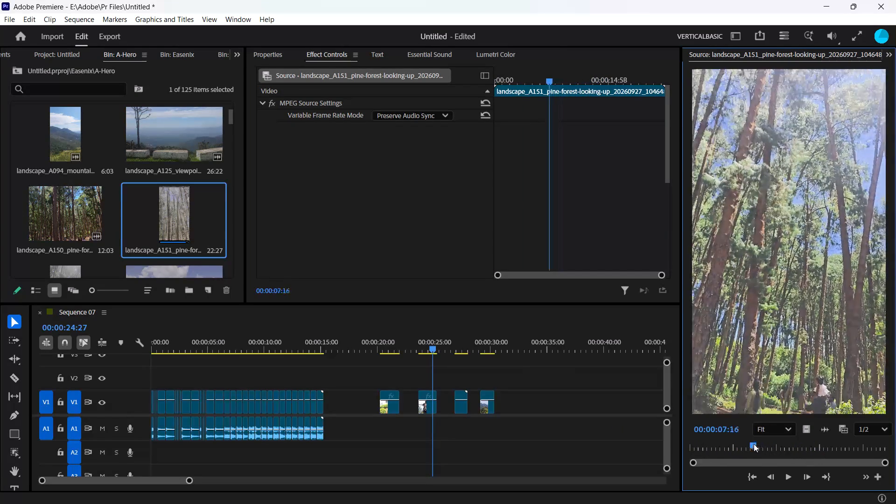
drag(754, 444, 794, 444)
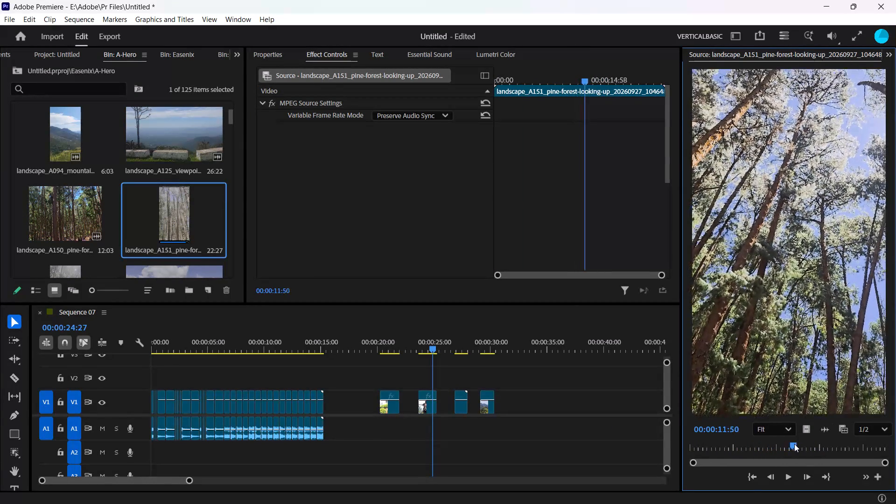
drag(794, 444, 798, 444)
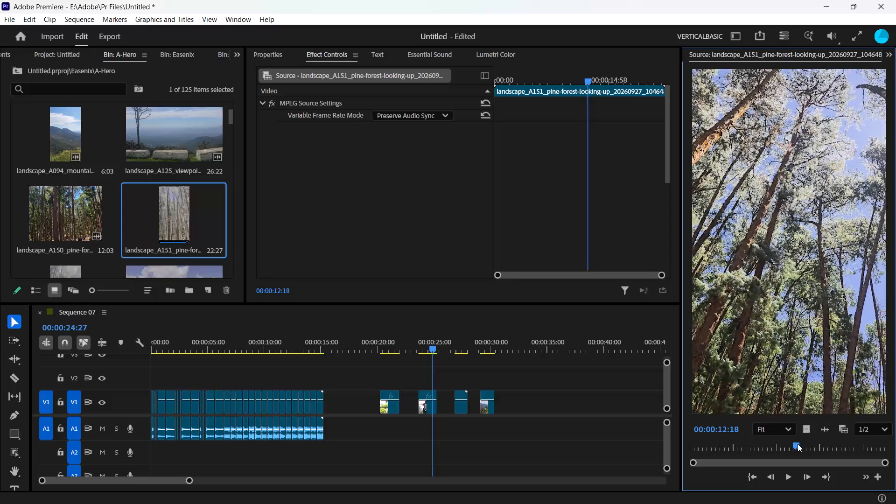
text(i)
key(space)
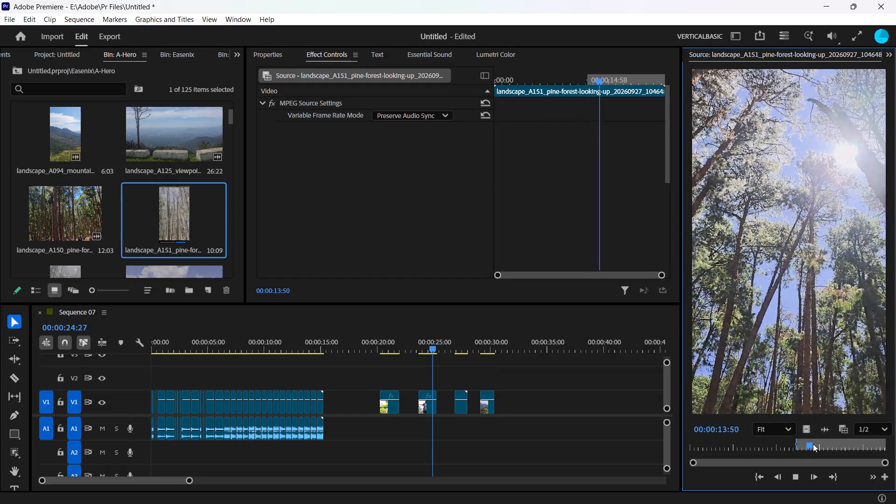
key(o)
key(space)
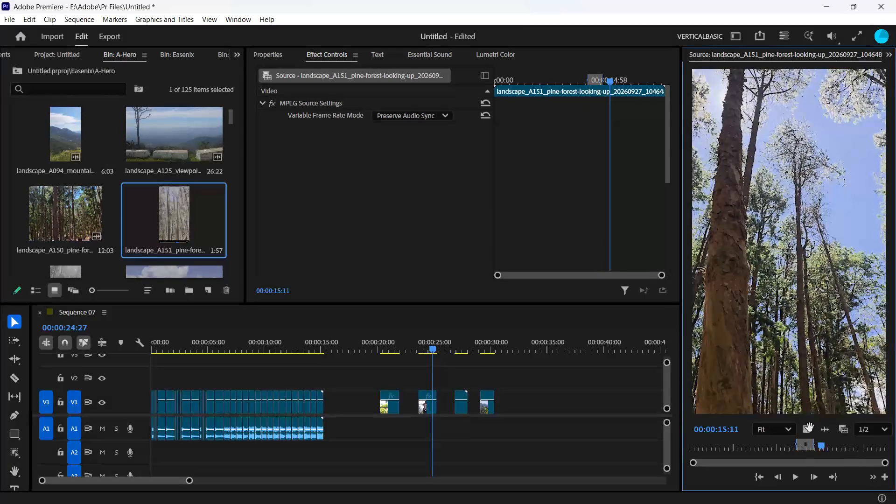
drag(810, 427, 504, 400)
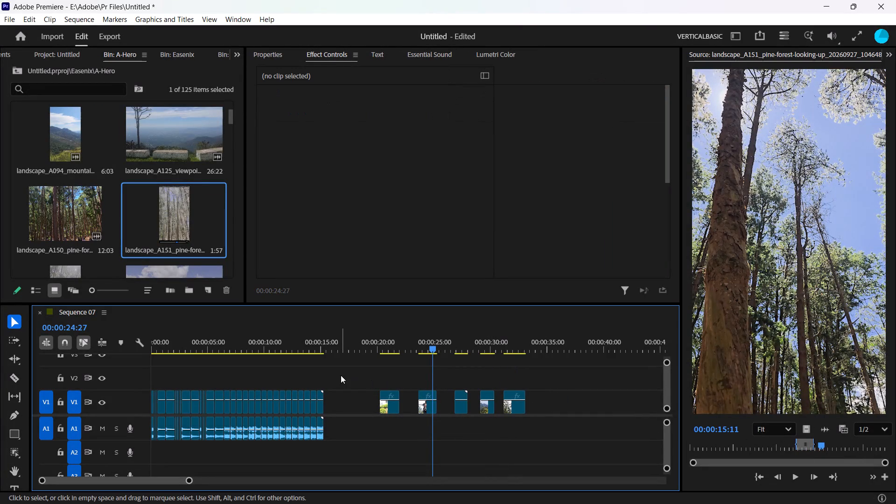
click(341, 375)
Examine the landscape_A152 pine-forest-sunlight clip for a usable moment.
scroll(119, 231, down, 1)
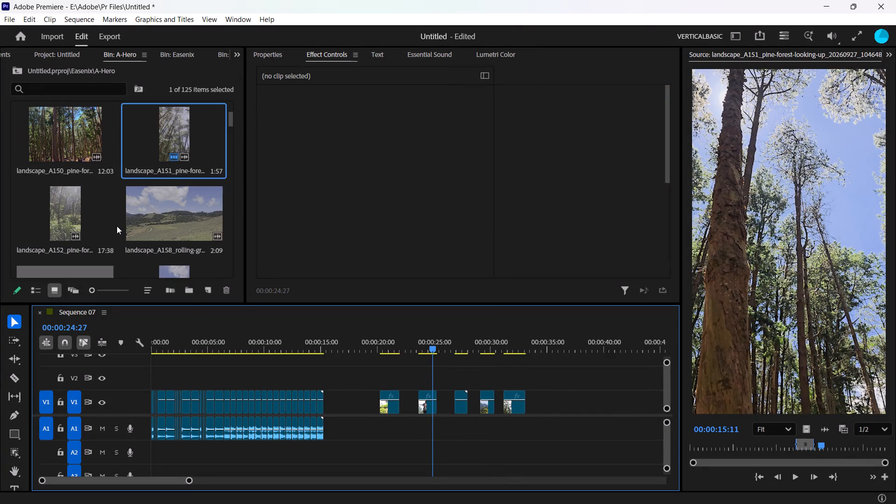
double_click(54, 203)
drag(728, 442, 714, 446)
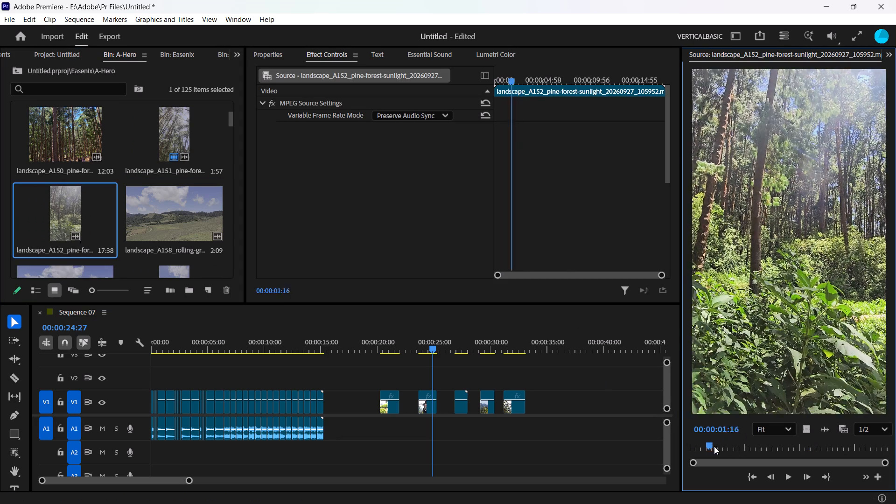
drag(714, 446, 895, 475)
Mark the landscape_A160 walking-grassland clip from about 00:00:14:25 to its end and place its video only on V1 at about 00:00:36.
scroll(95, 236, down, 1)
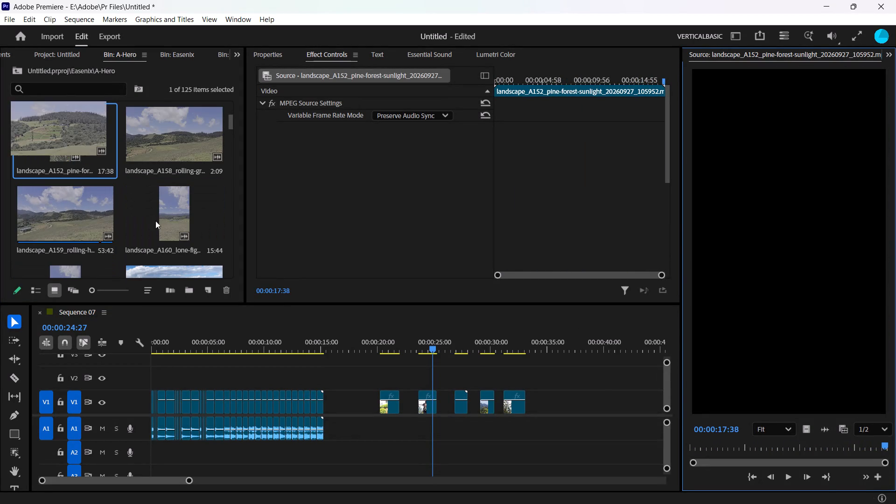
double_click(187, 214)
drag(726, 449, 672, 441)
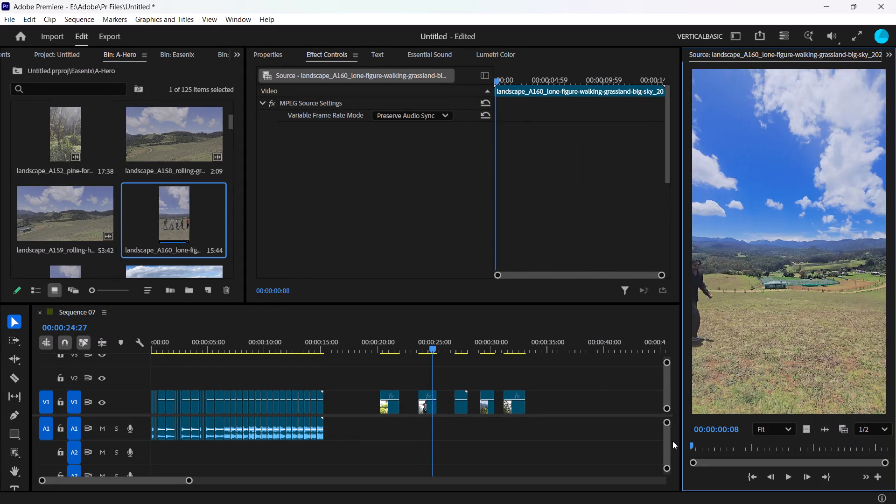
drag(672, 441, 797, 443)
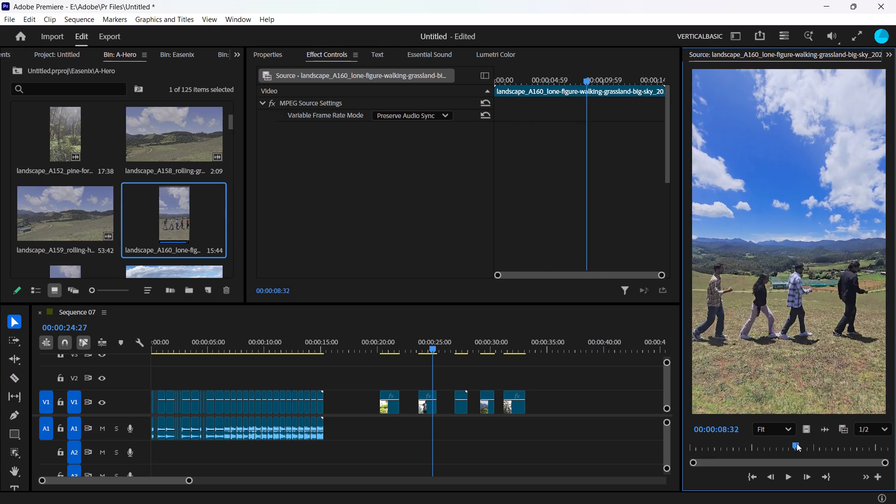
drag(797, 443, 798, 444)
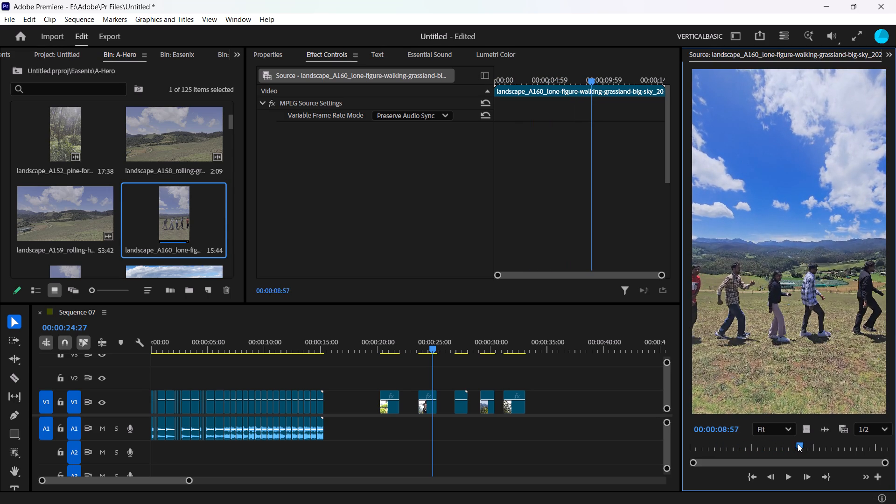
drag(798, 444, 846, 444)
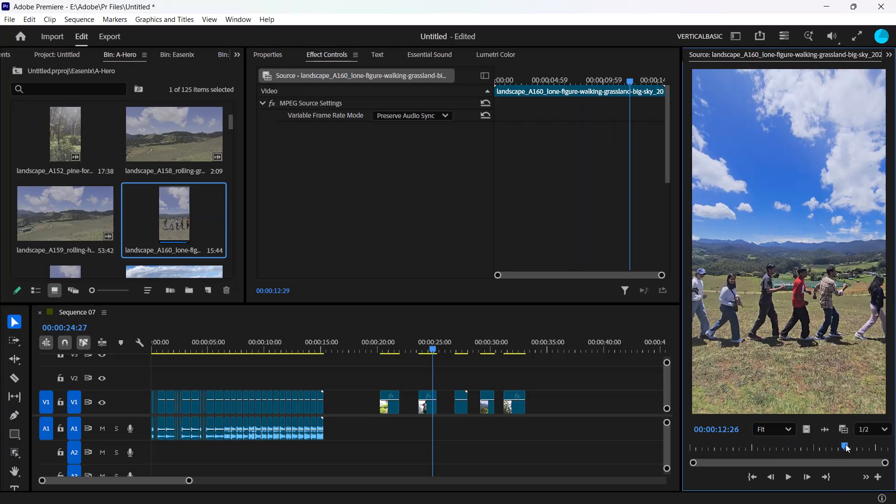
drag(846, 444, 870, 444)
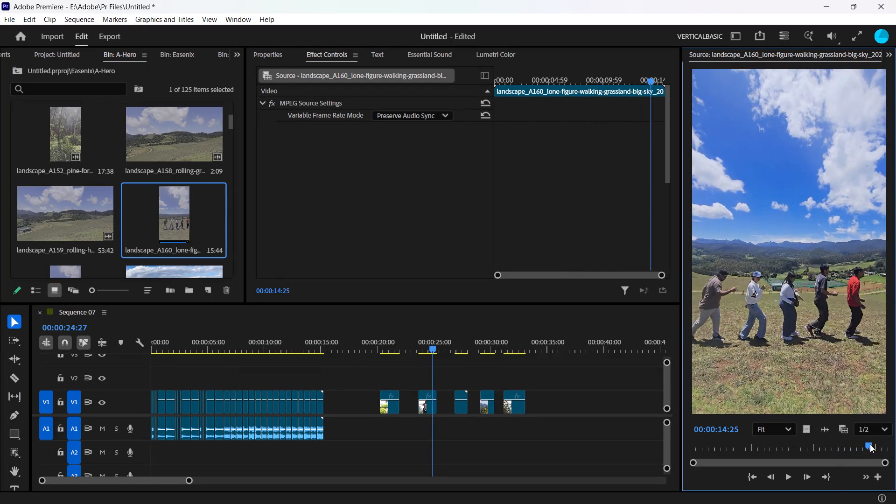
drag(870, 444, 867, 444)
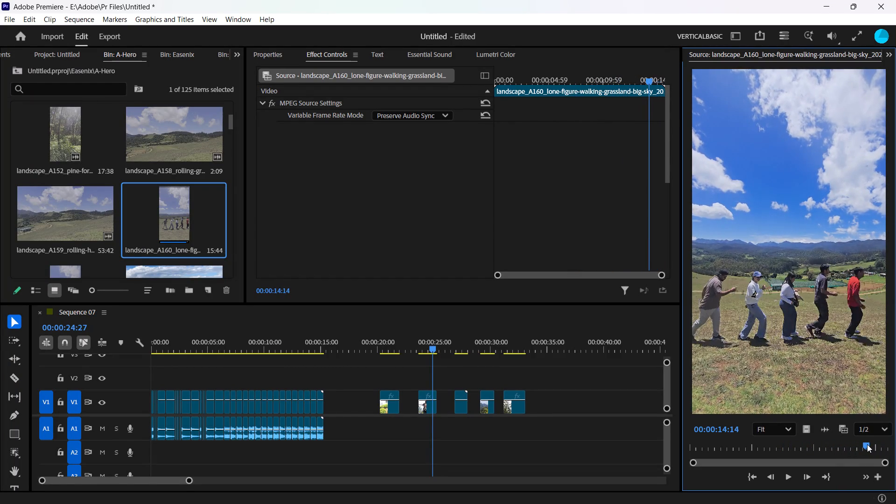
drag(867, 444, 873, 444)
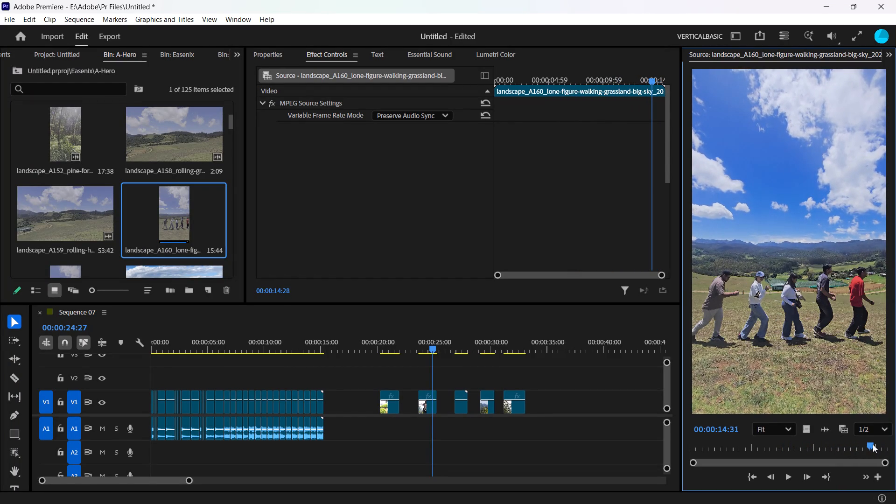
drag(873, 444, 875, 444)
text(i)
key(space)
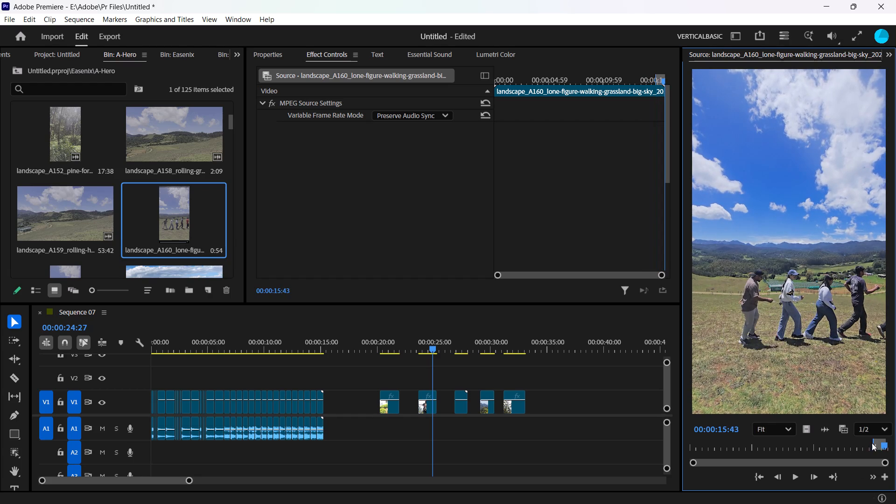
drag(874, 445, 869, 446)
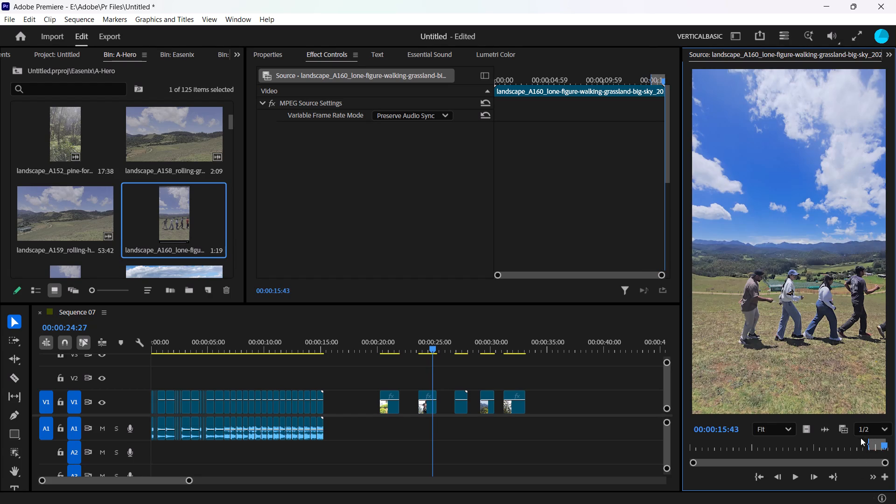
drag(808, 433, 562, 397)
click(567, 336)
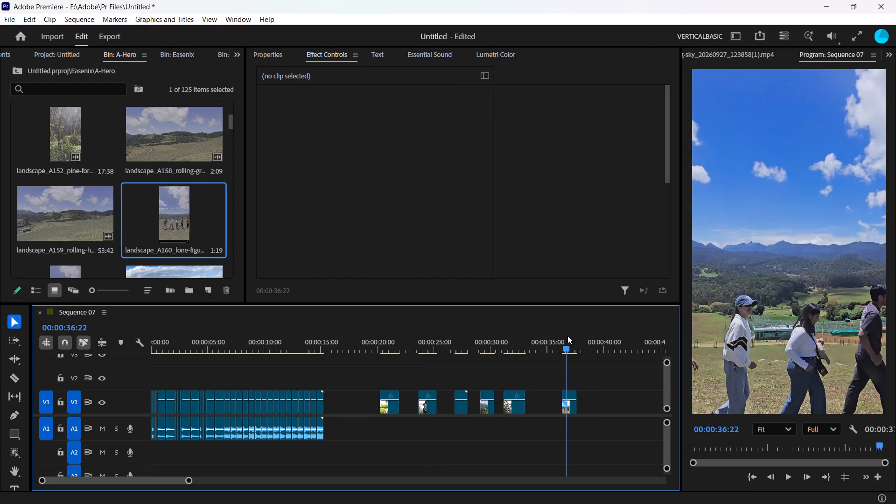
key(space)
key(space)
key(space)
Check the Motion settings and framing of the brand_A195, brand_A194 and brand_A196 clips on V1.
click(383, 343)
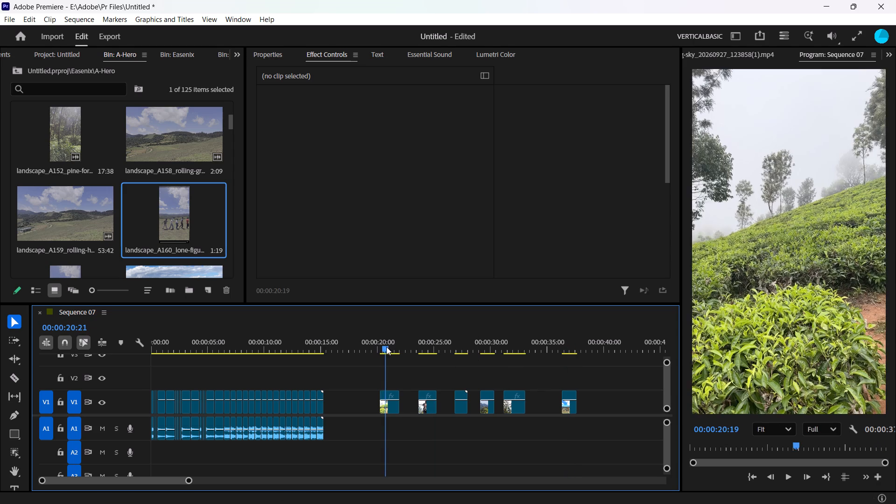
click(390, 406)
click(298, 113)
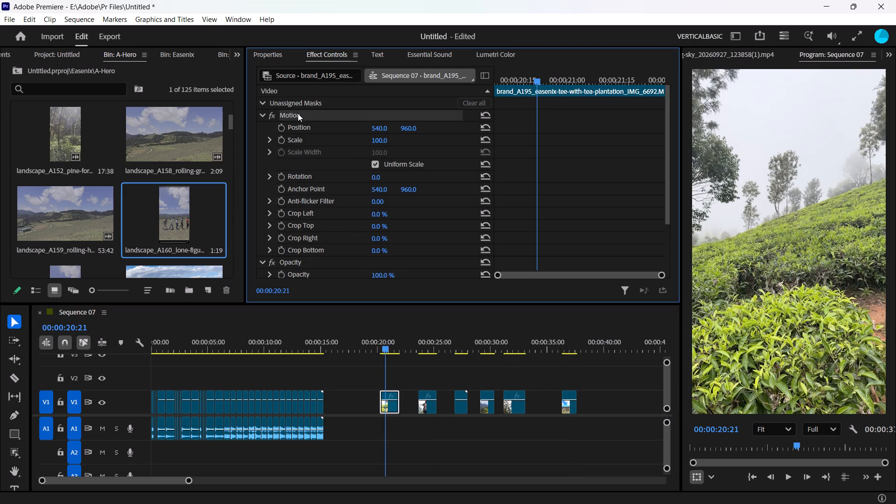
click(427, 406)
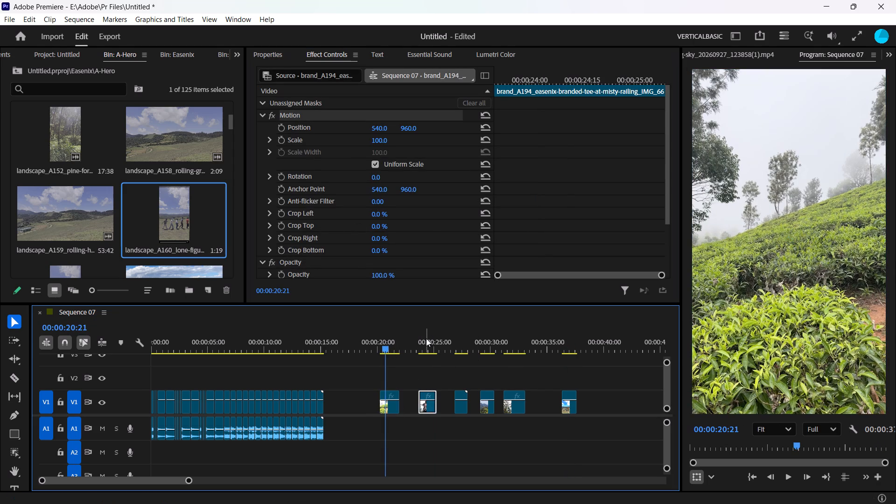
click(427, 341)
click(461, 407)
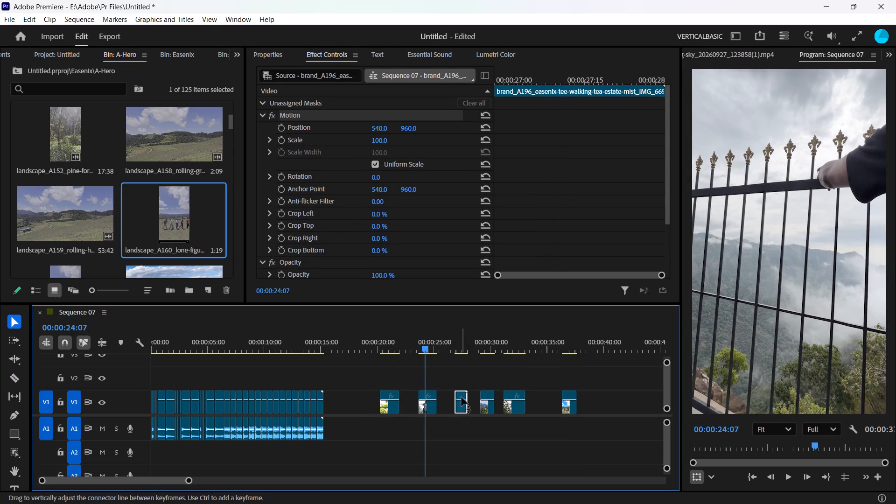
click(462, 350)
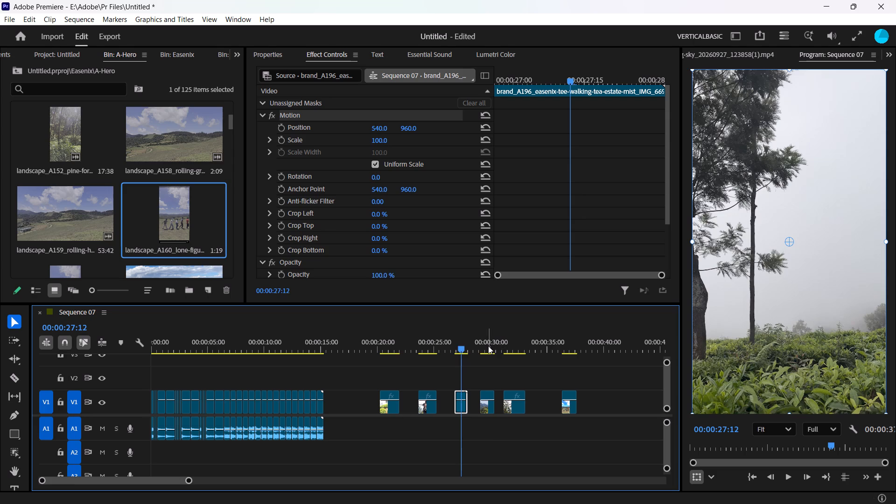
Set the scale of the landscape_A037 mountain-valley clip on V1 to 50.
click(488, 346)
click(491, 408)
click(490, 407)
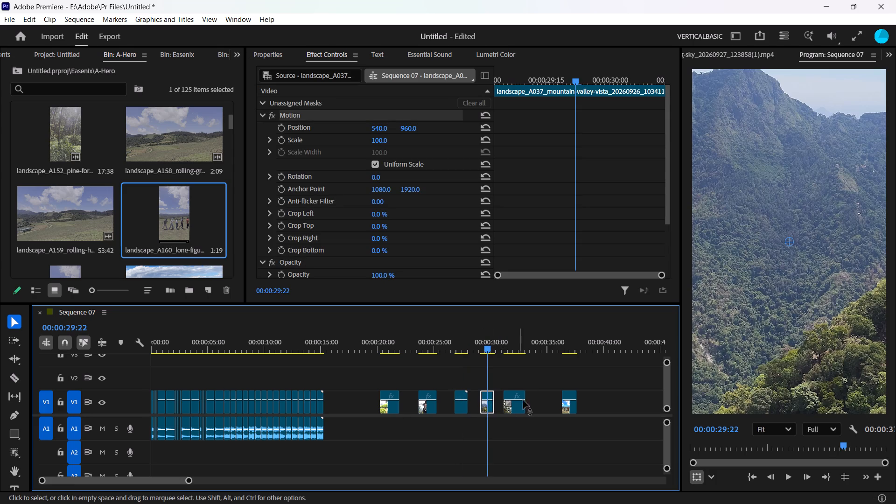
drag(379, 141, 346, 143)
click(387, 138)
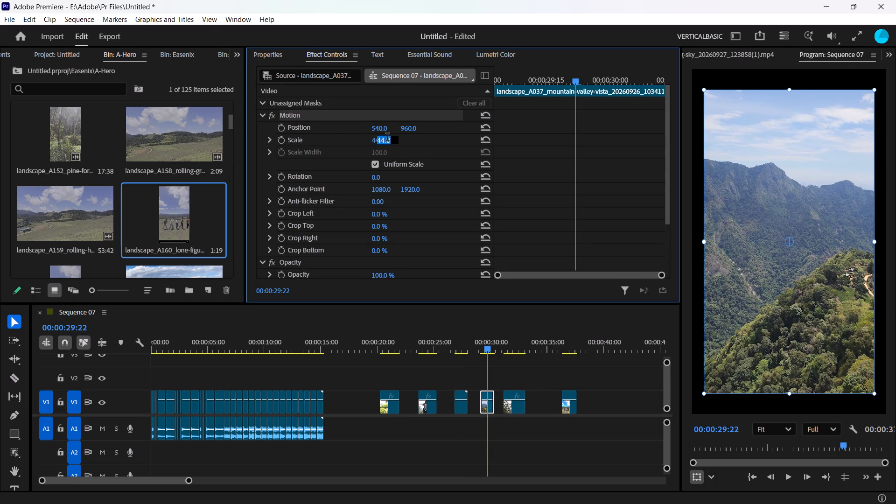
text(50)
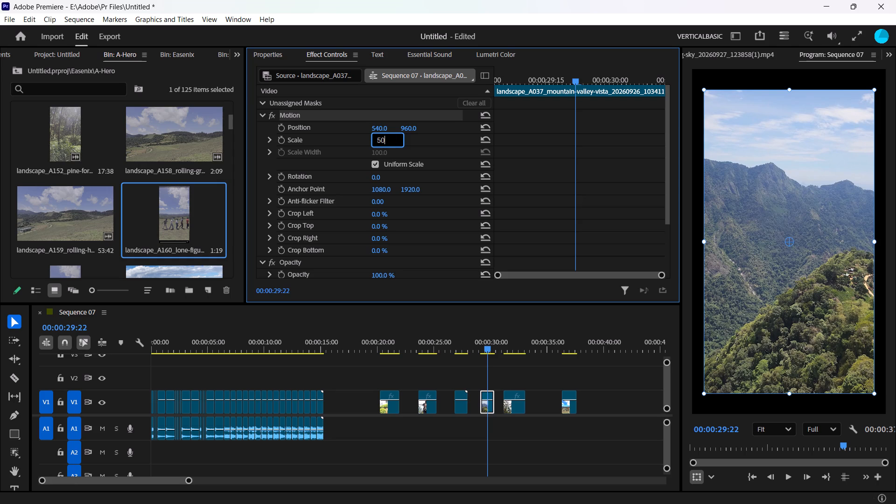
click(433, 145)
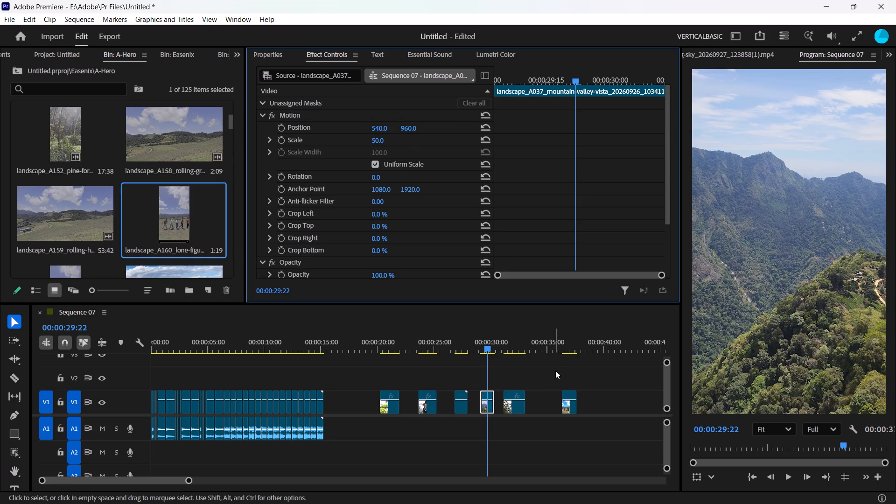
Set the scale of the landscape_A151 pine-forest-looking-up clip on V1 to 50.
click(512, 350)
click(517, 410)
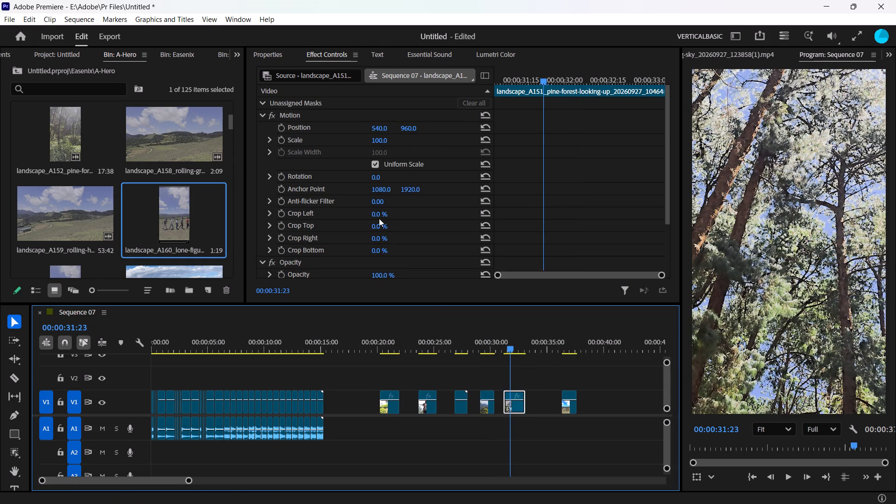
drag(381, 140, 348, 141)
click(387, 138)
text(50)
key(Return)
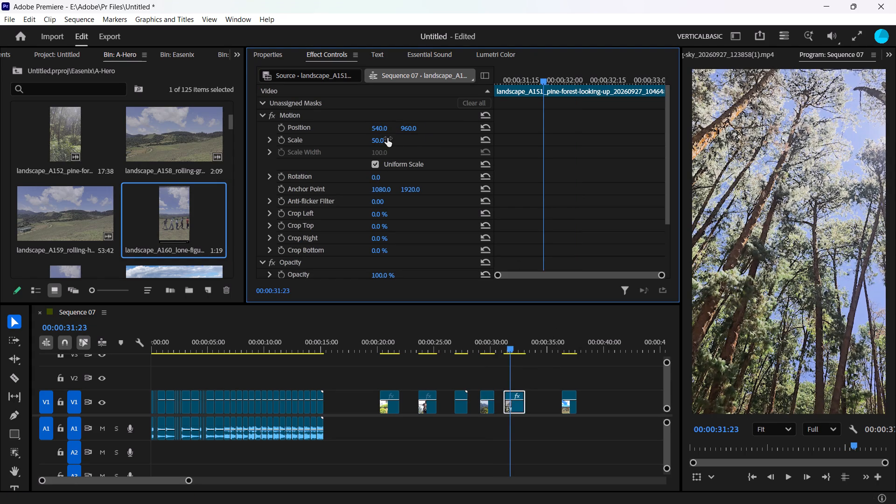
Set the scale of the landscape_A160 walking-grassland clip on V1 to 50 and save the project.
click(569, 351)
click(569, 406)
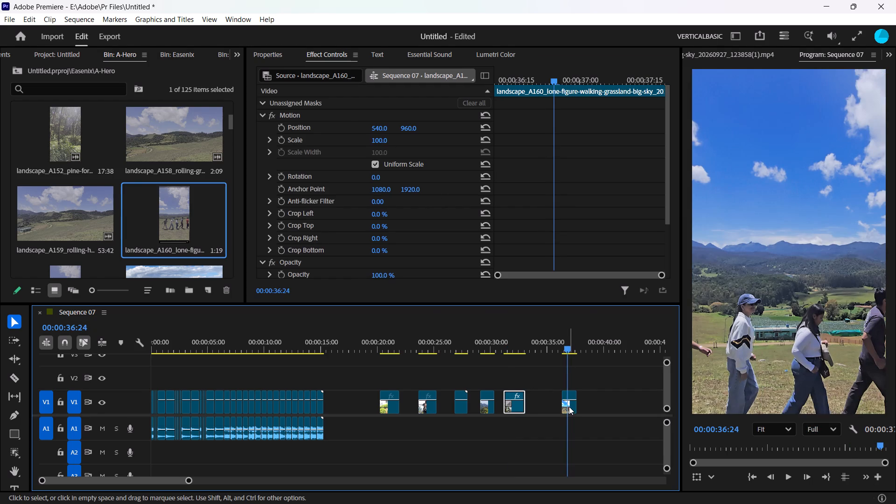
drag(378, 138, 343, 138)
click(387, 138)
text(50)
key(Return)
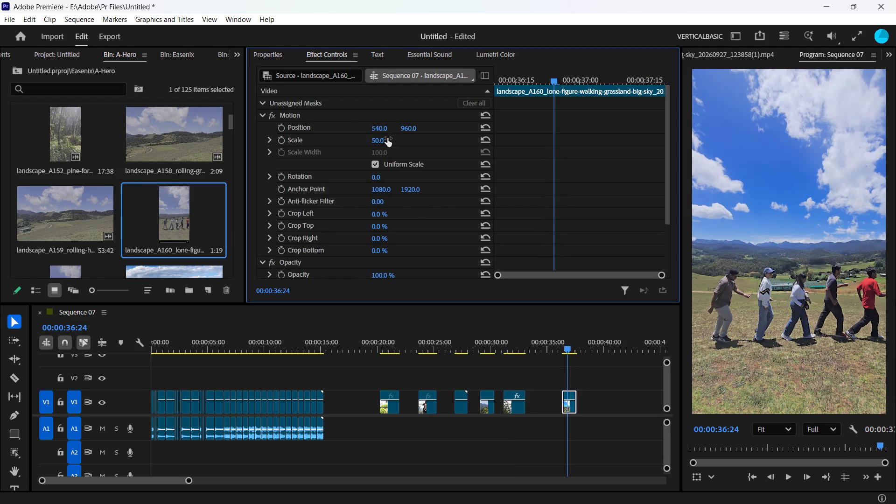
key(ctrl+s)
Move the landscape_A160 clip on V1 earlier so it starts at about 00:00:34.
click(537, 376)
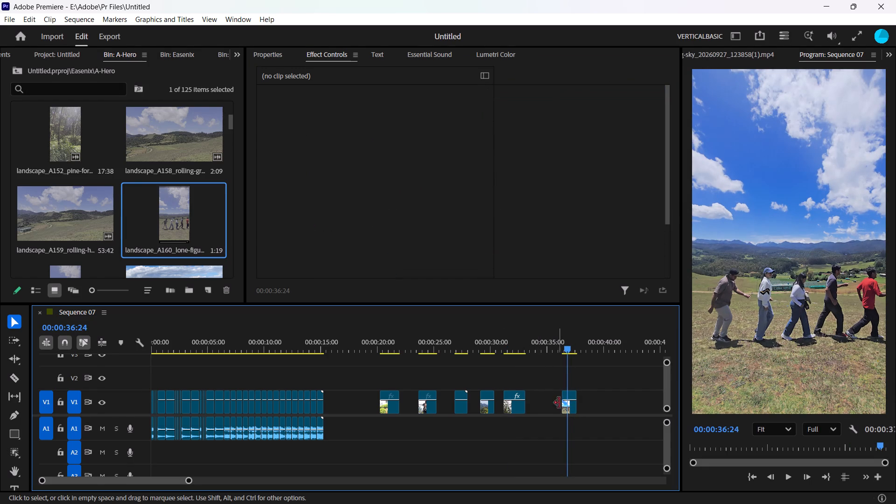
drag(569, 410, 546, 407)
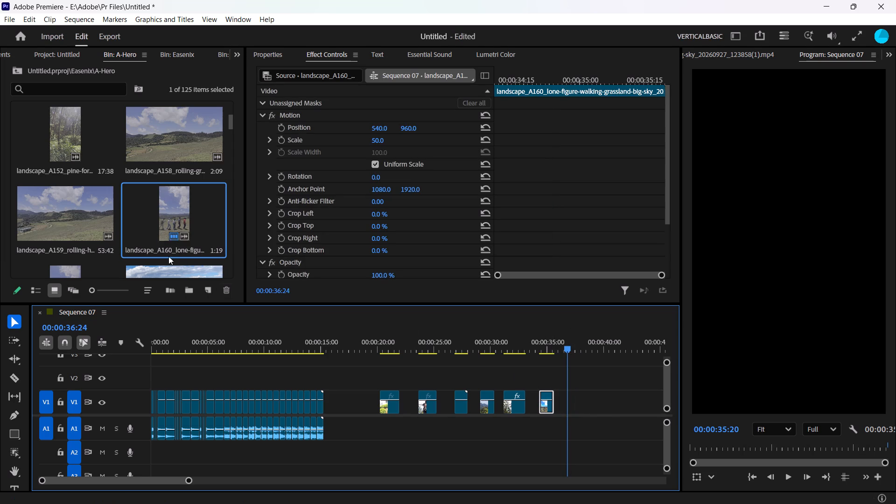
Mark the landscape_A161 group-walking clip from about 00:00:06:36 to 00:00:08:26 and place its video only on V1 at 00:00:36:24.
scroll(131, 220, down, 1)
double_click(74, 200)
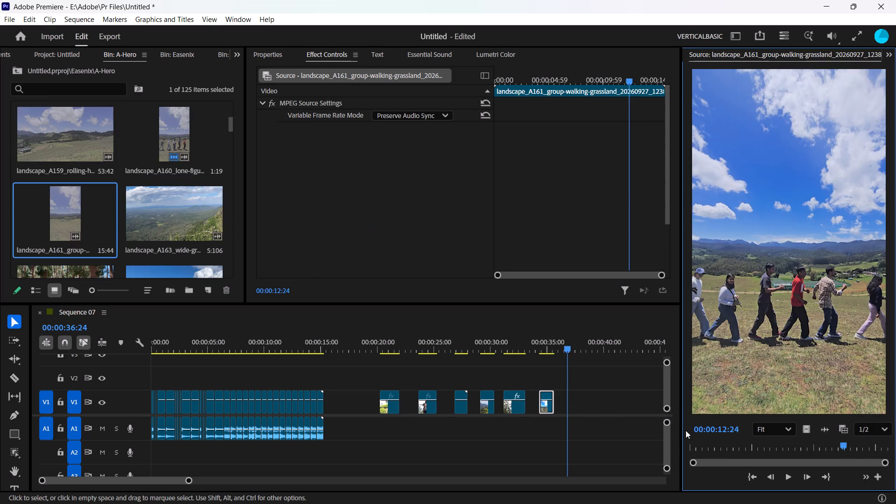
drag(707, 444, 759, 445)
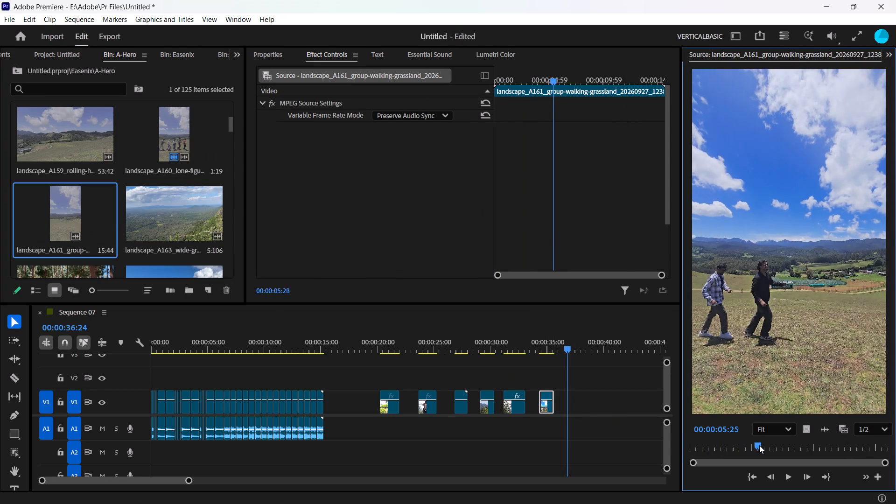
drag(759, 445, 763, 445)
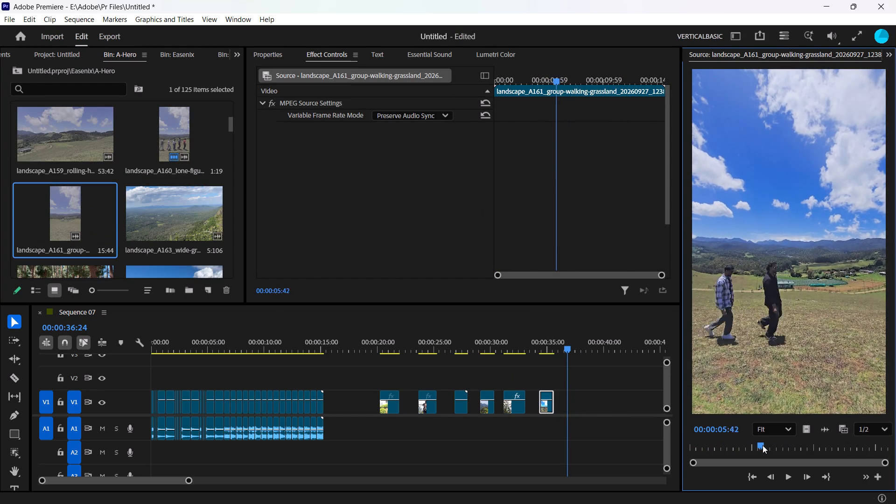
drag(763, 445, 768, 446)
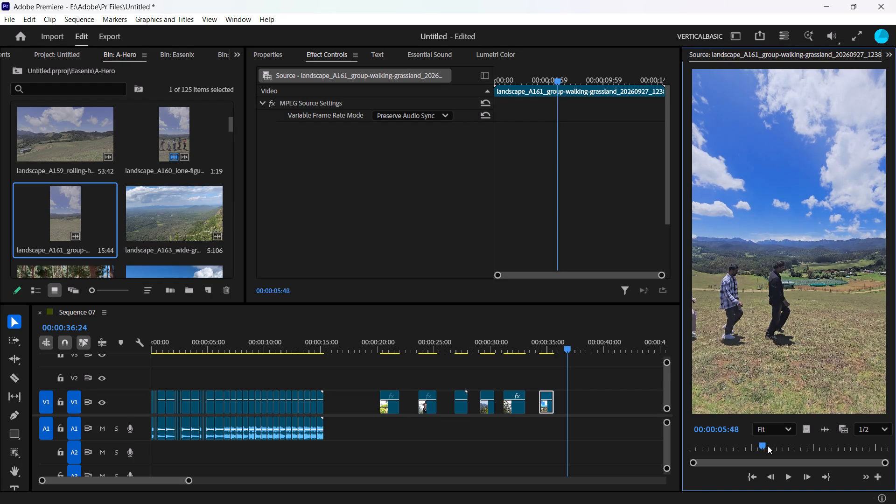
drag(768, 446, 773, 446)
text(i)
key(space)
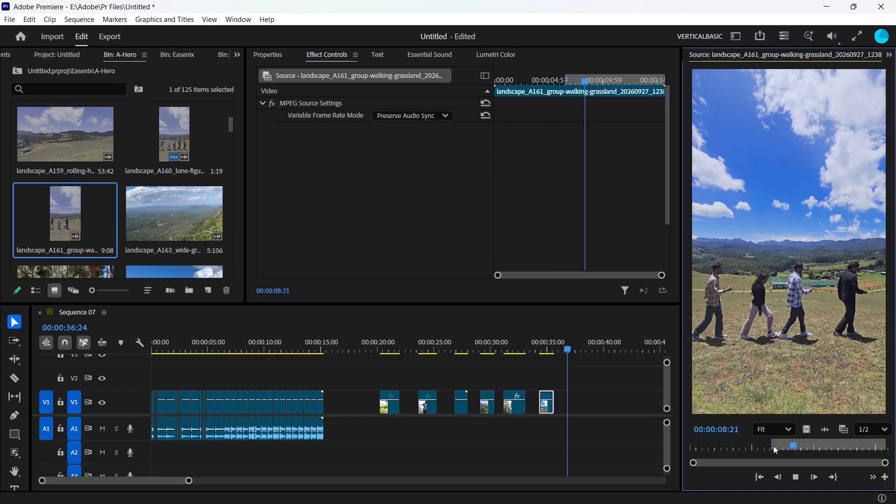
key(o)
drag(809, 429, 565, 406)
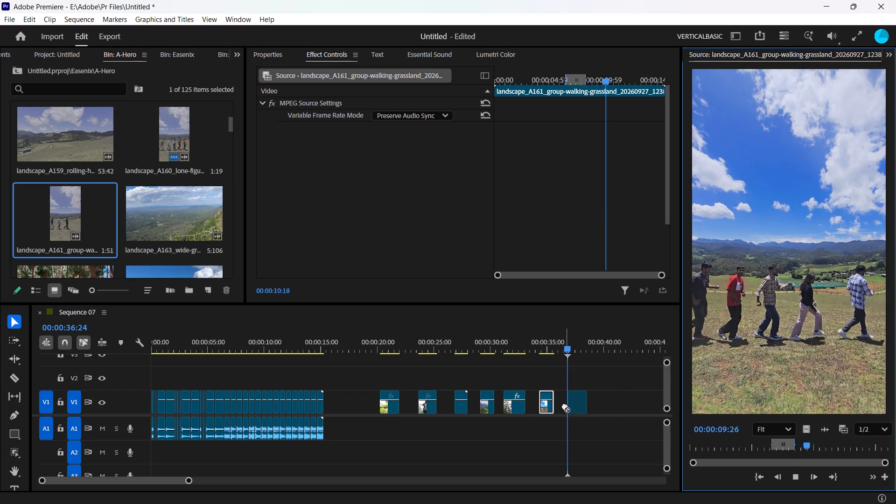
Look further through the A-Hero clips and scrub the landscape_A218 person-at-window clip for a usable excerpt.
scroll(560, 380, down, 6)
scroll(99, 171, down, 1)
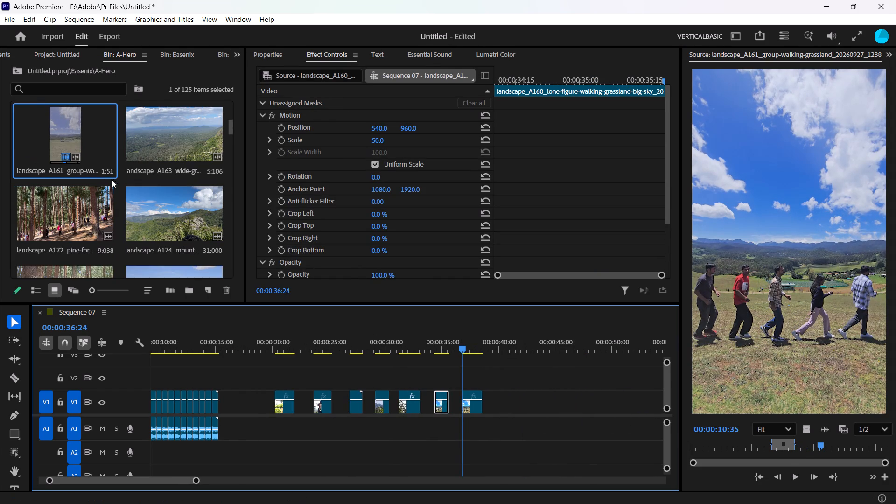
scroll(114, 210, down, 2)
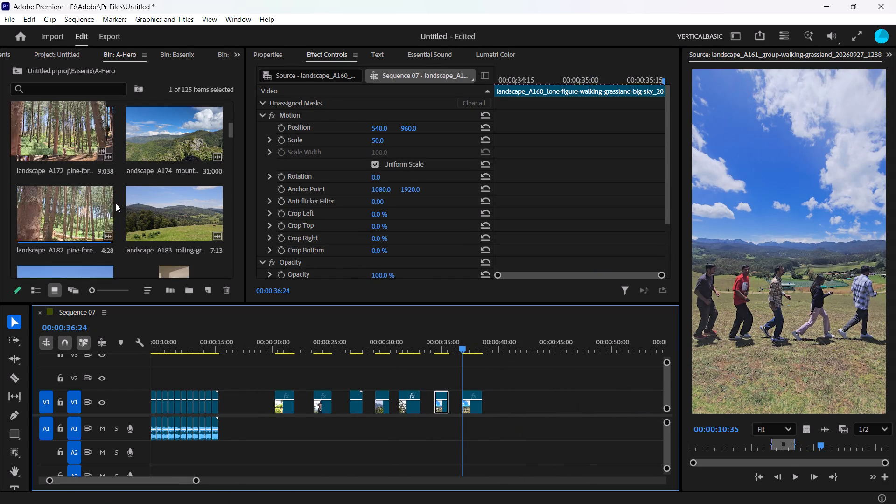
double_click(168, 209)
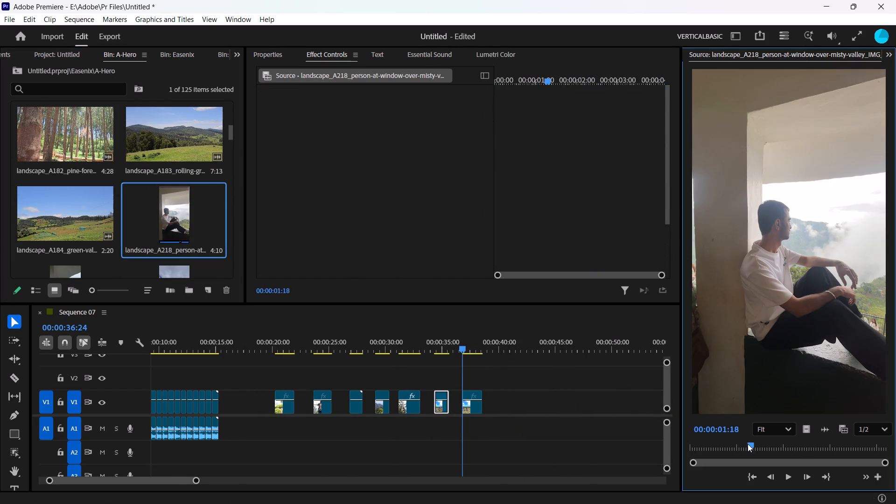
drag(748, 444, 838, 447)
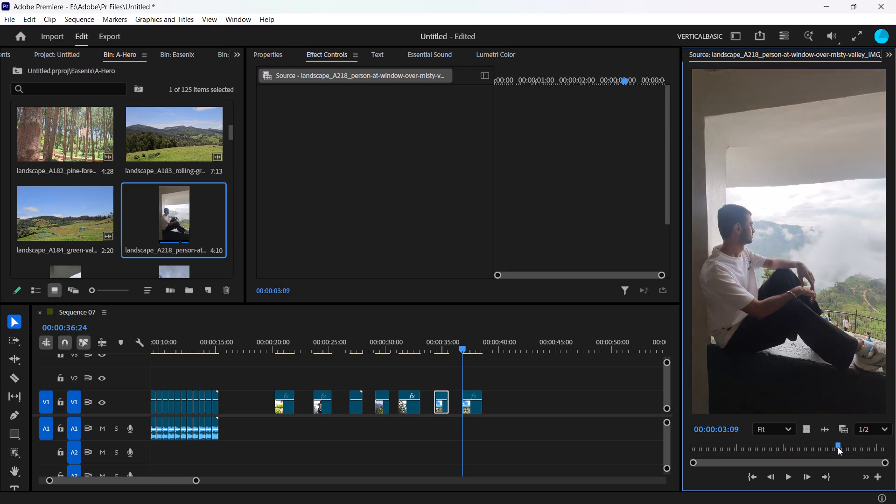
drag(838, 447, 839, 445)
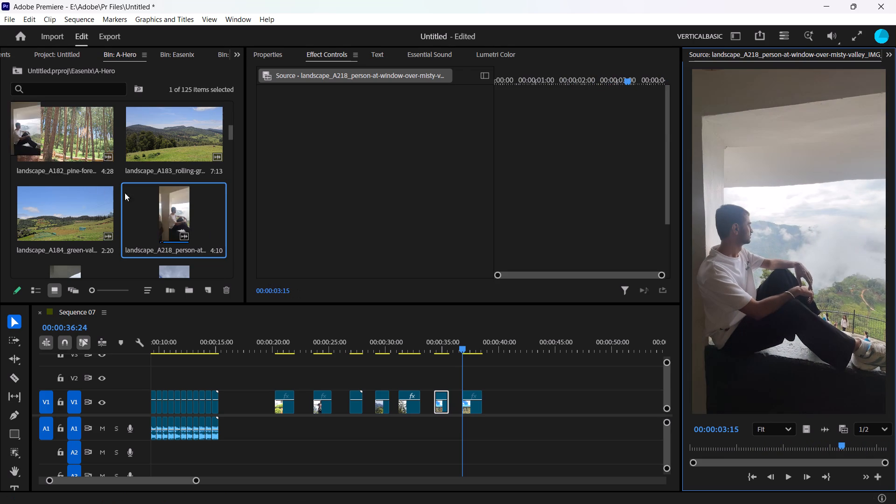
Mark a 1:25 excerpt of the landscape_A219 clouds-rolling clip from 00:00:06:09 and place its video only on V1 at about 00:00:40.
scroll(115, 188, down, 1)
double_click(74, 198)
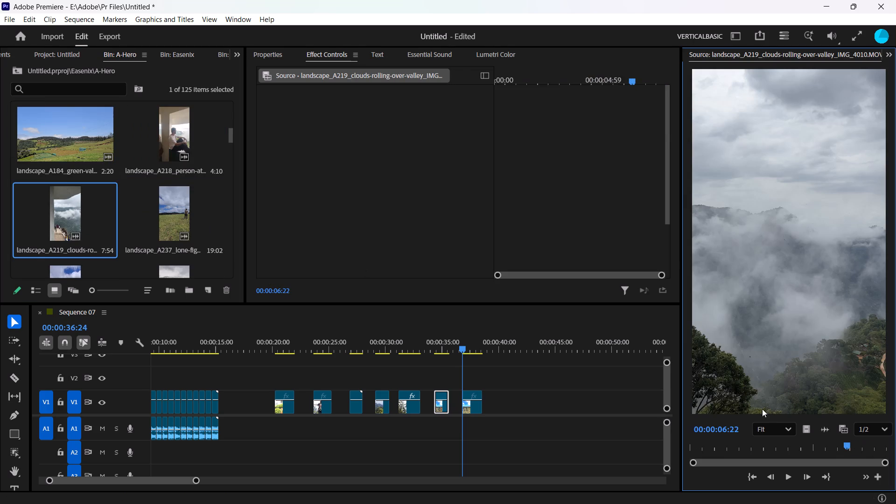
drag(791, 449, 706, 438)
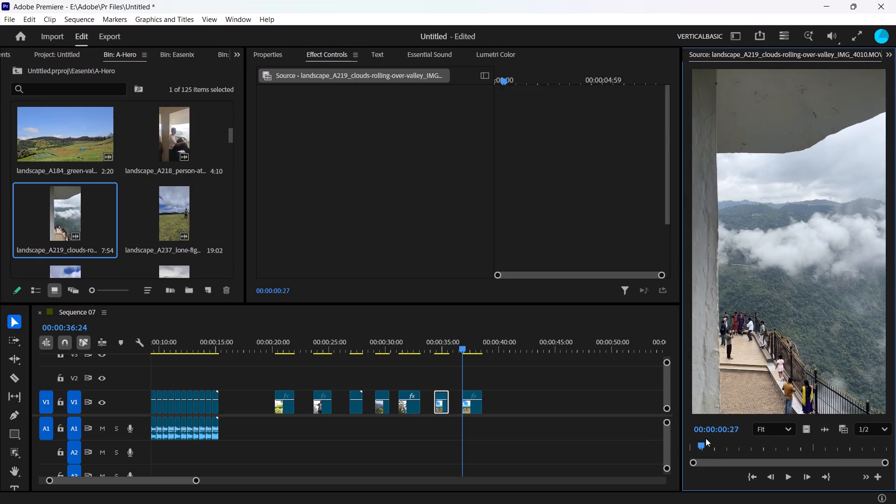
drag(706, 438, 805, 444)
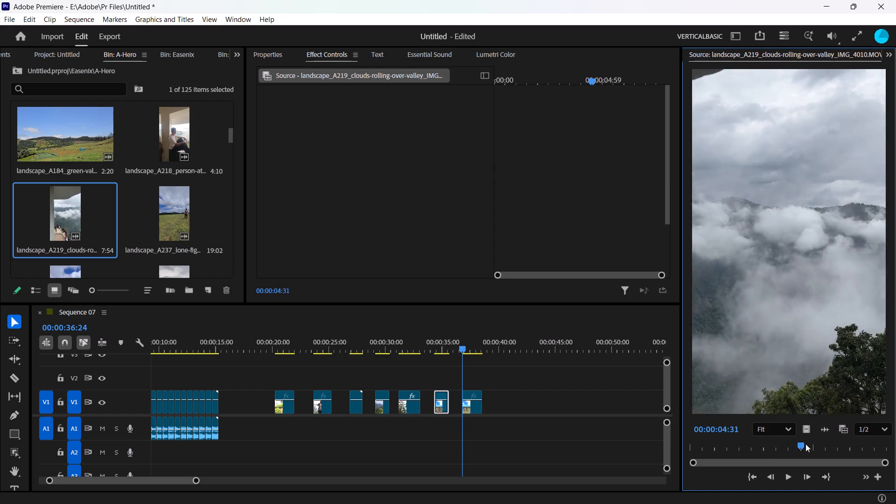
drag(805, 444, 826, 445)
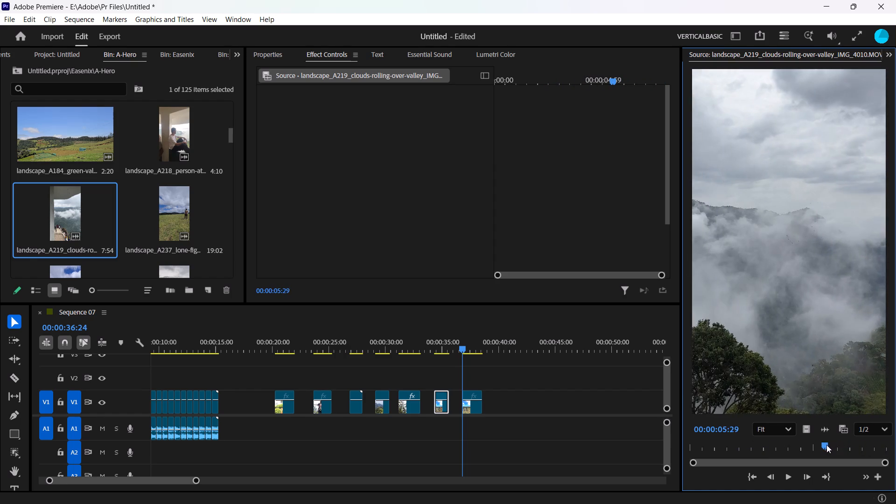
drag(826, 445, 823, 445)
drag(826, 445, 834, 446)
text(i)
key(space)
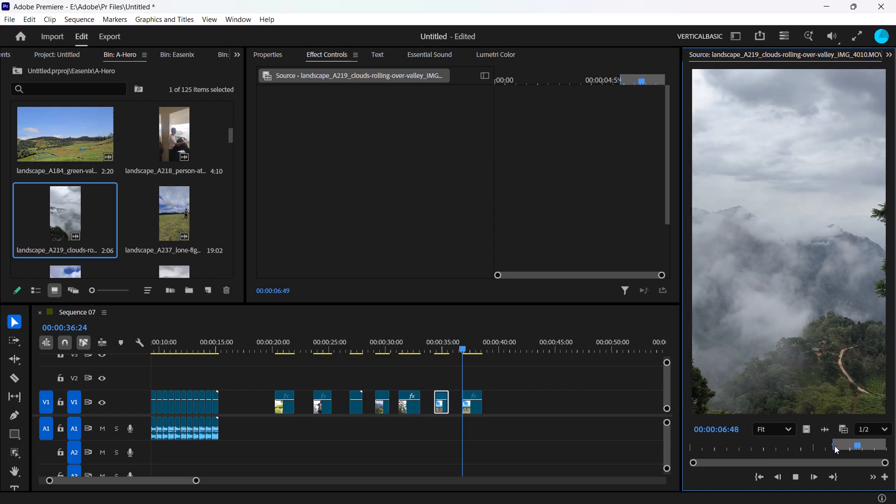
key(space)
drag(862, 445, 875, 445)
key(o)
drag(874, 444, 840, 445)
key(i)
drag(806, 431, 564, 409)
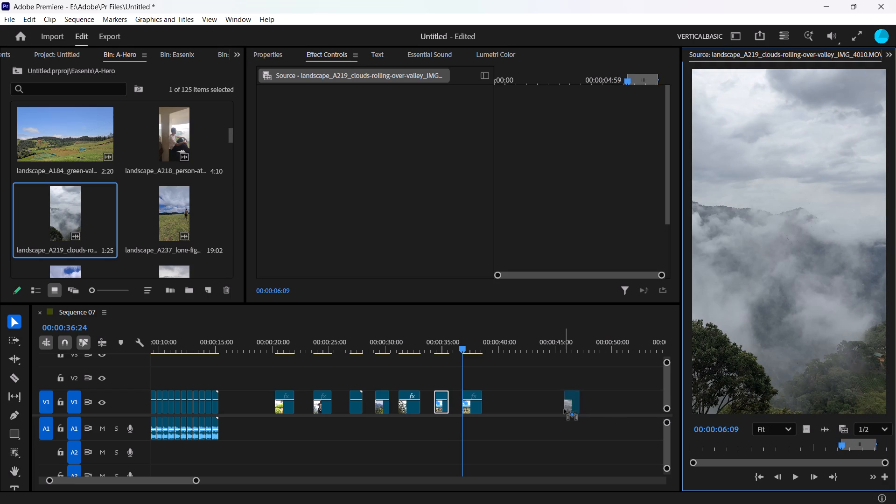
drag(564, 409, 498, 404)
click(552, 390)
Mark the landscape_A237 grass-field clip from 00:00:07:11 to 00:00:08:33 and place its video only on V1 at about 00:00:43.
double_click(178, 208)
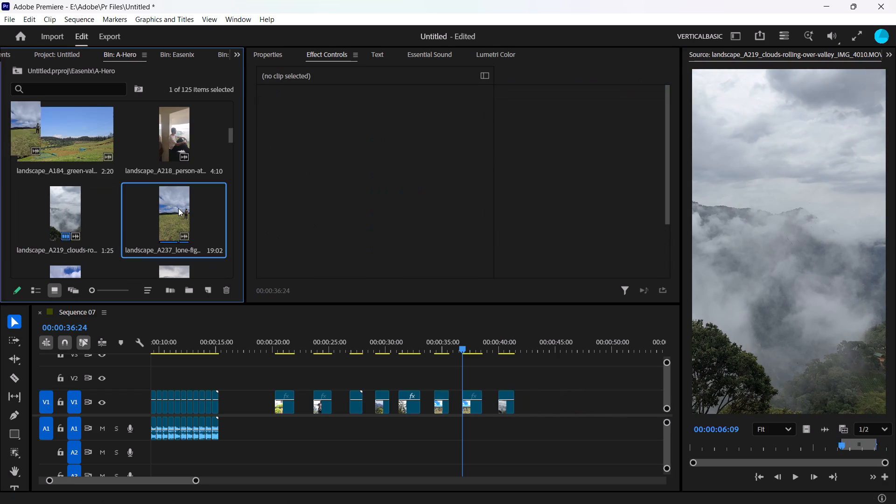
drag(782, 445, 719, 448)
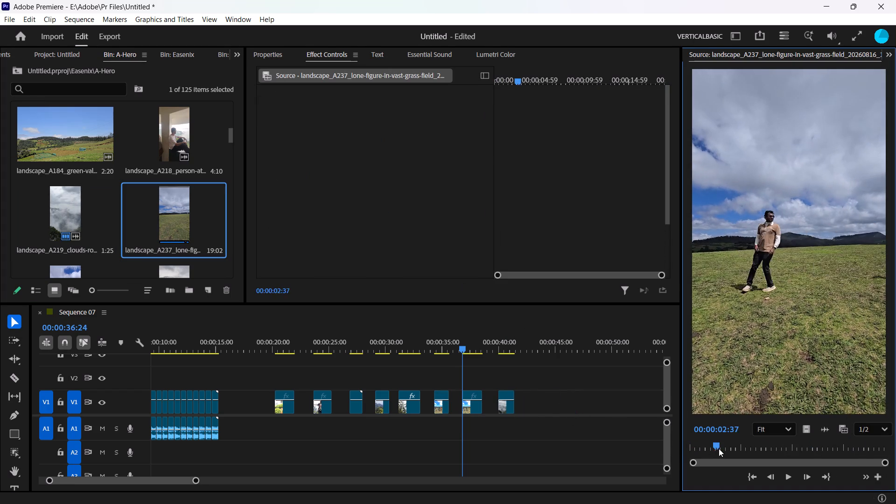
drag(719, 448, 786, 455)
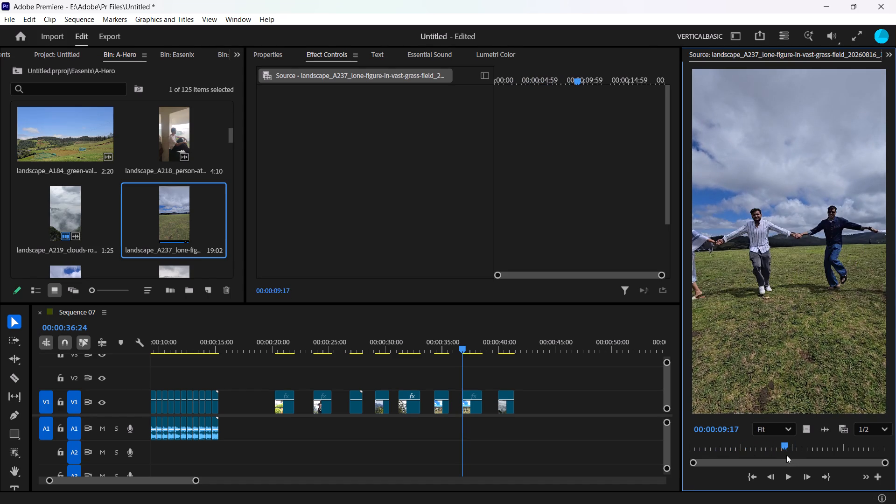
drag(786, 455, 771, 455)
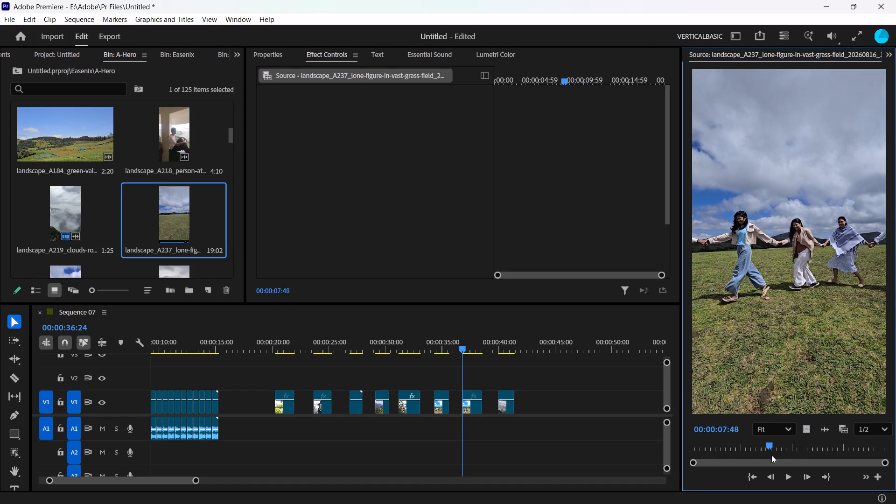
drag(771, 455, 765, 455)
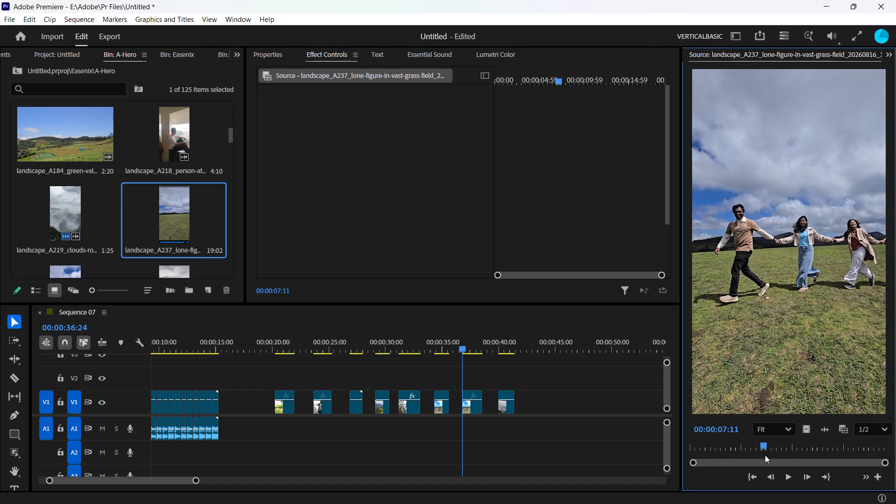
text(i)
key(space)
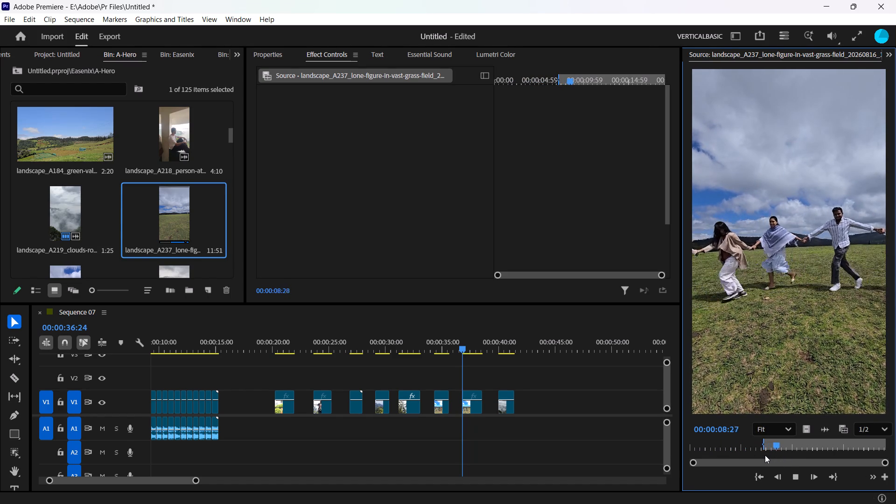
key(space)
key(o)
drag(808, 434, 608, 420)
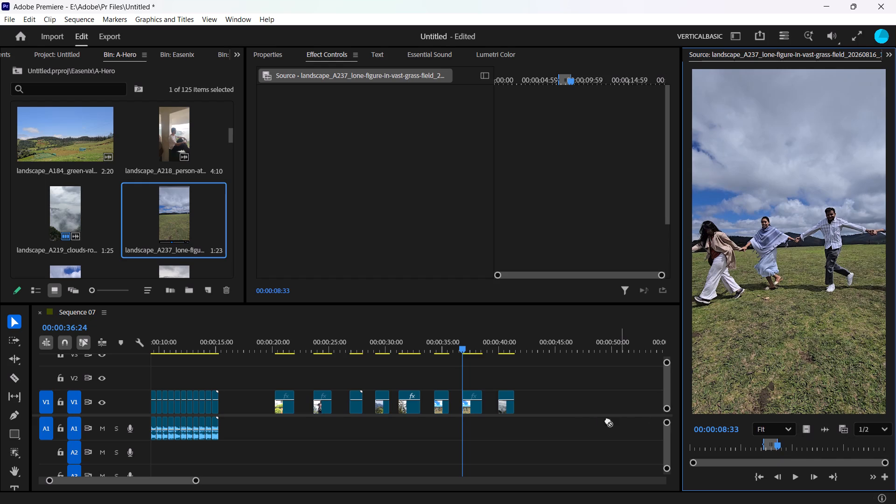
drag(608, 420, 535, 410)
Scrub the landscape_A242 grass-field, A255 and A257 couple-walking, and A268 misty-road clips to look for usable excerpts.
scroll(133, 185, down, 1)
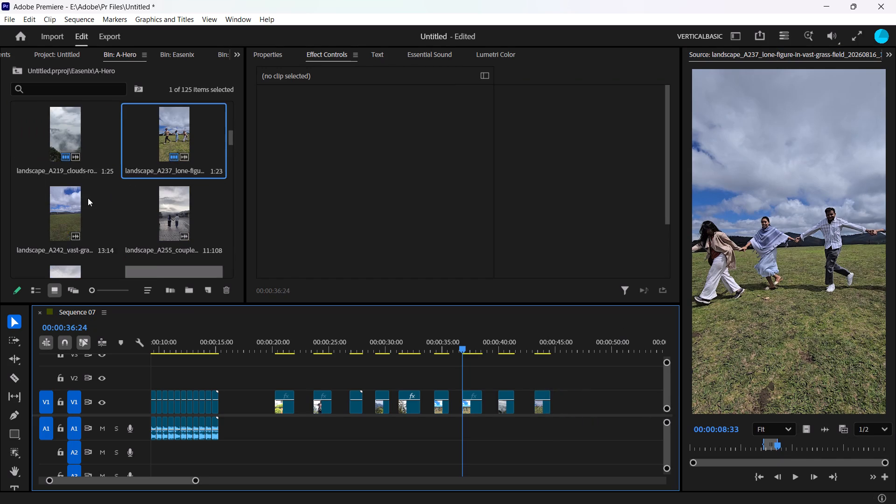
double_click(88, 198)
drag(721, 443, 723, 453)
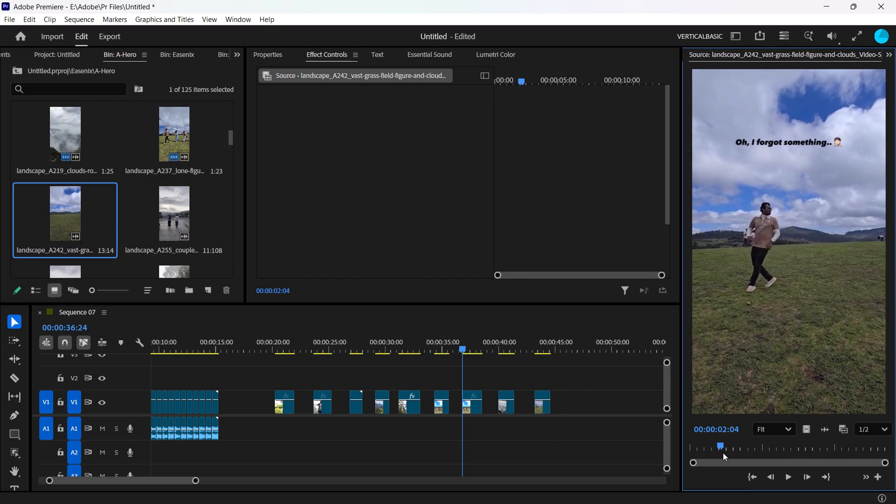
drag(723, 453, 891, 447)
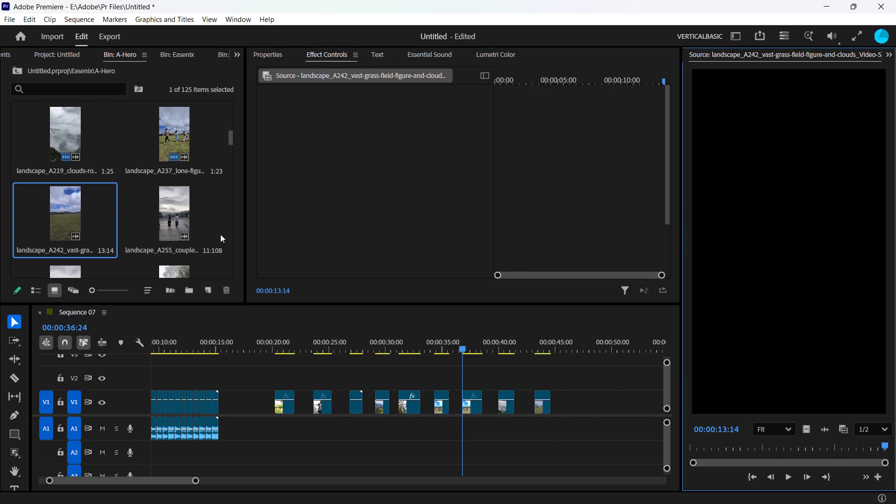
double_click(188, 214)
drag(723, 445, 689, 445)
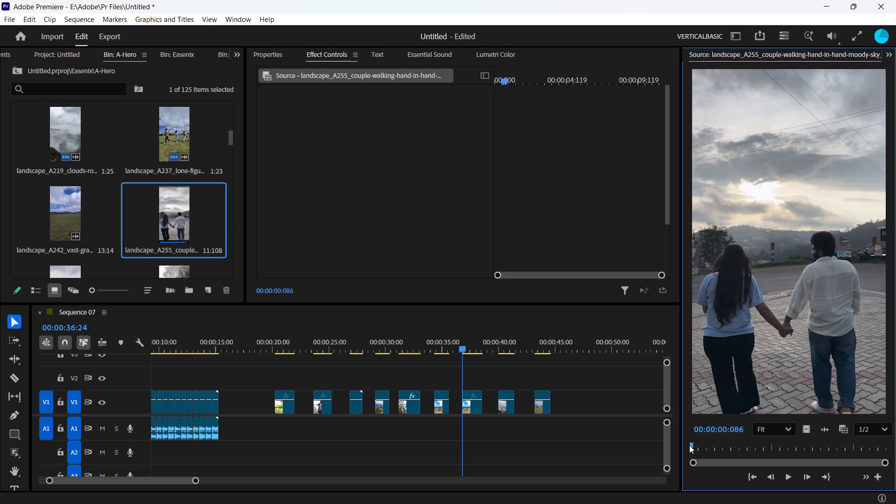
drag(689, 445, 864, 444)
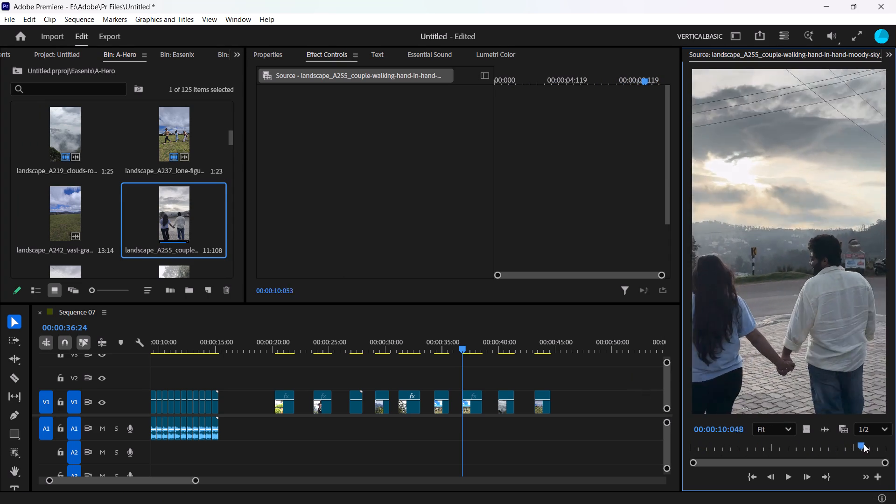
drag(864, 444, 893, 436)
scroll(142, 193, down, 1)
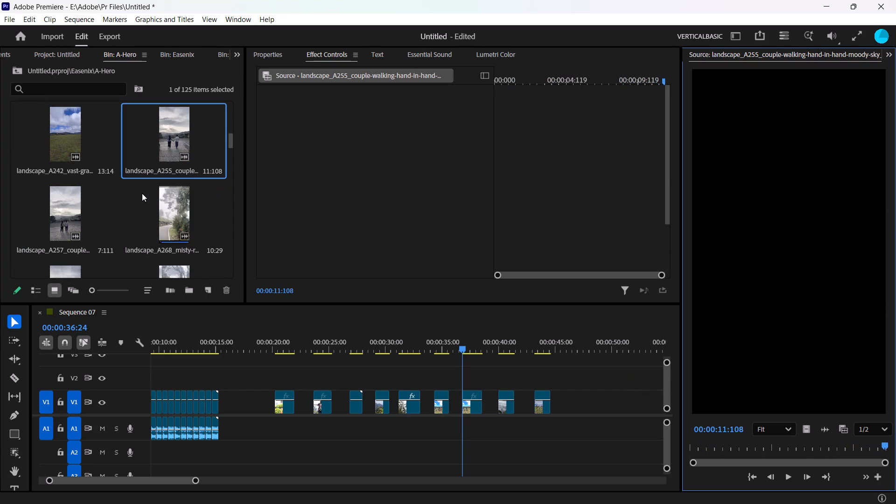
double_click(76, 206)
drag(704, 445, 698, 445)
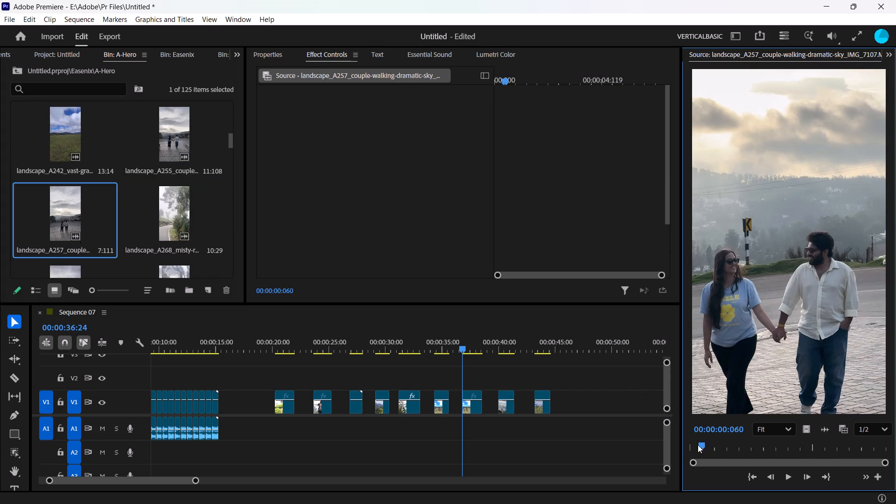
drag(698, 445, 808, 442)
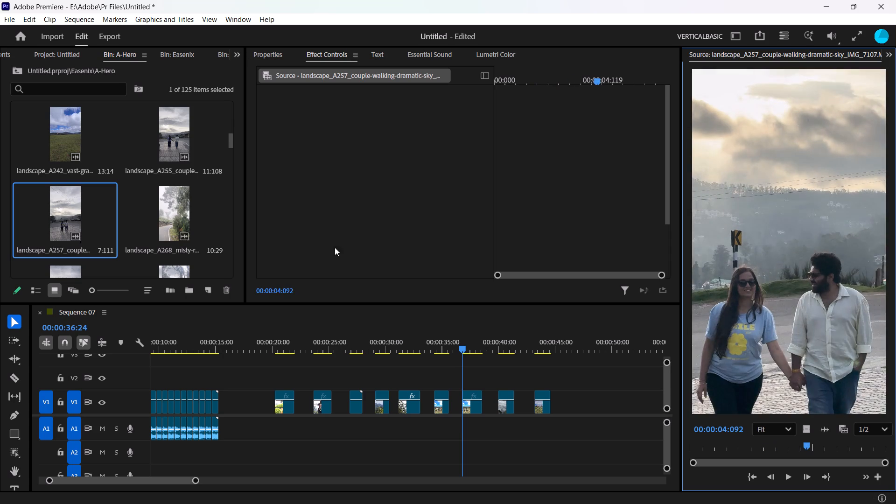
double_click(160, 203)
drag(702, 447, 689, 441)
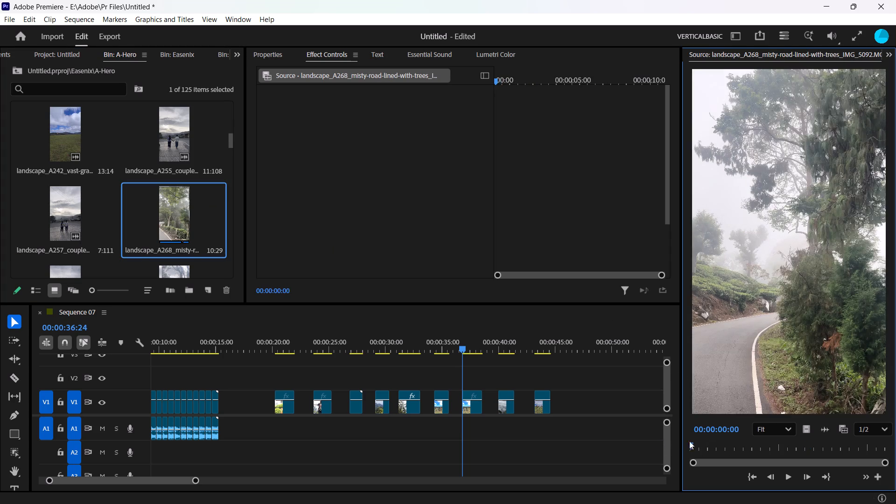
drag(689, 441, 807, 446)
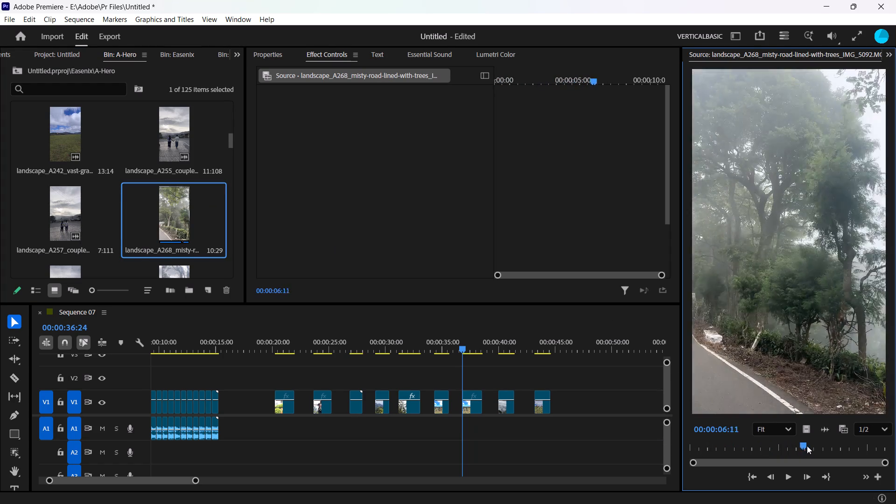
drag(807, 446, 895, 442)
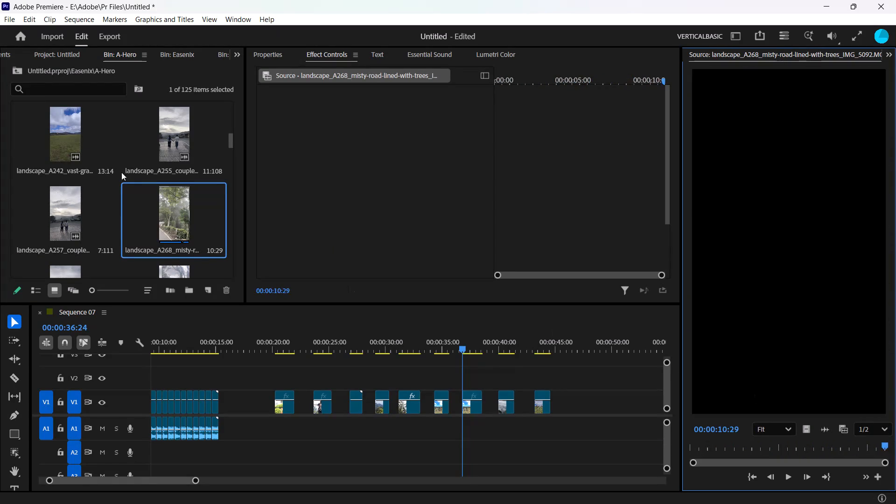
Mark a 1:17 excerpt of the landscape_A281 woman-at-railing clip ending at 00:00:03:59 and place its video only on V1 at about 00:00:46.
scroll(126, 176, down, 1)
double_click(72, 200)
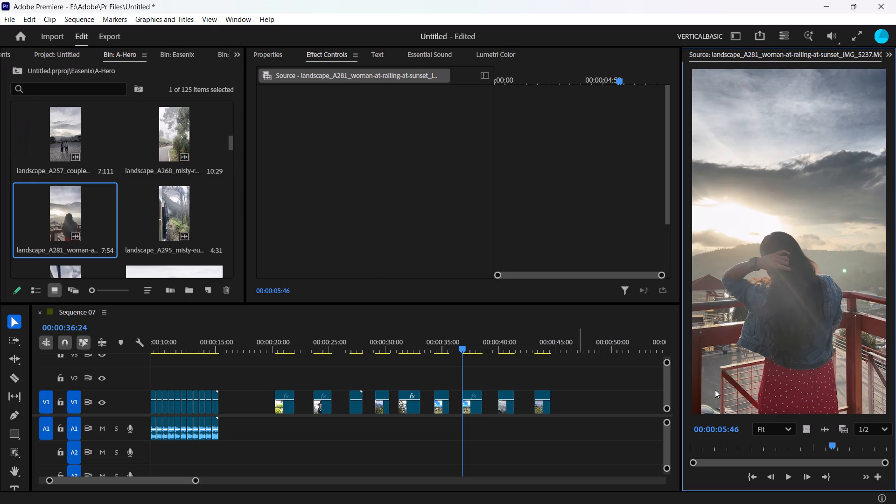
drag(758, 450, 748, 450)
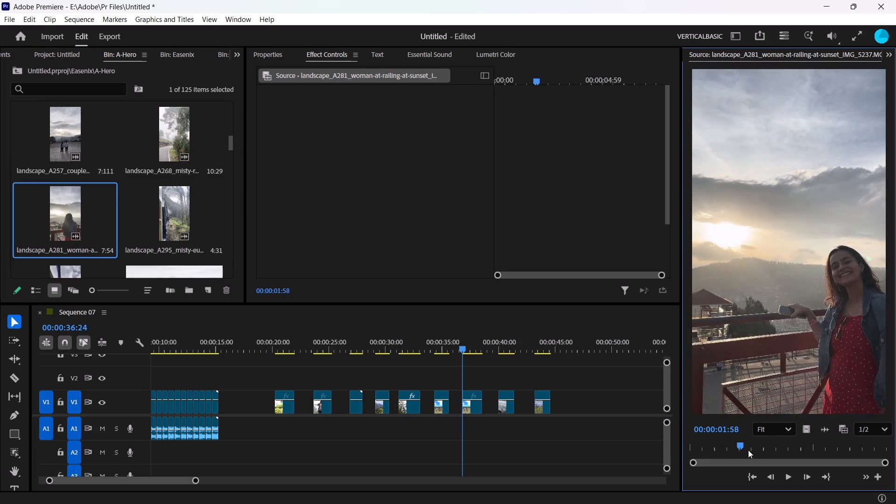
drag(748, 450, 876, 446)
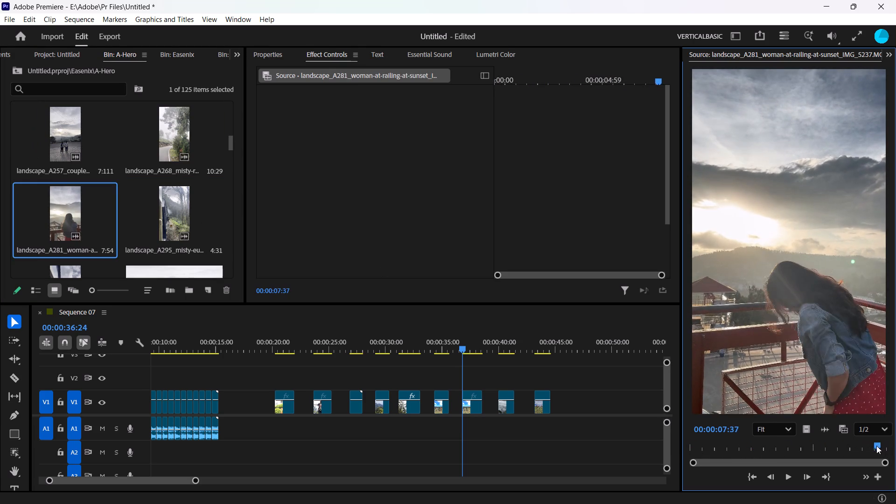
drag(876, 446, 849, 446)
key(space)
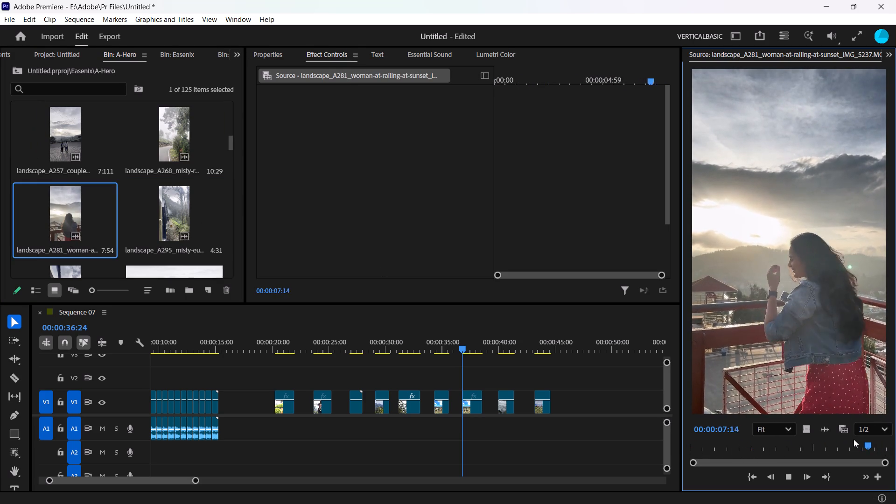
key(space)
drag(823, 443, 695, 435)
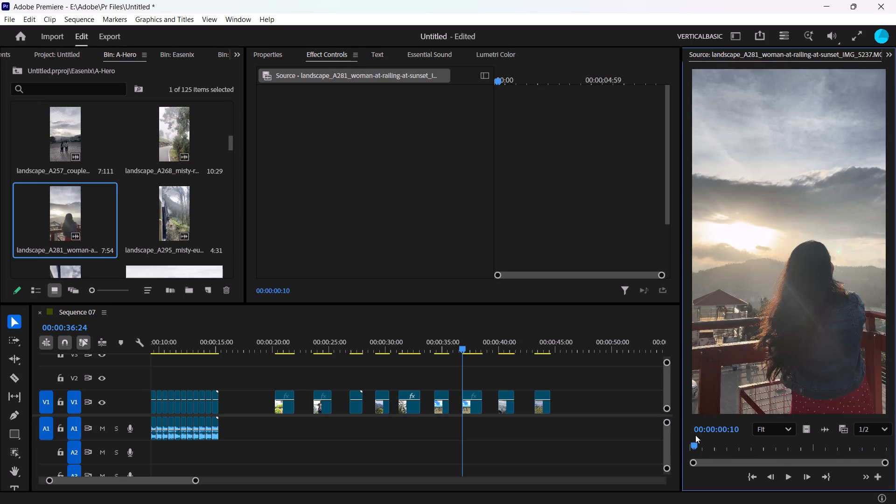
drag(695, 435, 728, 439)
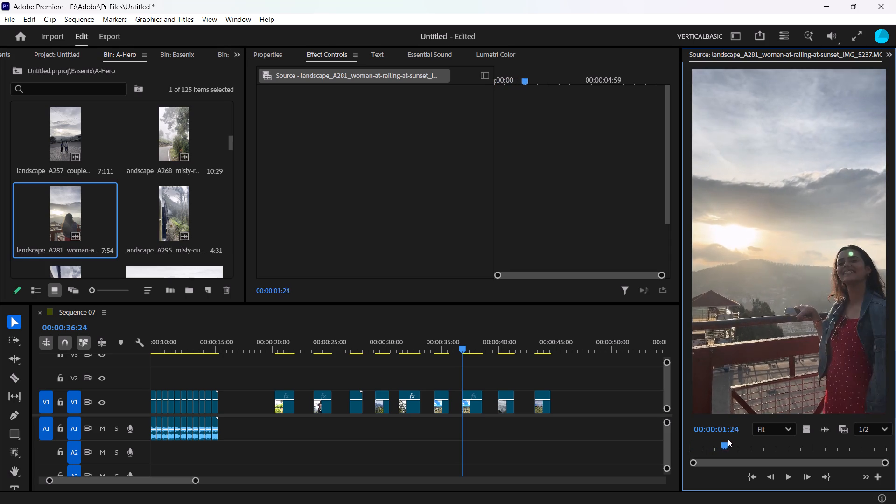
drag(728, 439, 760, 439)
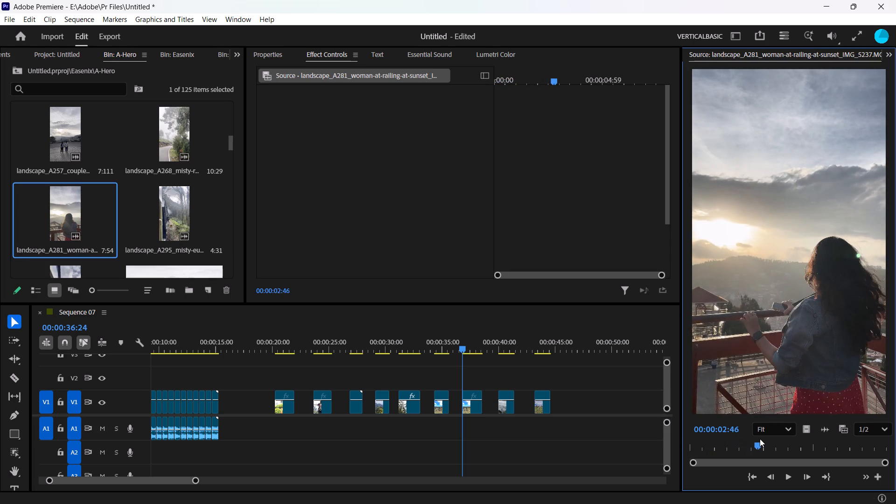
drag(760, 439, 766, 439)
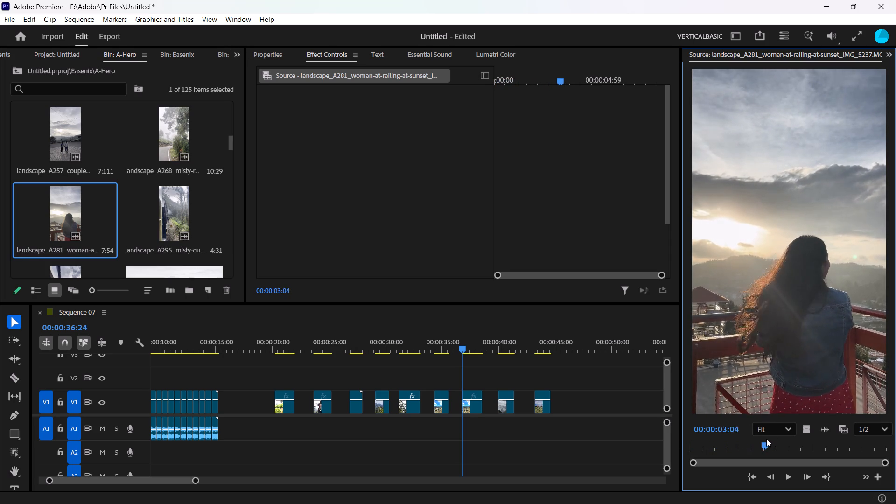
drag(766, 439, 759, 439)
text(i)
key(space)
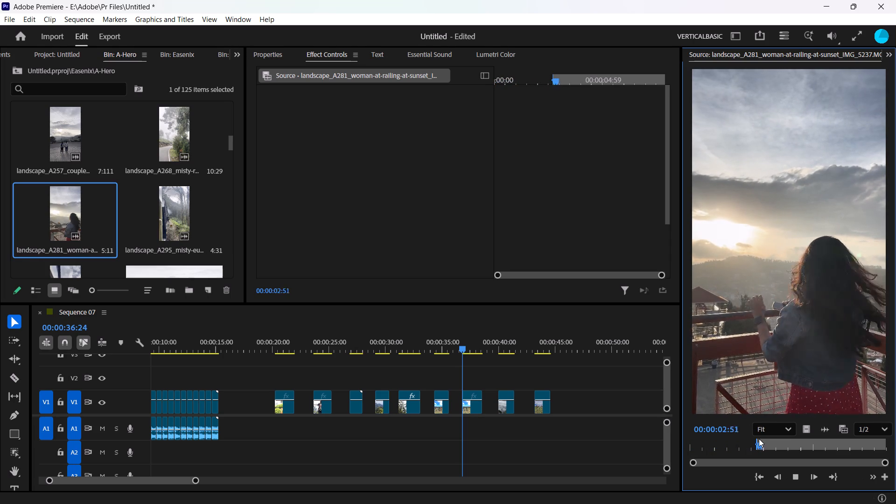
key(space)
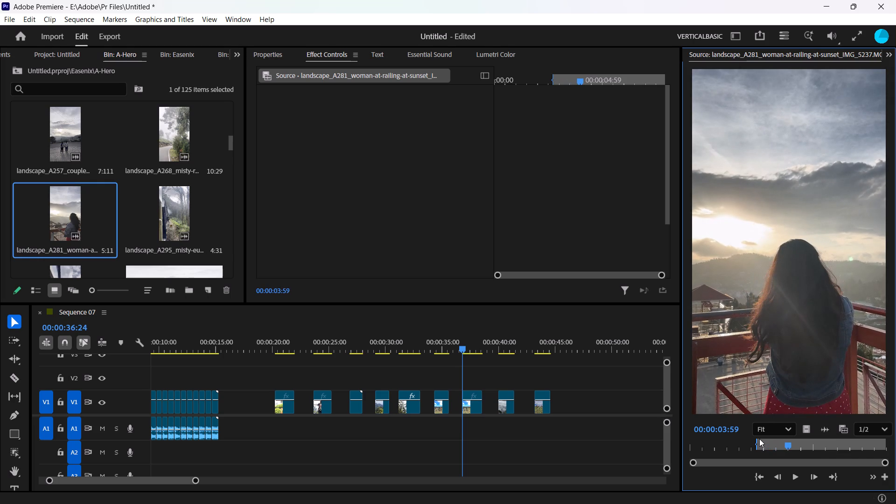
key(o)
drag(809, 428, 571, 399)
Mark the landscape_A295 misty-eucalyptus-forest clip from its start to 00:00:01:24 and place its video only on V1 at about 00:00:50.
double_click(159, 207)
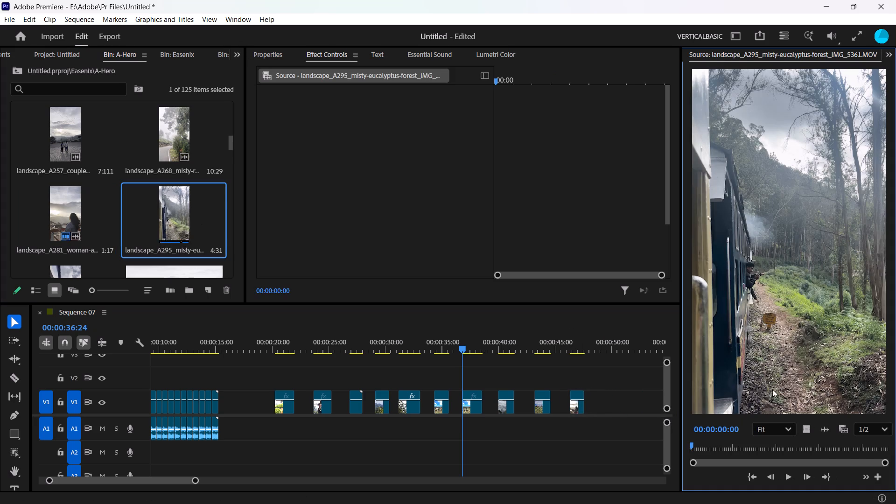
drag(711, 443, 770, 449)
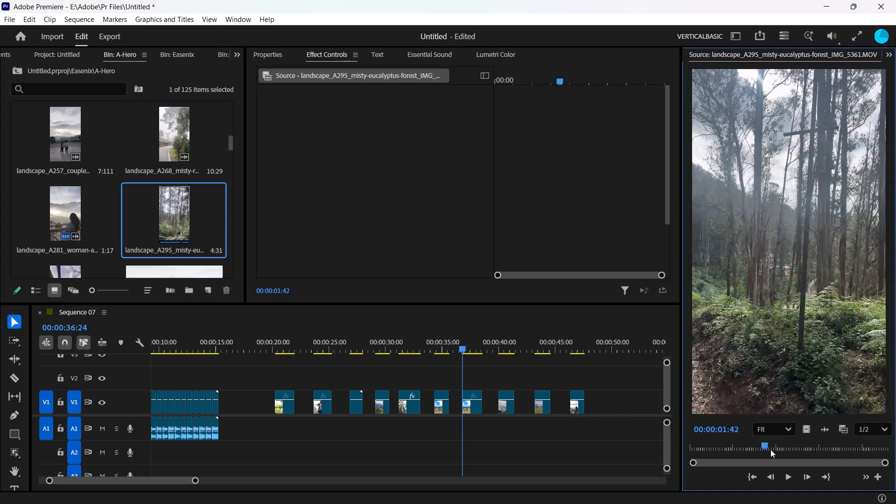
drag(770, 449, 604, 452)
key(space)
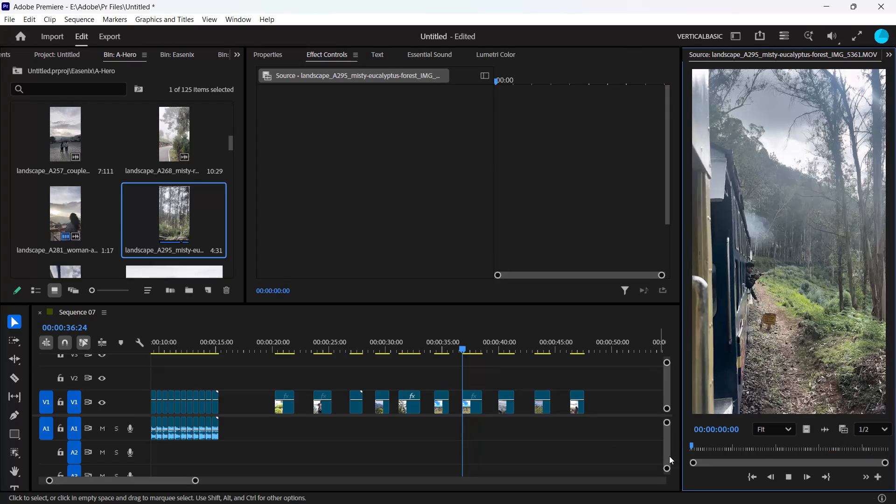
key(space)
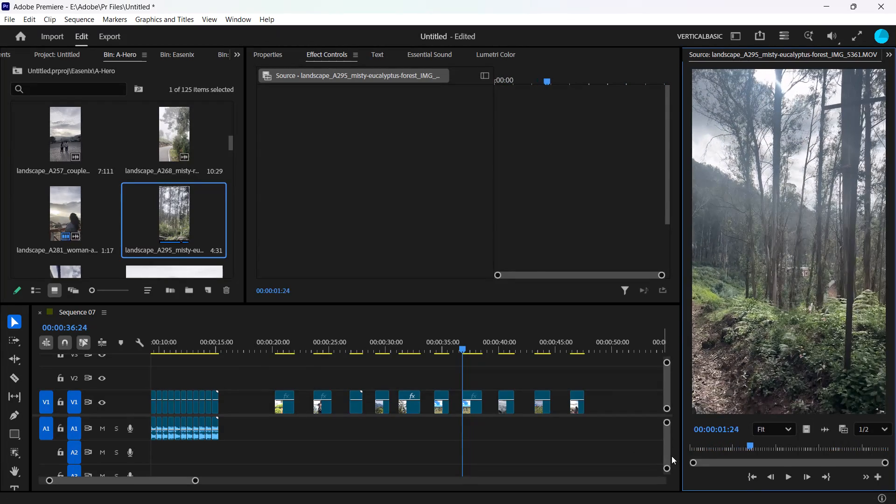
text(o)
drag(810, 430, 609, 407)
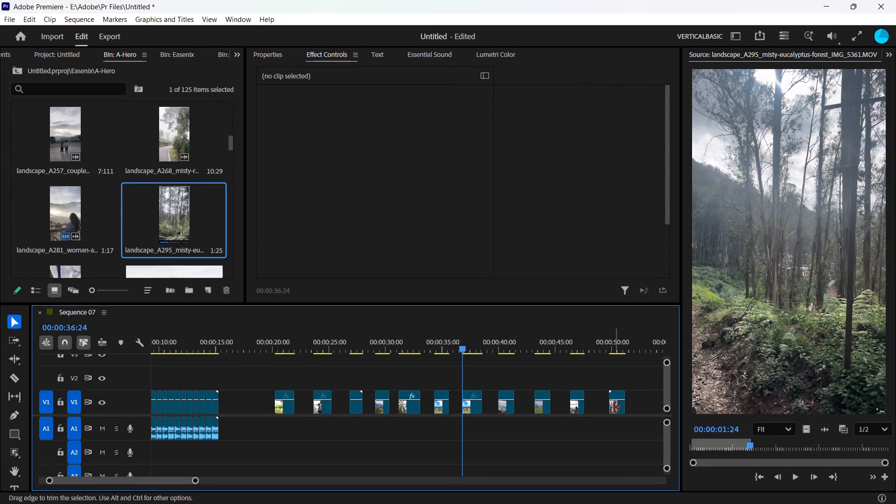
Reverse the playback speed of the landscape_A295 forest clip on V1.
right_click(617, 408)
click(657, 343)
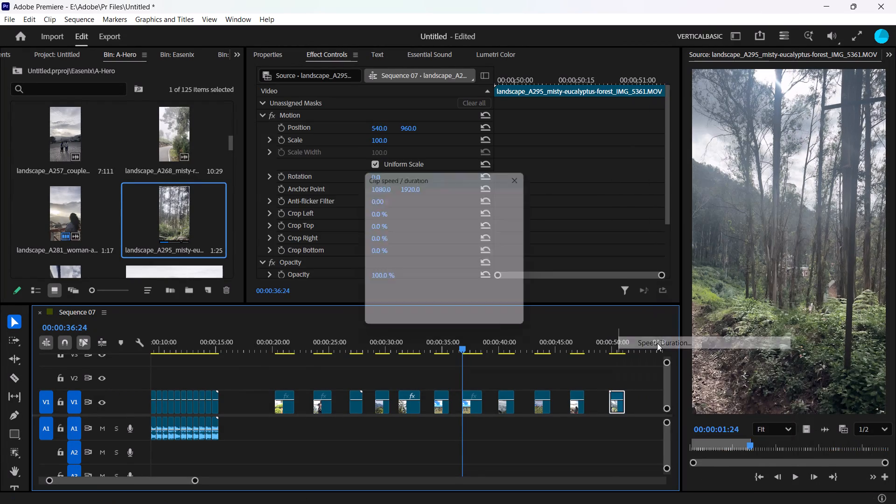
click(391, 253)
click(389, 244)
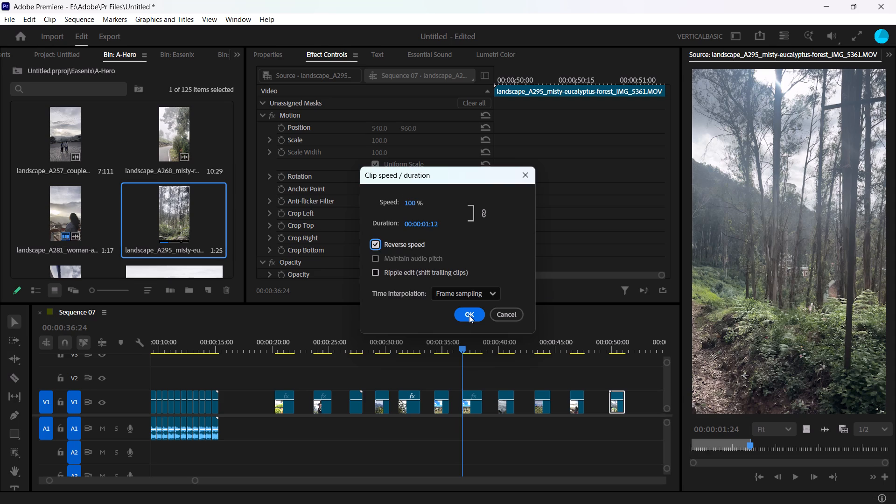
click(469, 315)
Check the motion settings and framing of the landscape_A160 grassland and landscape_A151 pine-forest clips in the sequence.
click(436, 401)
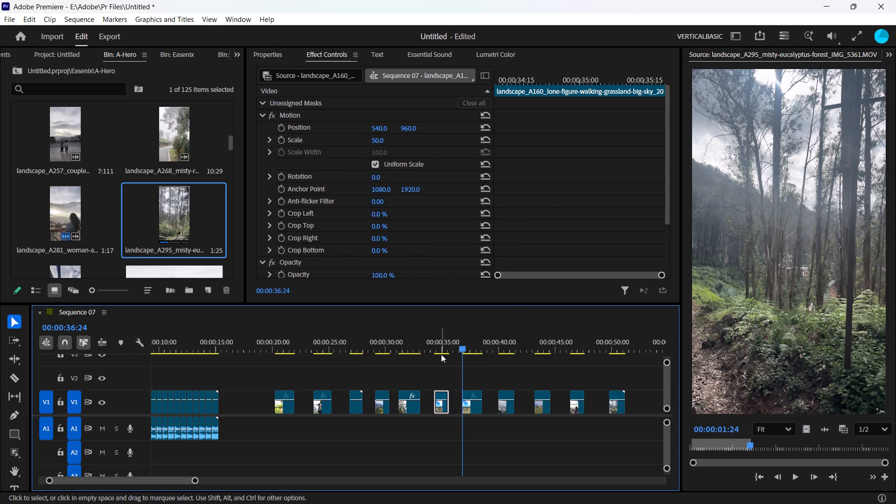
click(440, 345)
click(297, 127)
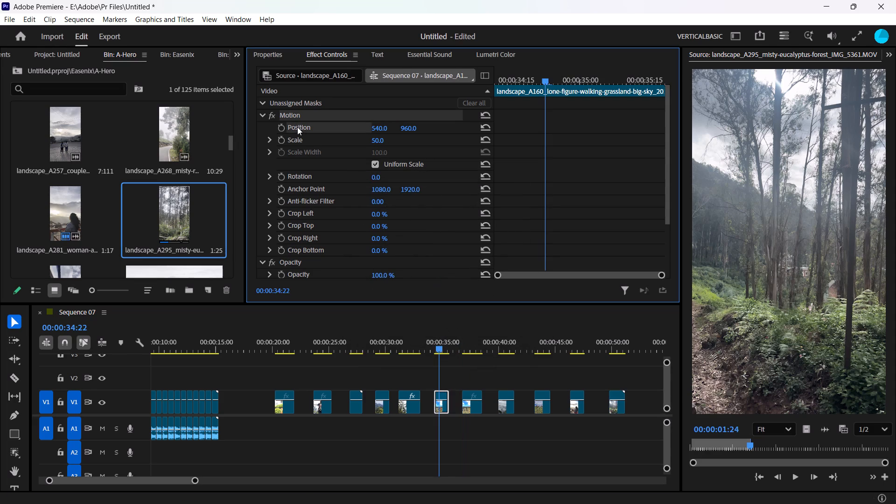
click(411, 343)
click(408, 404)
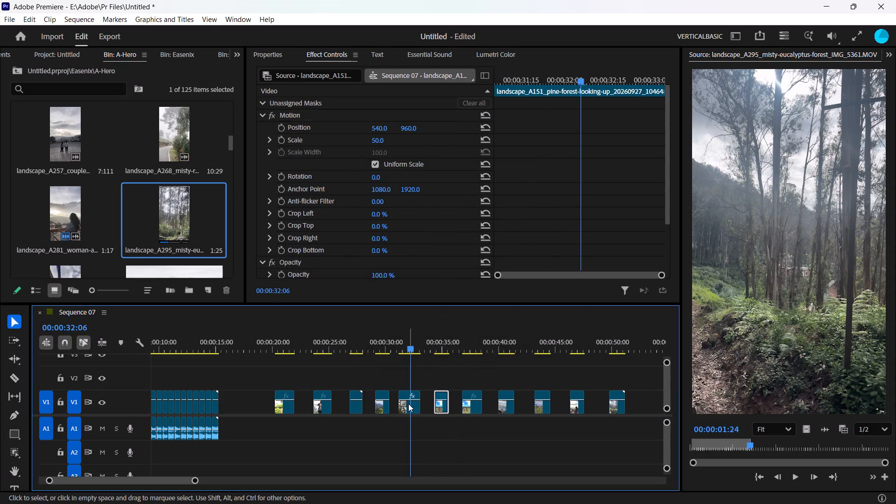
click(381, 341)
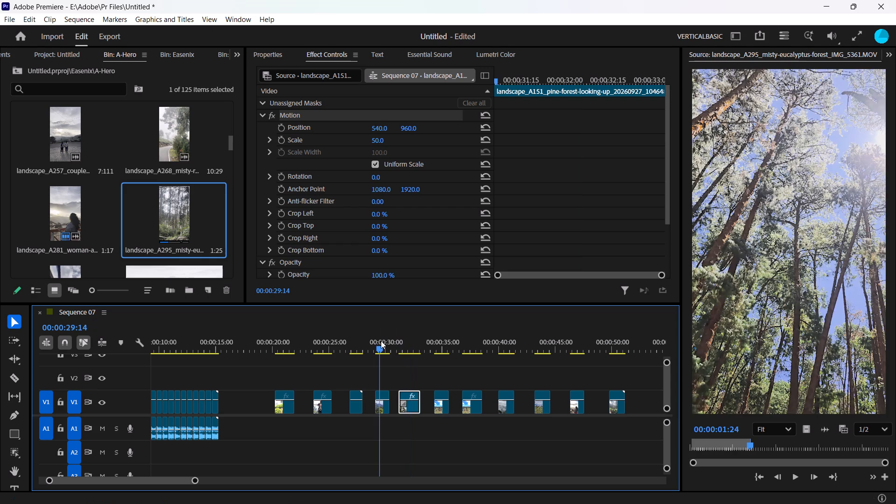
Save the project.
key(ctrl+s)
Review how the sequence clips between about 00:00:29 and 00:00:35 fill the vertical frame.
click(410, 342)
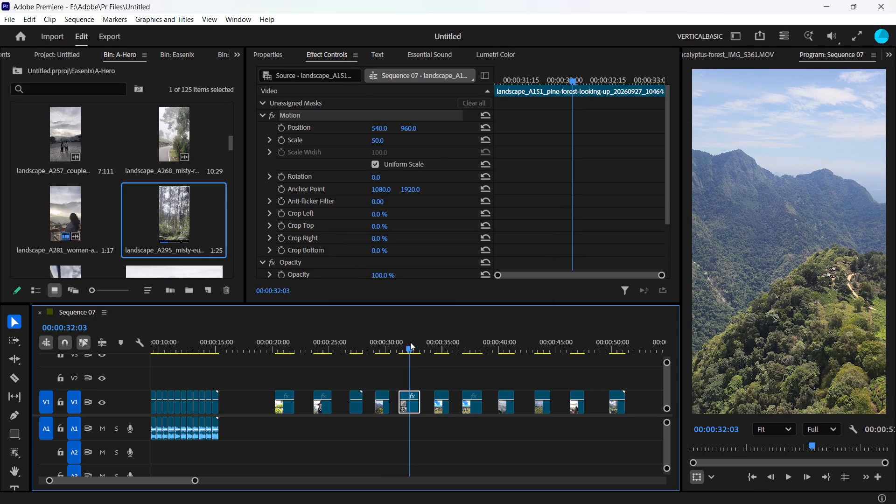
click(383, 341)
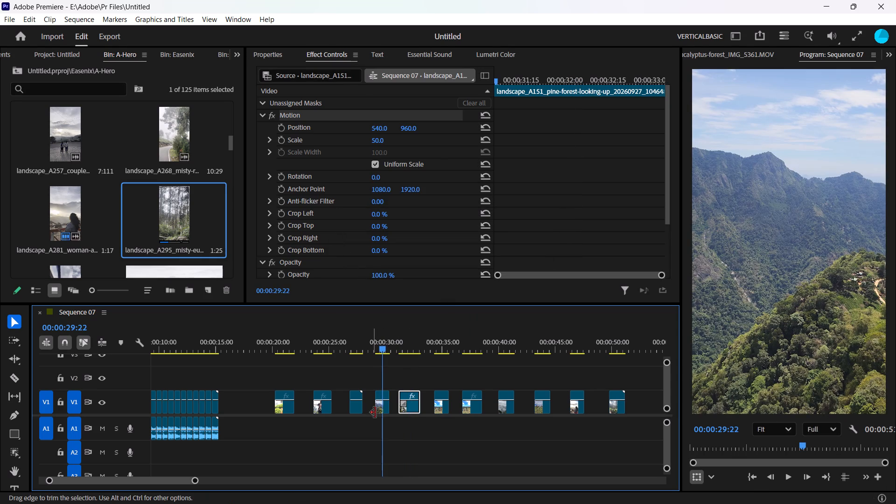
click(385, 409)
click(412, 407)
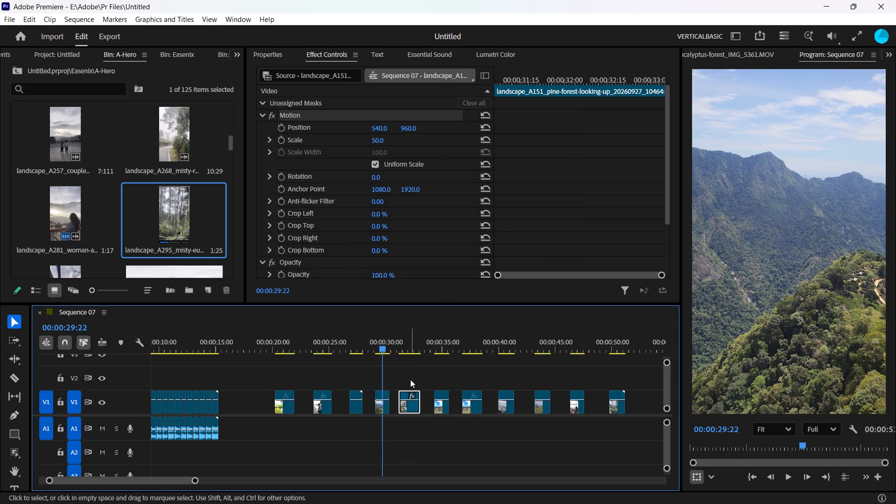
click(410, 344)
click(441, 350)
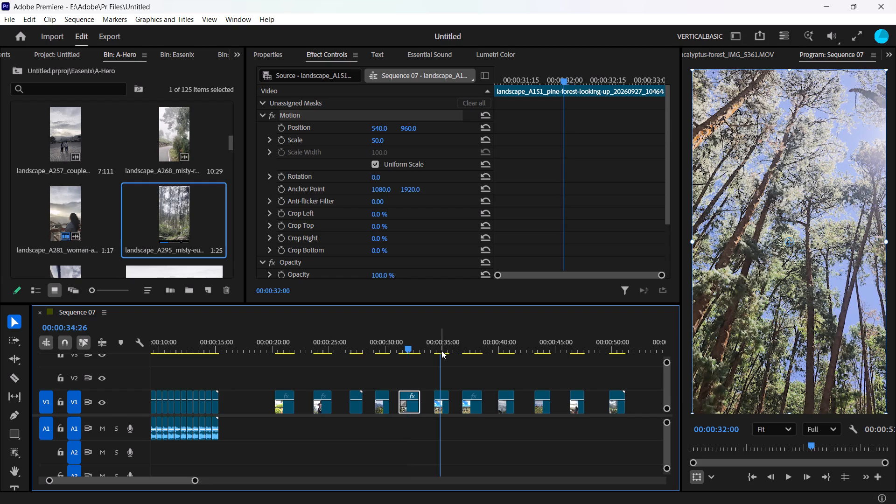
click(441, 405)
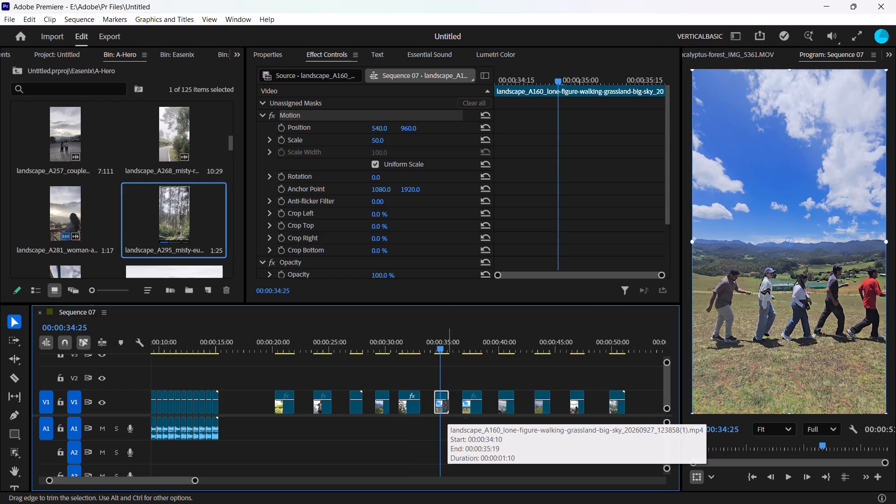
click(721, 494)
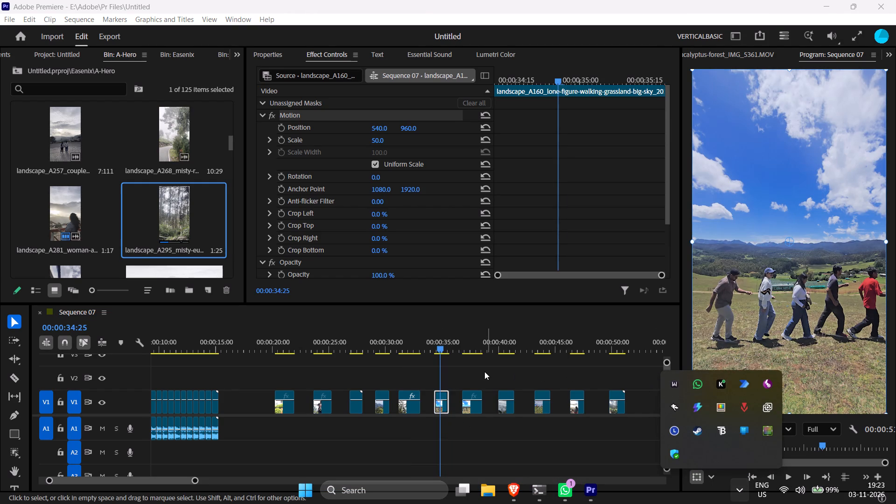
Set the scale of the landscape_A161 group-walking-grassland clip in the sequence to 50.
click(471, 406)
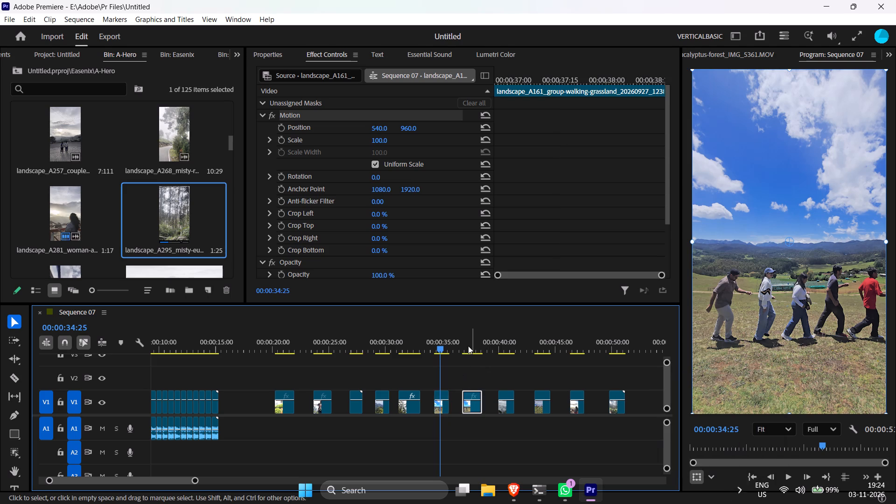
click(475, 342)
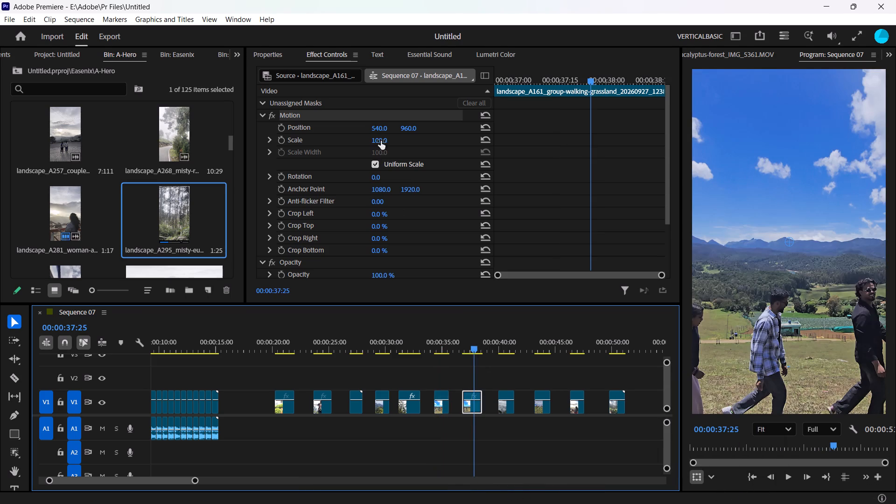
click(381, 141)
text(50)
key(Return)
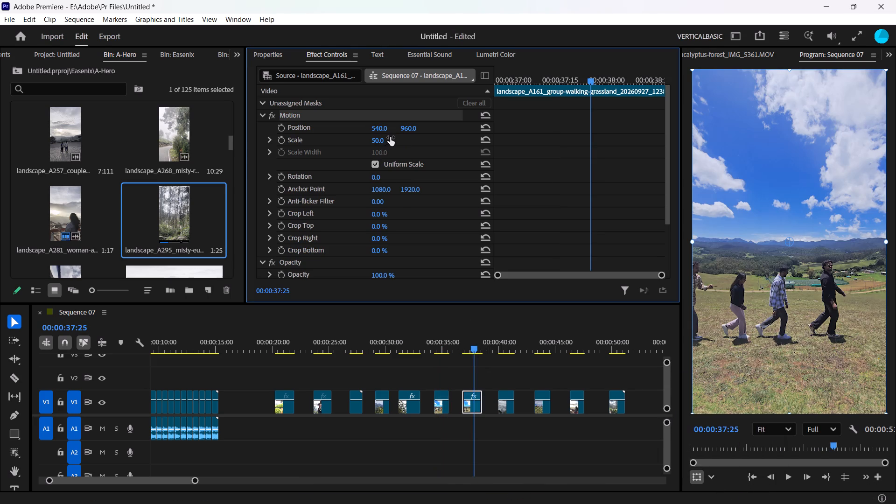
Set the scale of the landscape_A219 clouds-rolling clip in the sequence to 50.
click(504, 346)
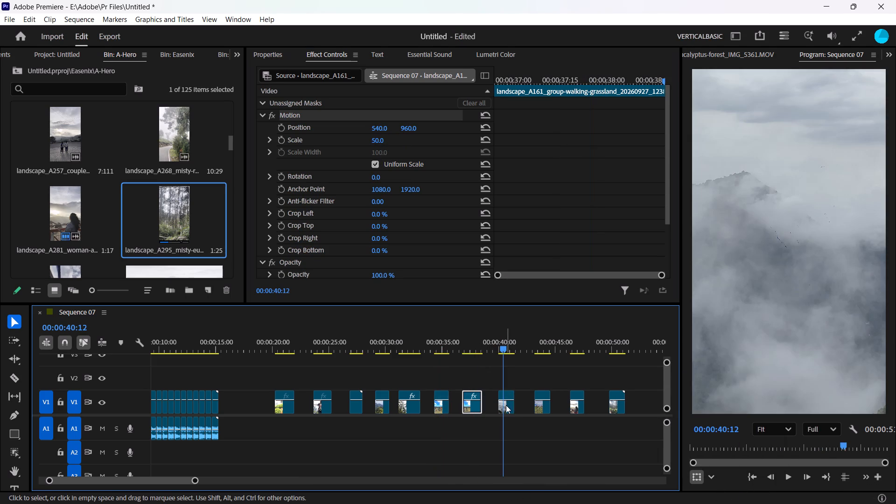
click(506, 405)
drag(385, 141, 348, 141)
click(387, 138)
text(50)
key(Return)
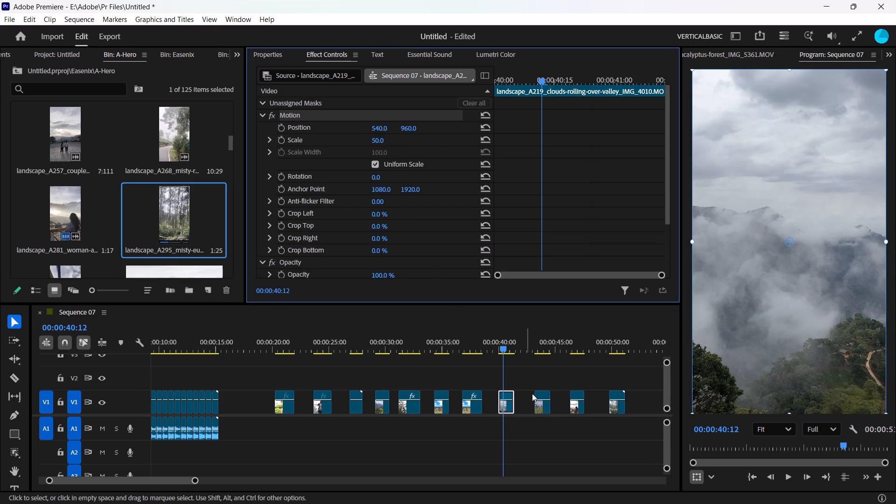
Check the framing of the landscape_A237 grass-field clip and set the scale of the landscape_A281 woman-at-railing clip to 50.
click(544, 346)
click(546, 413)
click(545, 411)
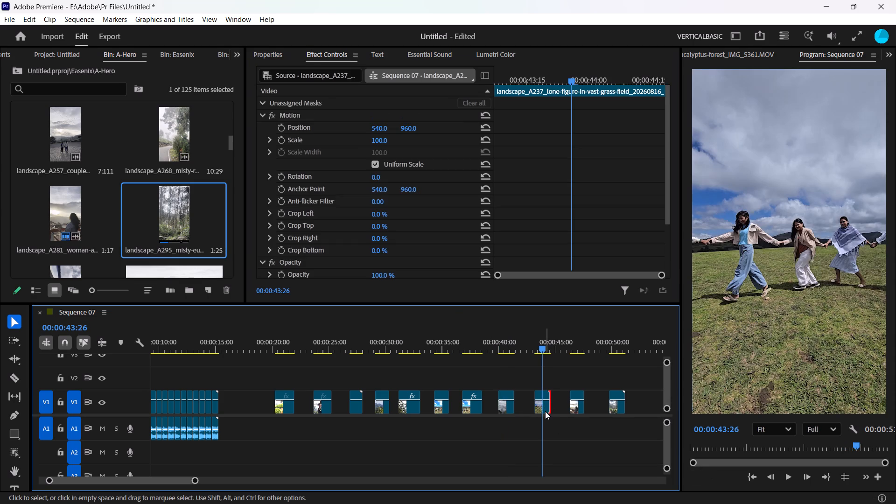
click(577, 409)
click(580, 344)
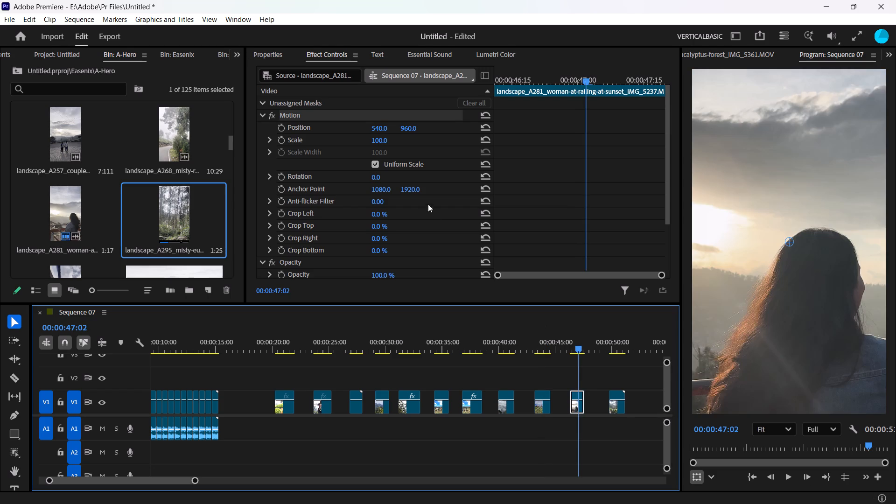
click(387, 141)
text(50)
key(Return)
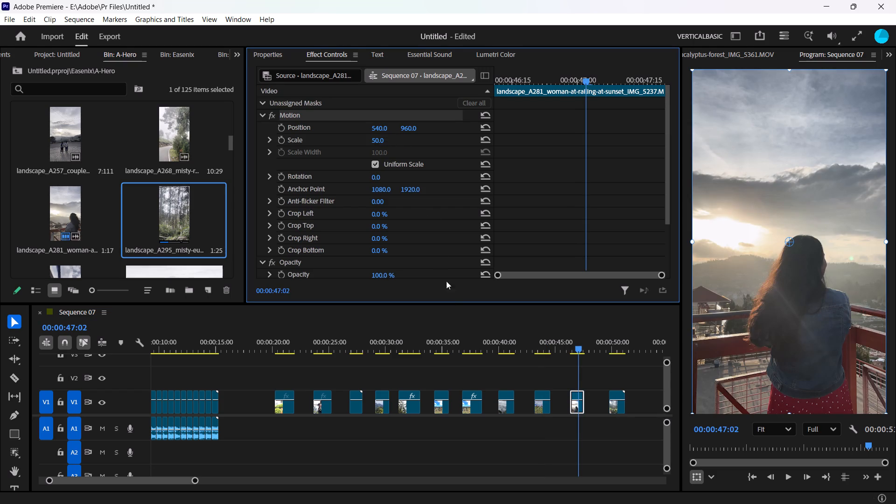
Set the scale of the landscape_A295 misty-eucalyptus-forest clip in the sequence to 50 and save the project.
click(614, 341)
click(617, 405)
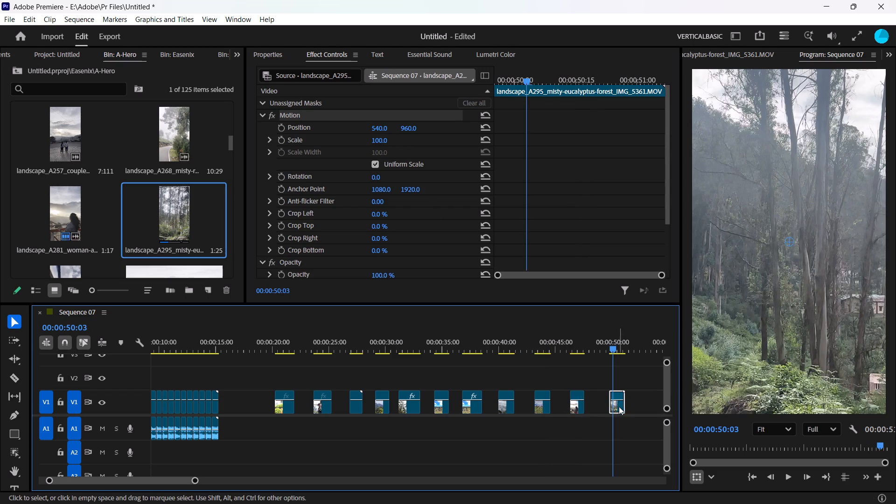
click(382, 137)
text(50)
key(Return)
key(ctrl+s)
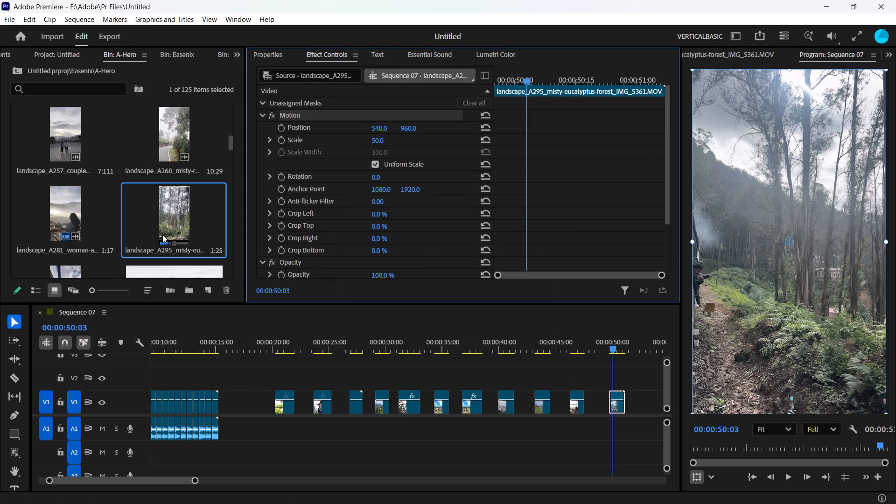
Look through the landscape_A298 rolling-green-hills and landscape_A314 woman-walking-away source clips in the A-Hero bin for a usable excerpt.
click(119, 204)
scroll(119, 204, down, 1)
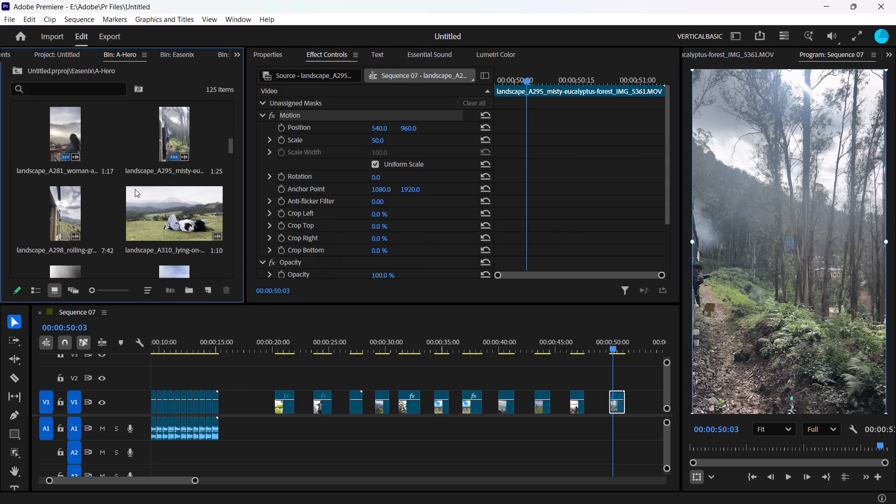
double_click(74, 196)
drag(715, 448, 693, 449)
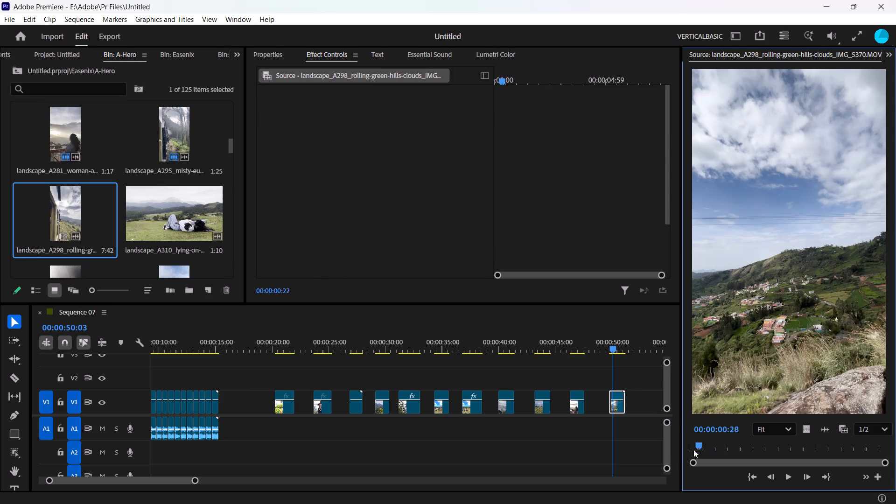
drag(693, 449, 737, 459)
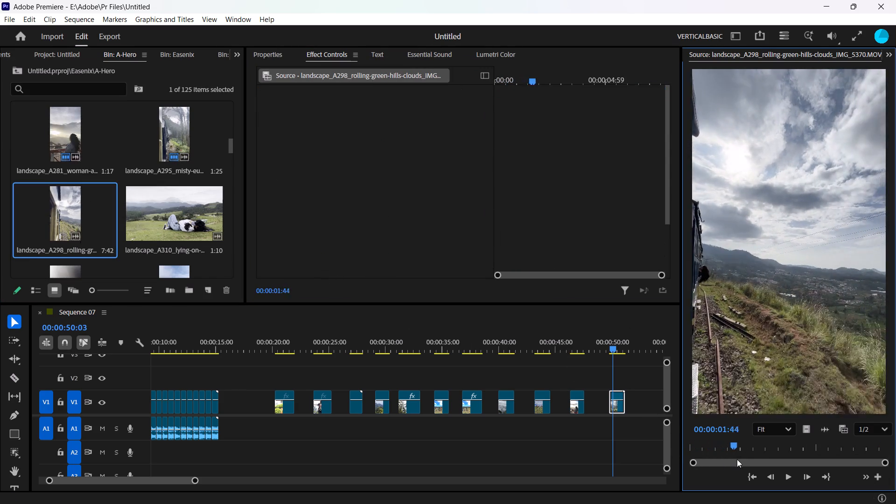
drag(737, 459, 894, 456)
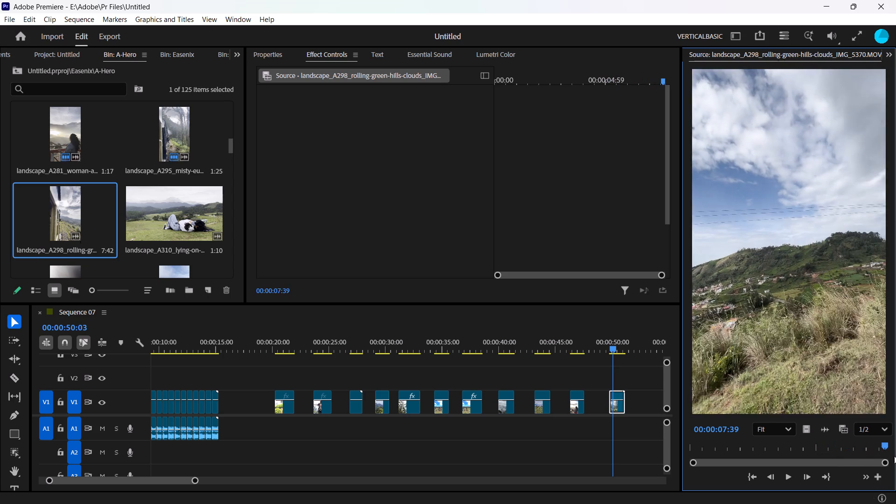
drag(894, 456, 895, 454)
scroll(136, 216, down, 1)
double_click(68, 209)
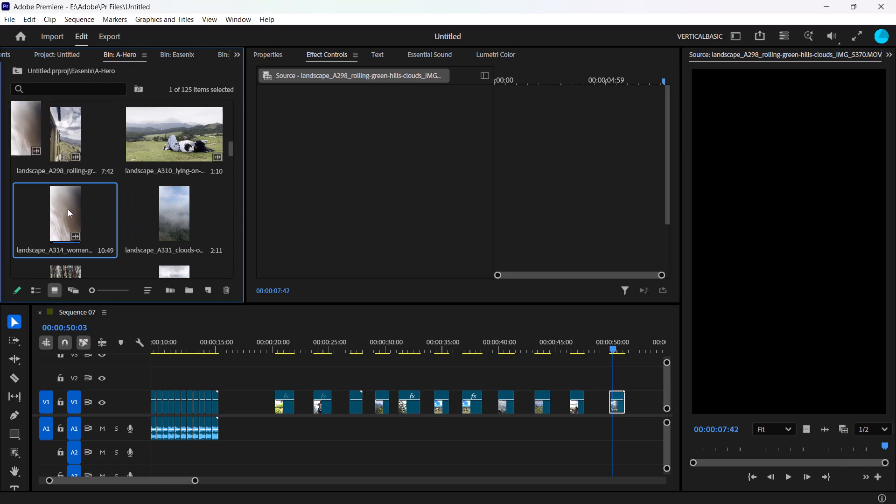
scroll(105, 214, down, 1)
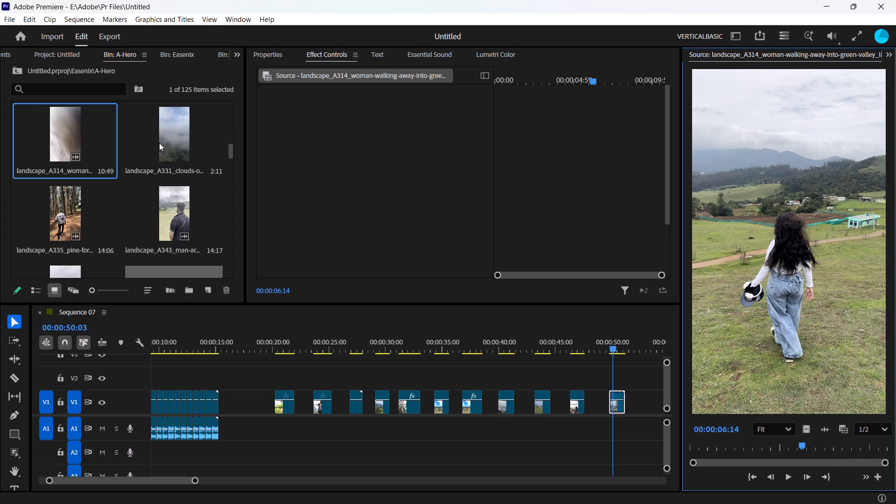
drag(728, 451, 717, 453)
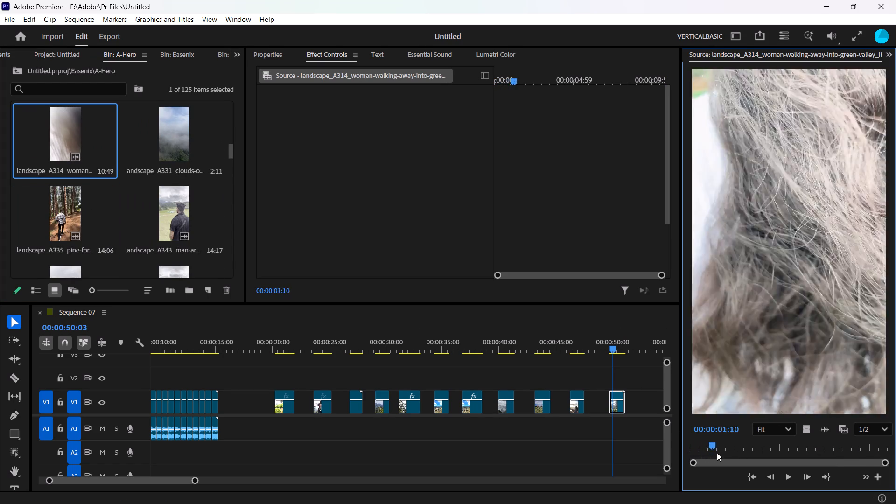
drag(717, 453, 811, 453)
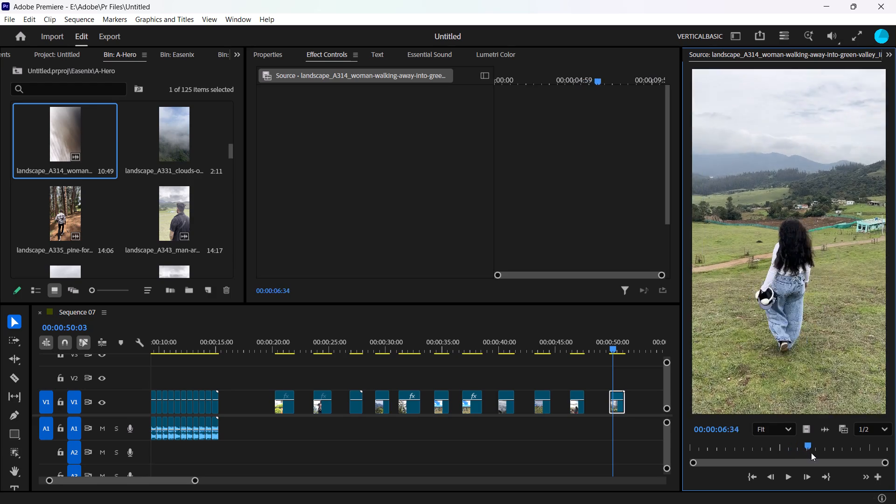
drag(811, 453, 895, 445)
Add the video of landscape_A331 clouds-over-green-hillside, from its start to about 00:00:01:03, after the A295 clip on V1 and check its framing.
double_click(191, 136)
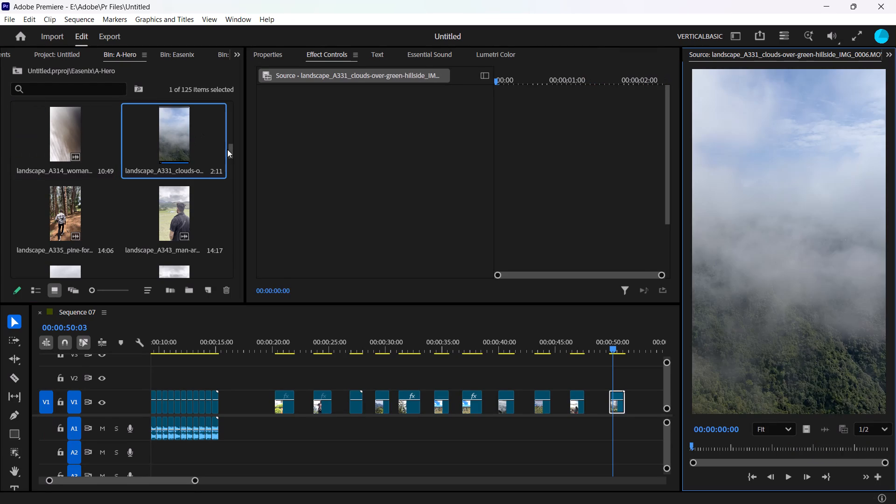
drag(704, 445, 760, 441)
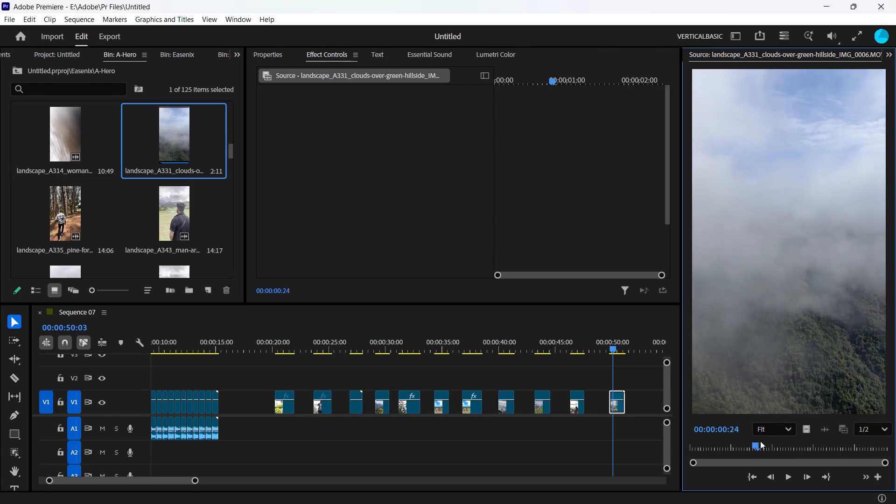
drag(760, 441, 613, 425)
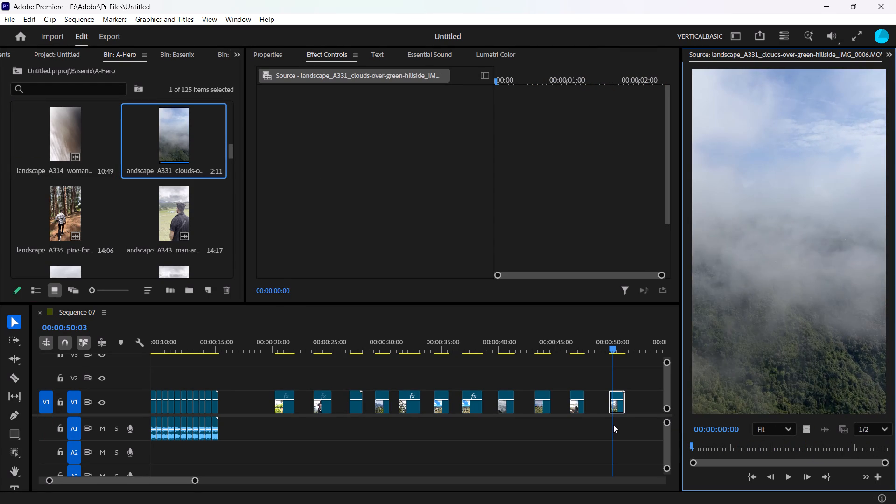
drag(613, 425, 612, 424)
key(space)
key(space)
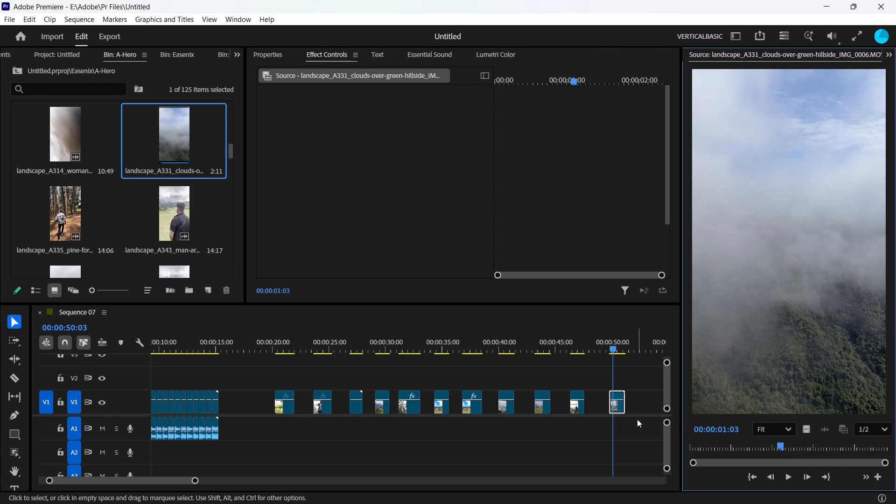
text(o)
drag(806, 430, 633, 405)
scroll(630, 439, down, 4)
click(510, 339)
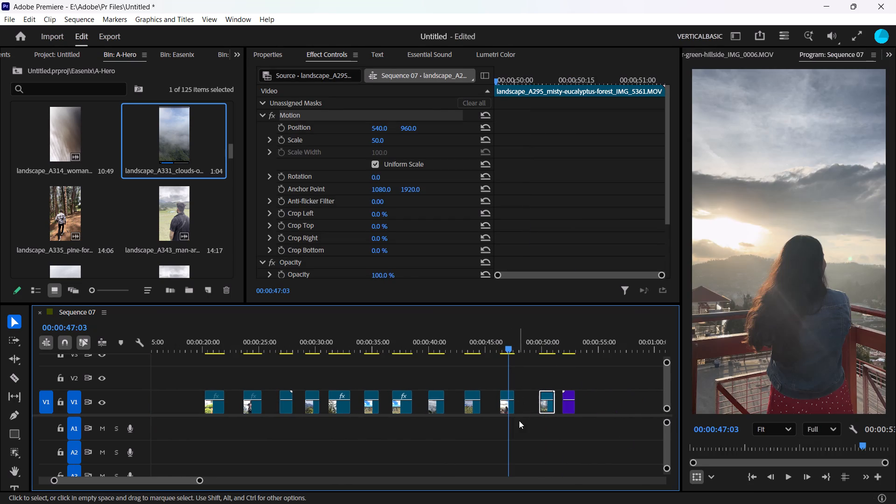
click(548, 342)
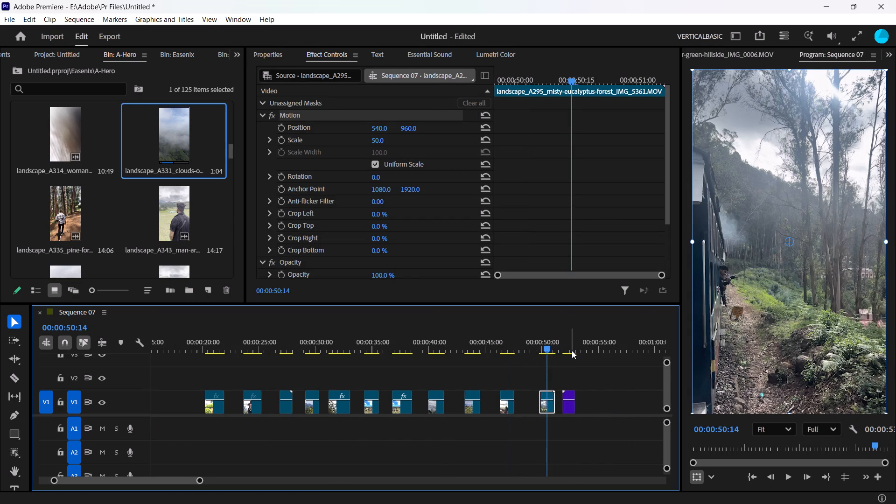
click(574, 348)
click(568, 412)
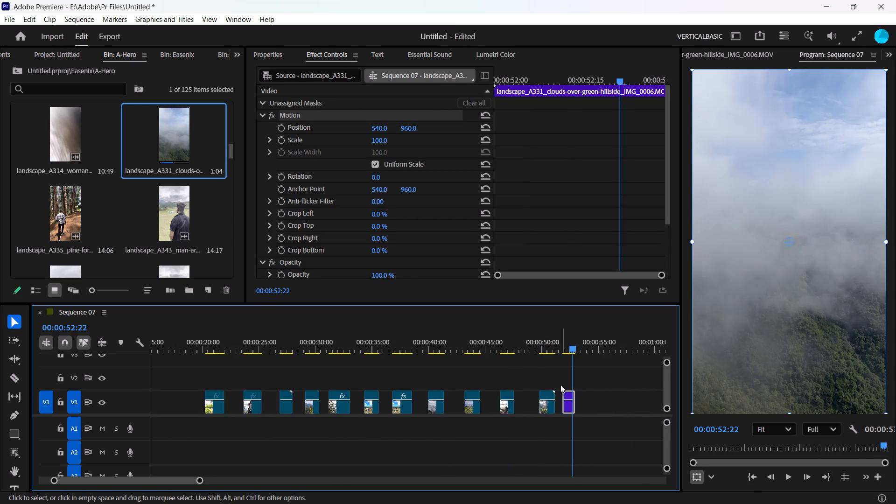
click(607, 401)
Add a video-only 1:42 excerpt of landscape_A335 pine-forest-path, starting at about 00:00:07:38, after the A331 clip on V1 and check its framing.
scroll(607, 401, down, 4)
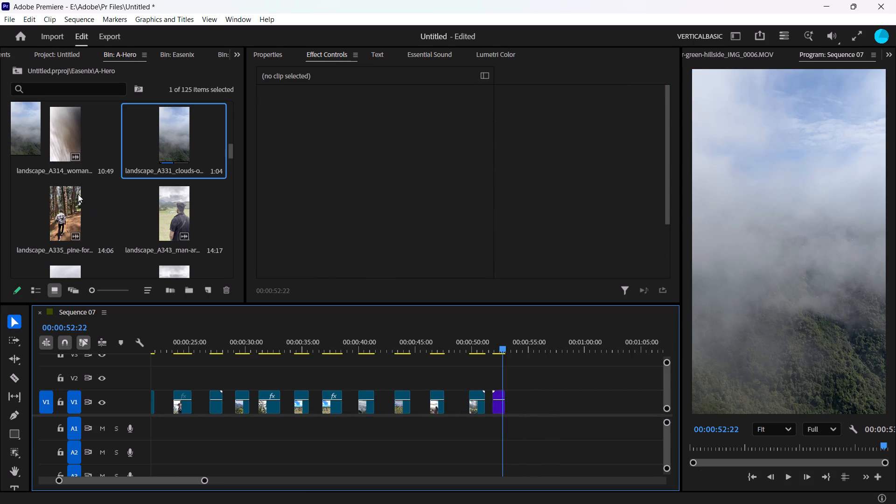
double_click(78, 194)
drag(699, 448, 699, 445)
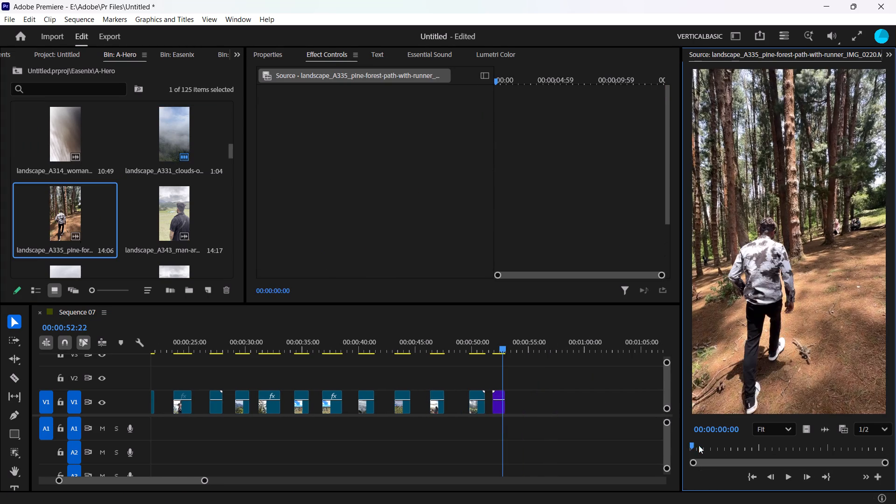
drag(699, 445, 882, 449)
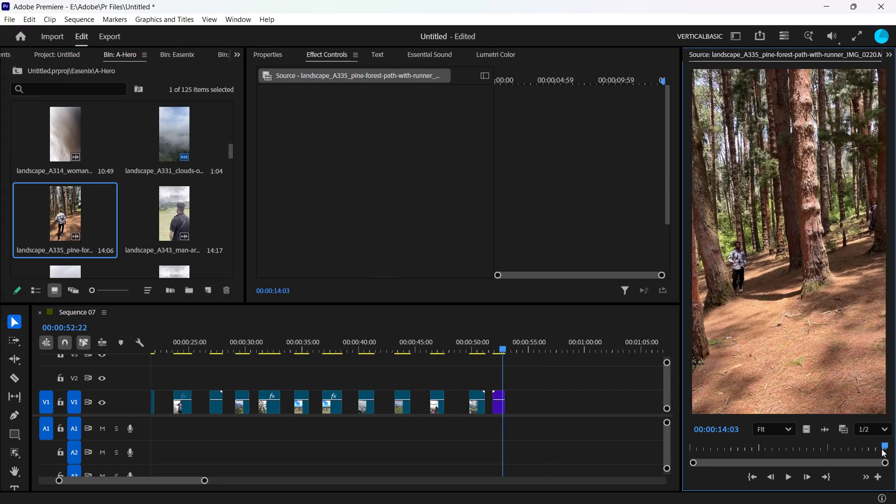
drag(882, 449, 796, 448)
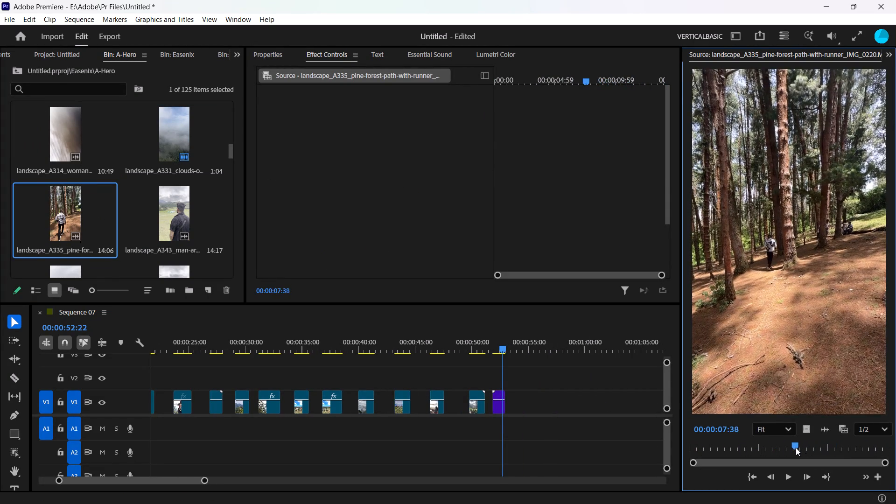
drag(796, 448, 795, 448)
text(i)
key(space)
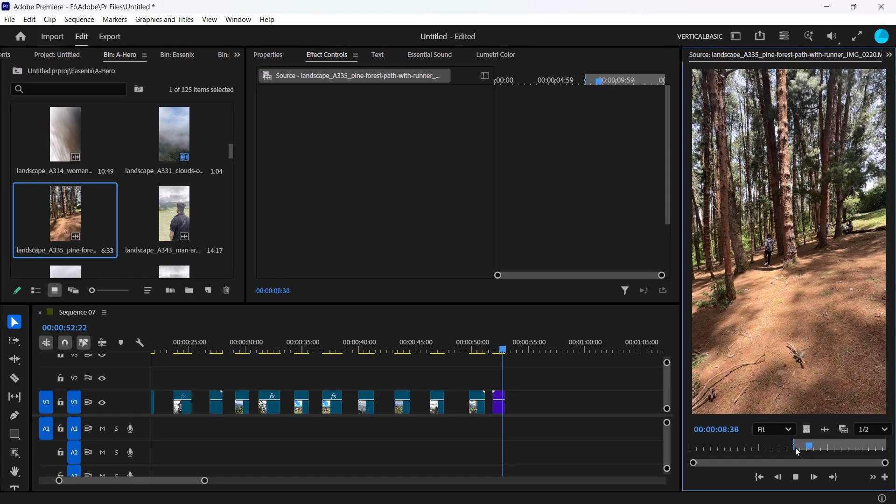
key(o)
drag(807, 433, 529, 404)
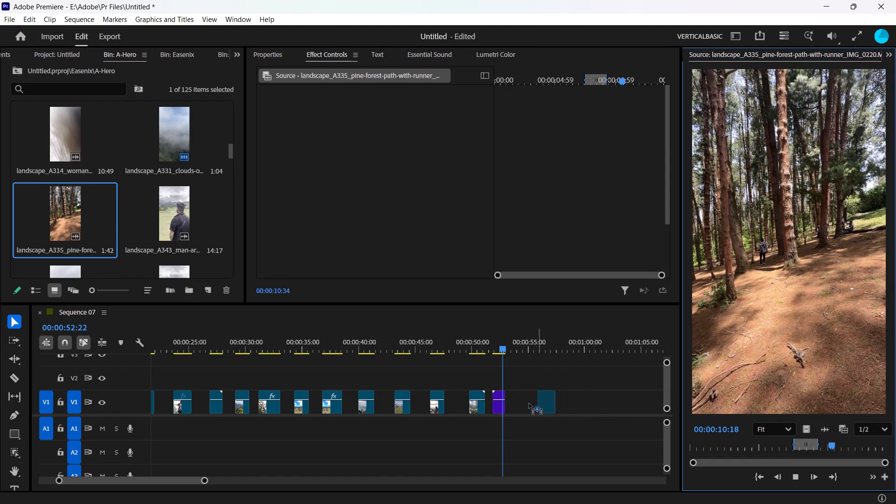
drag(529, 404, 516, 403)
click(528, 411)
click(527, 351)
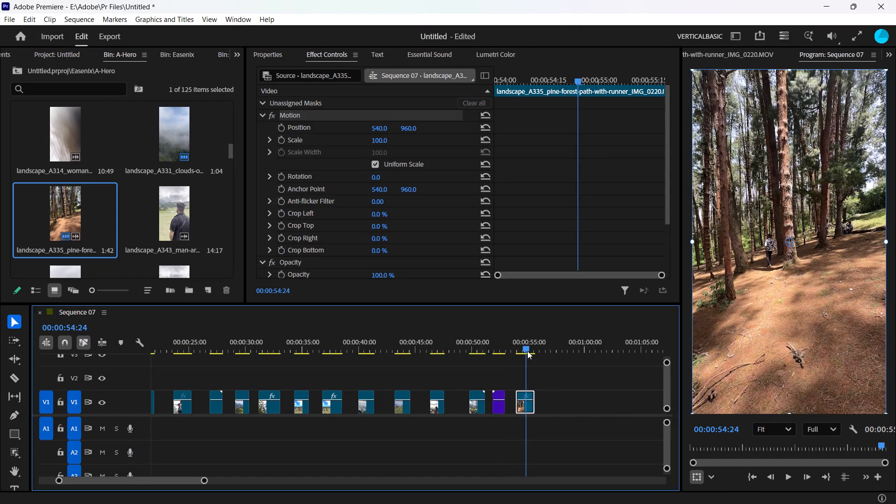
Mark a 1:11 excerpt of landscape_A343 man-arms-wide-in-grassland, starting at about 00:00:11 with his arms spread.
double_click(174, 191)
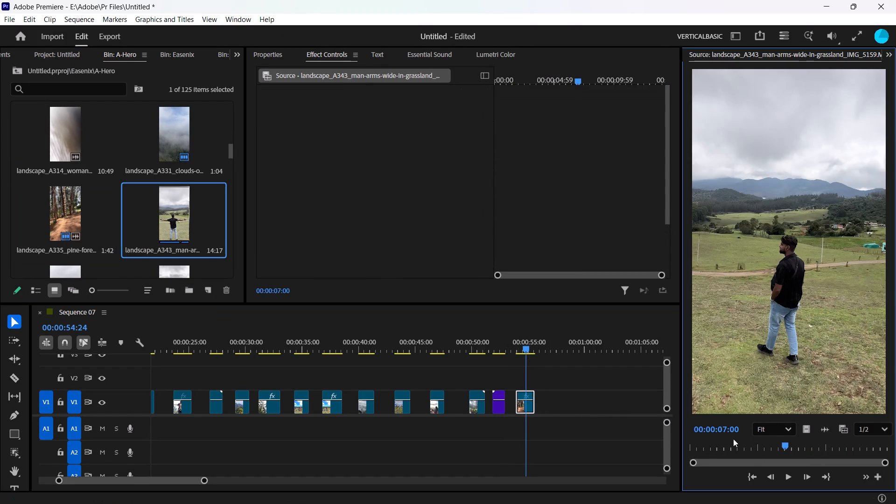
drag(714, 442, 858, 448)
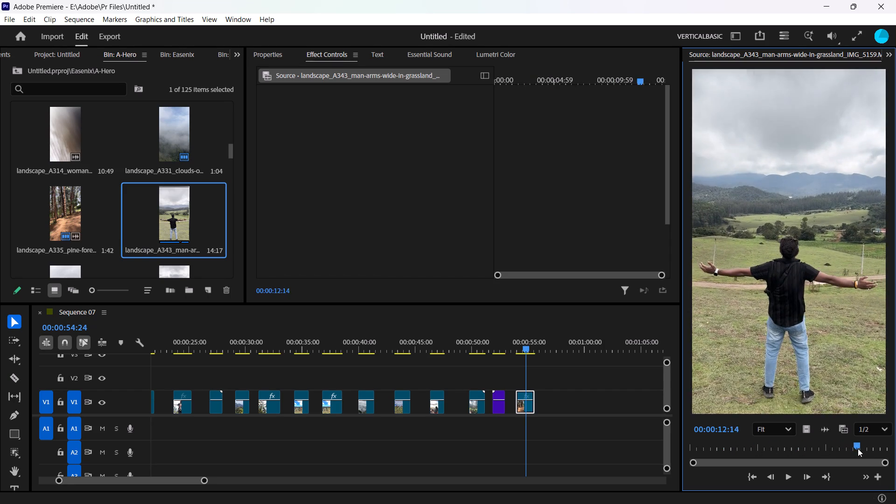
drag(858, 448, 850, 444)
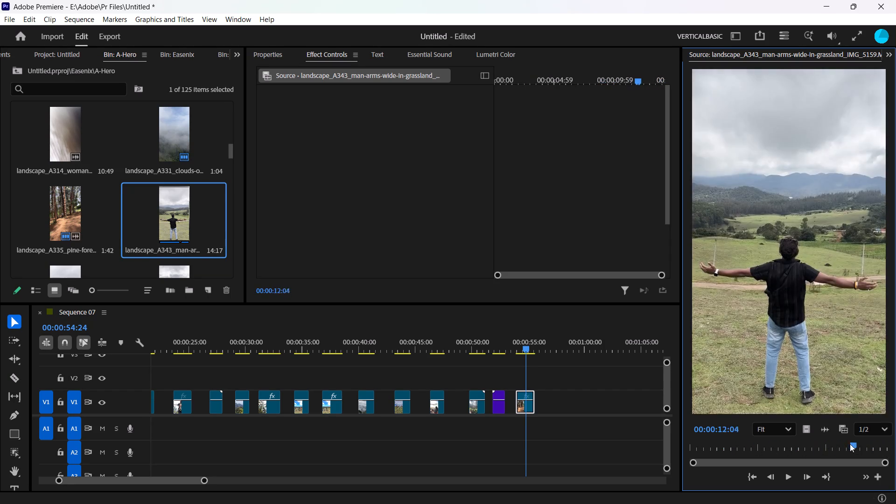
drag(850, 444, 848, 442)
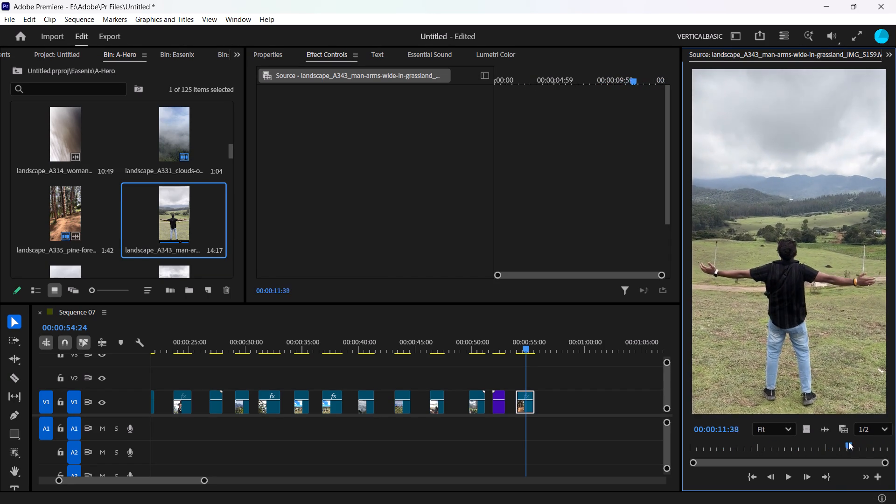
drag(848, 442, 833, 442)
text(i)
key(space)
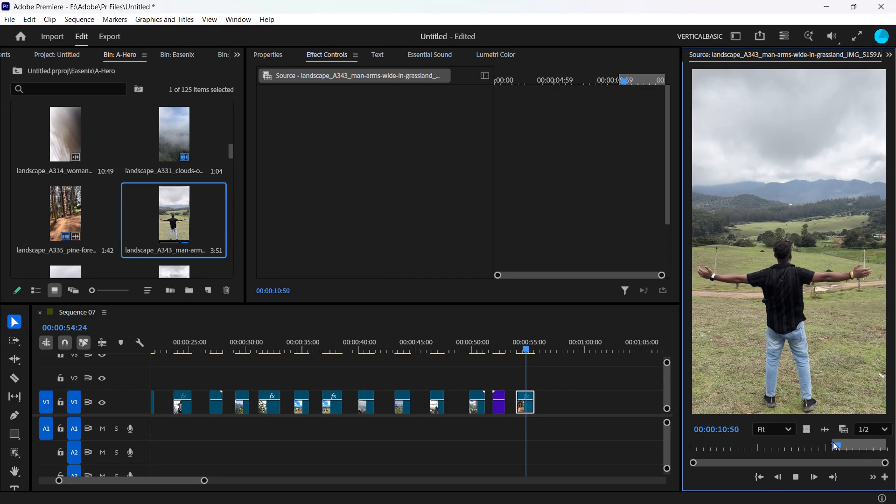
click(837, 442)
click(838, 443)
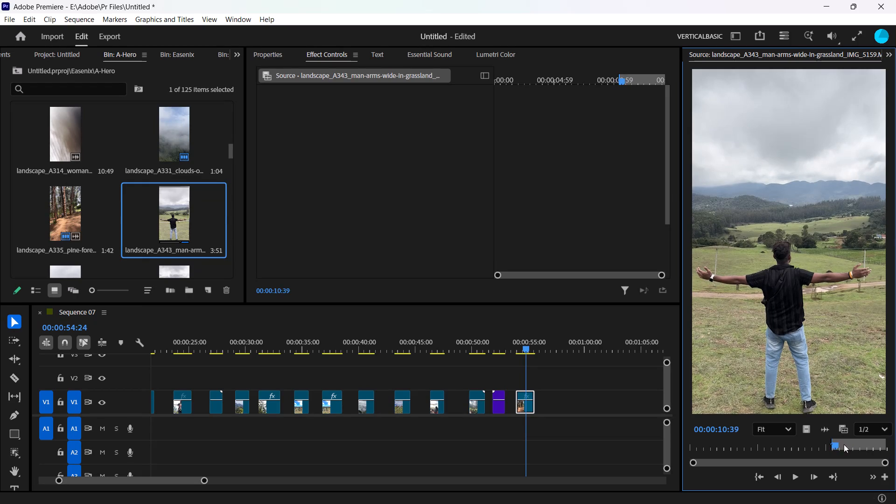
click(840, 444)
key(i)
key(space)
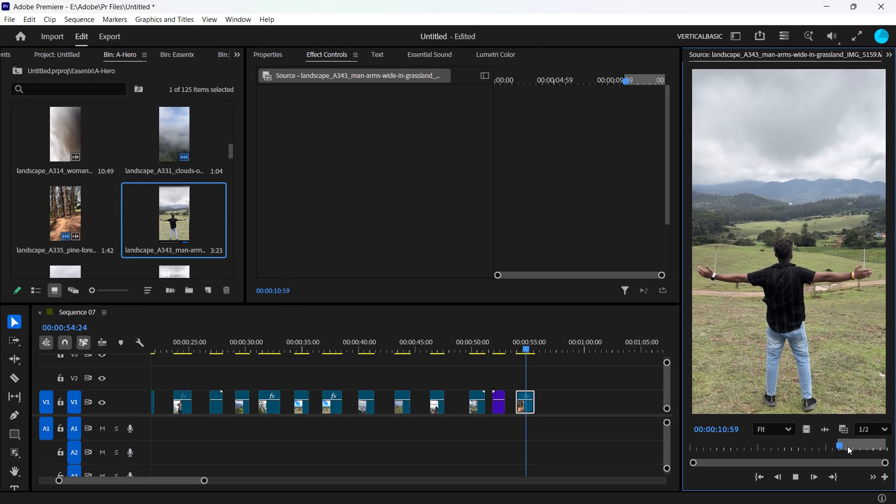
key(o)
key(space)
Place the marked landscape_A343 video excerpt after the pine-forest clip on V1, leaving a gap, and check its framing.
drag(807, 433, 553, 407)
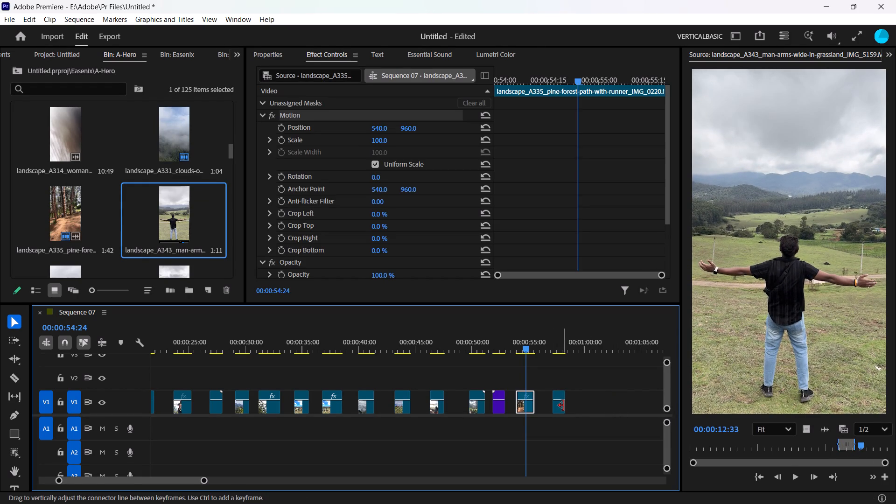
click(562, 407)
click(559, 406)
click(561, 354)
click(558, 349)
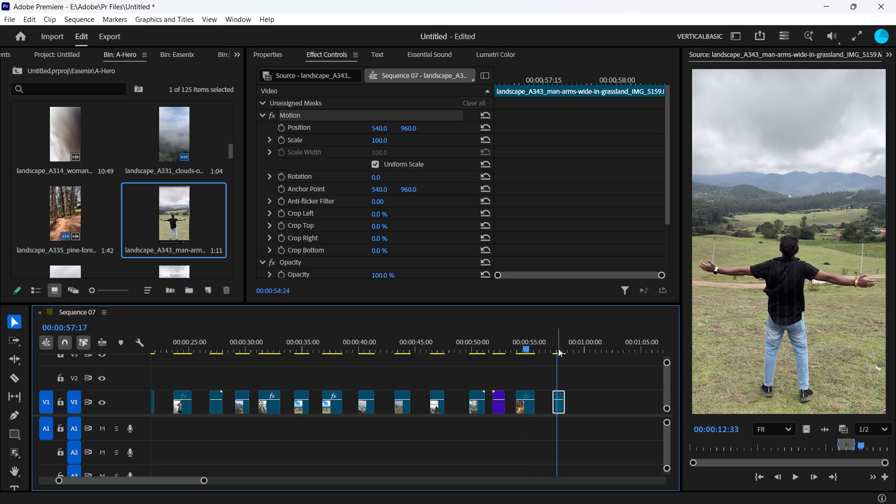
Review landscape_A361 mist-rolling-over-forested-hills and landscape_A403 man-in-grassland-arms-wide for a usable excerpt.
scroll(92, 181, down, 1)
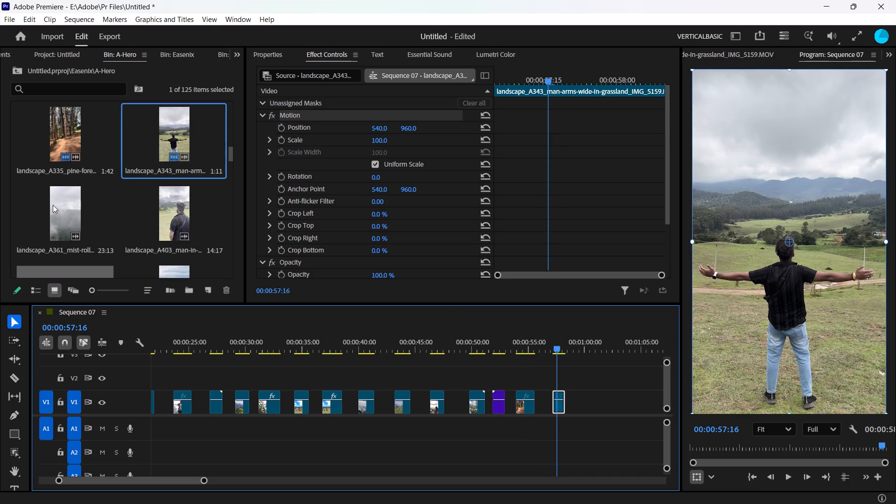
double_click(53, 205)
drag(713, 446, 675, 440)
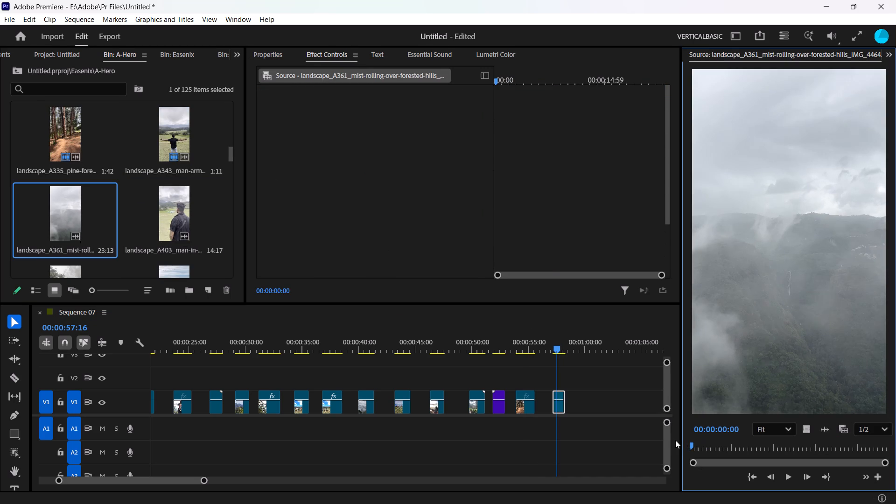
drag(675, 440, 850, 440)
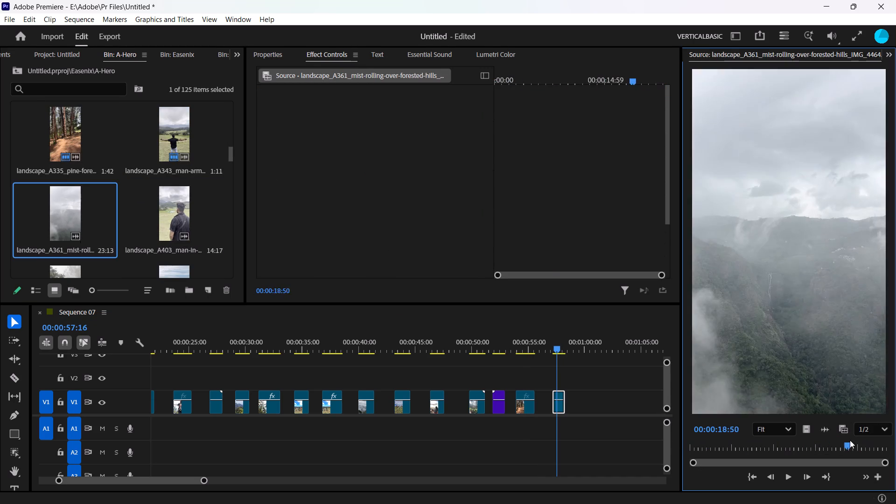
drag(850, 440, 835, 437)
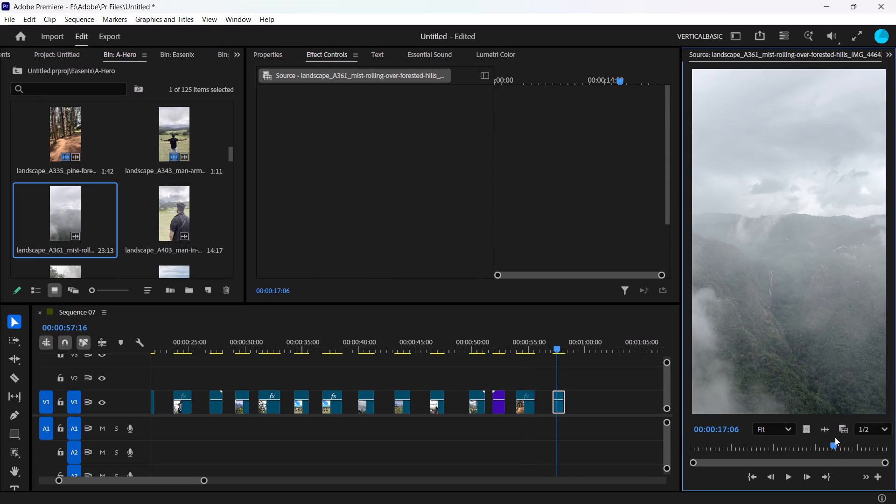
key(space)
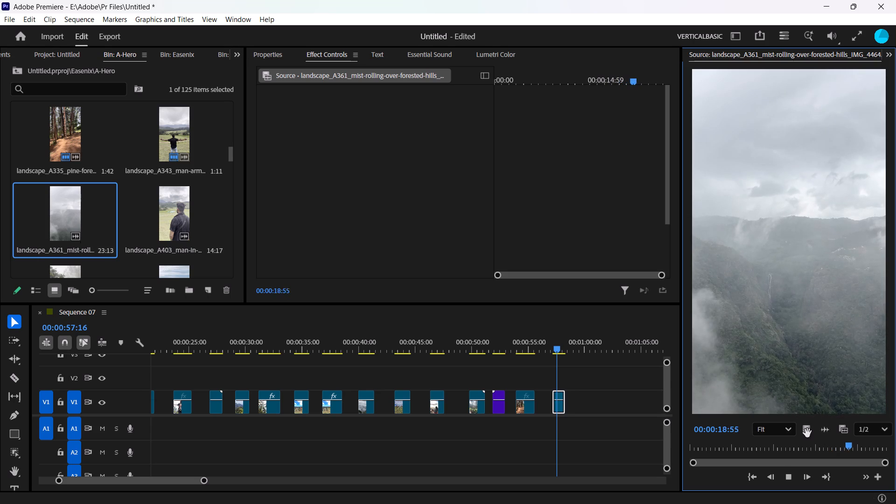
key(space)
double_click(172, 203)
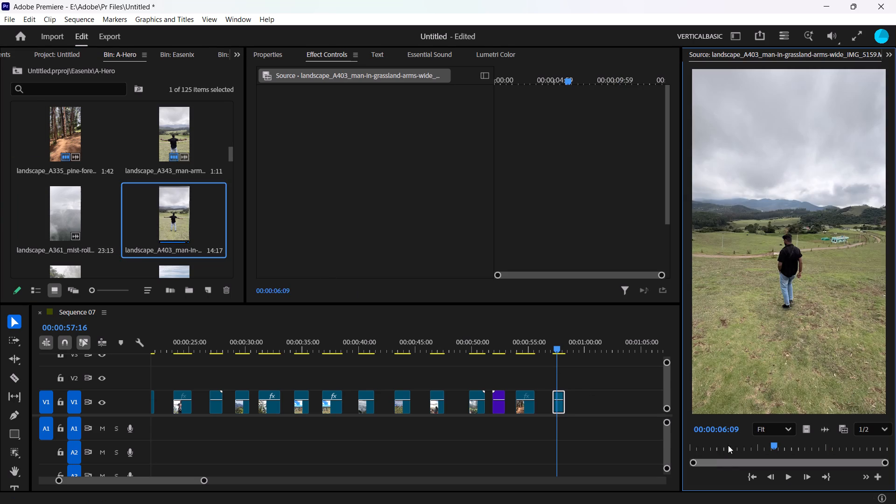
drag(715, 442, 892, 458)
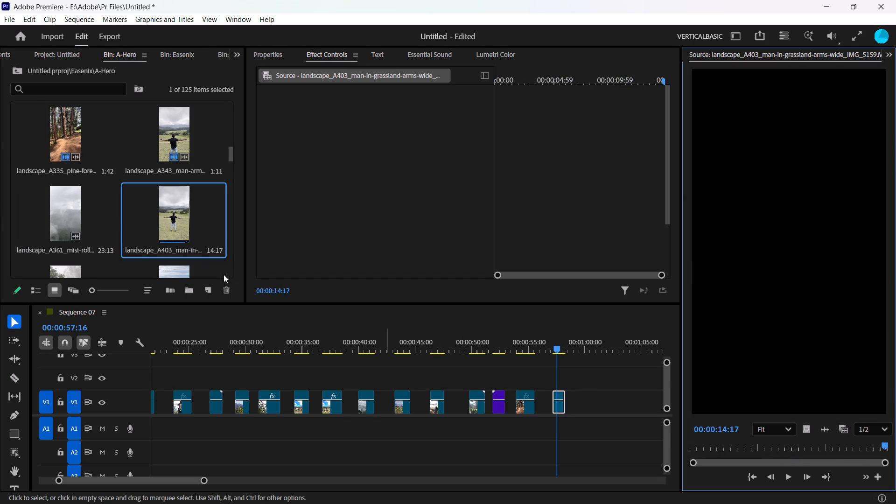
Add a video-only 1:26 excerpt of landscape_A417 misty-forest-road, starting at about 00:00:00:28, after the A343 clip on V1, leaving a gap.
scroll(135, 216, down, 1)
double_click(86, 203)
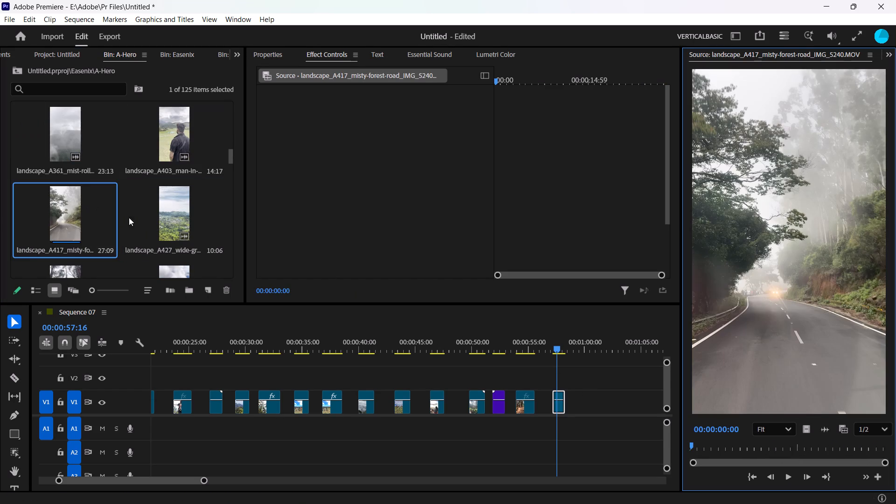
drag(709, 449, 689, 447)
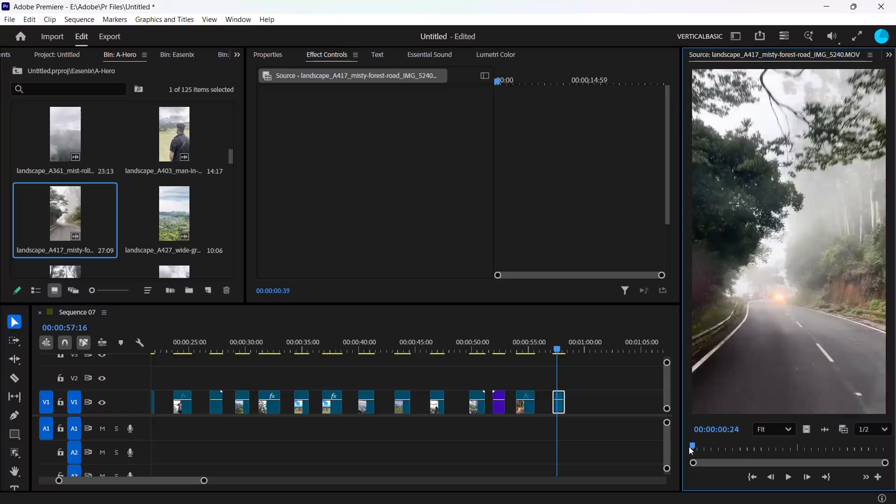
drag(689, 447, 637, 449)
key(space)
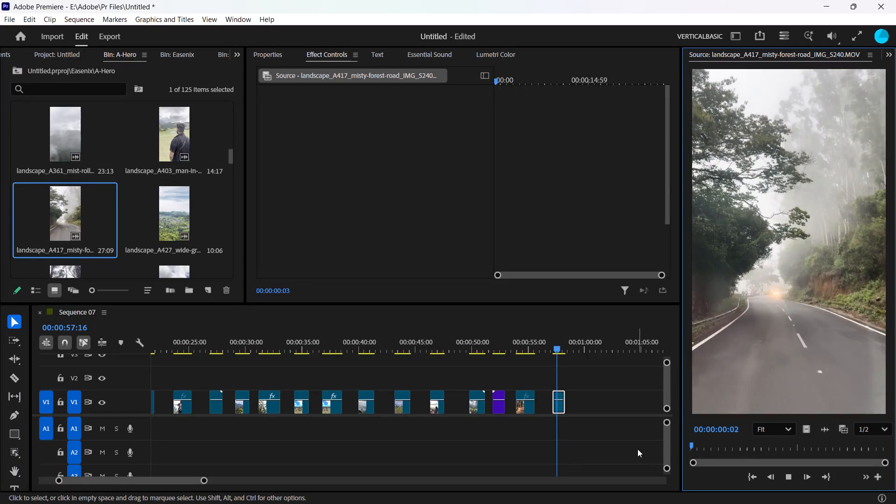
drag(708, 453, 647, 448)
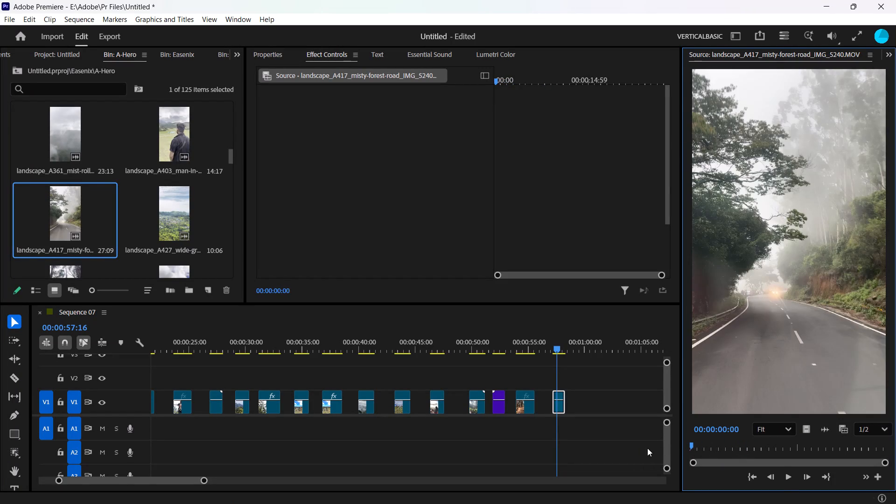
key(space)
text(i)
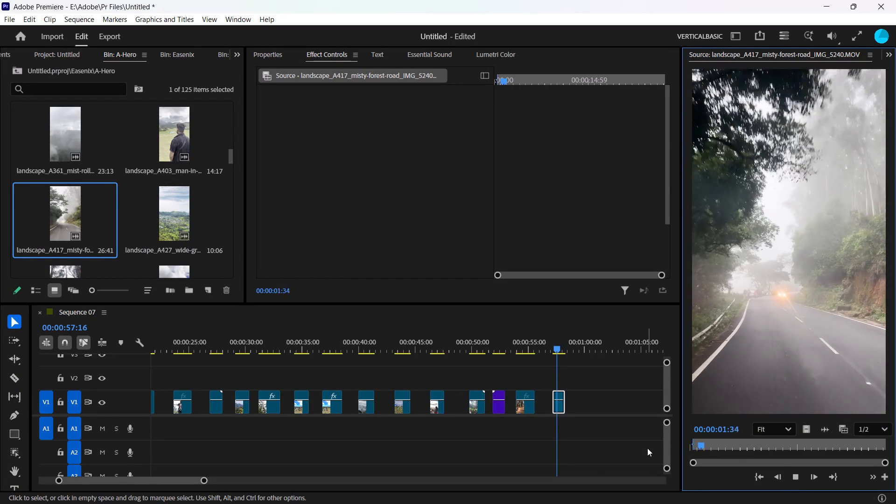
key(o)
drag(806, 430, 731, 425)
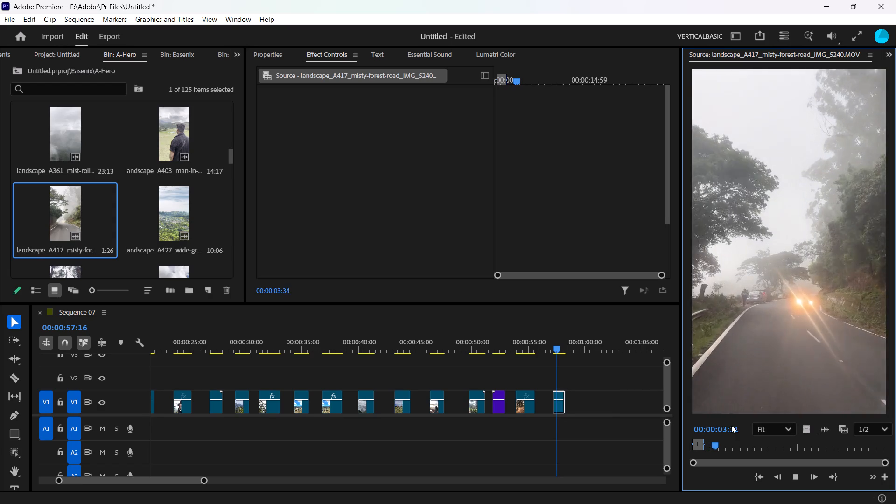
drag(731, 425, 586, 406)
click(575, 409)
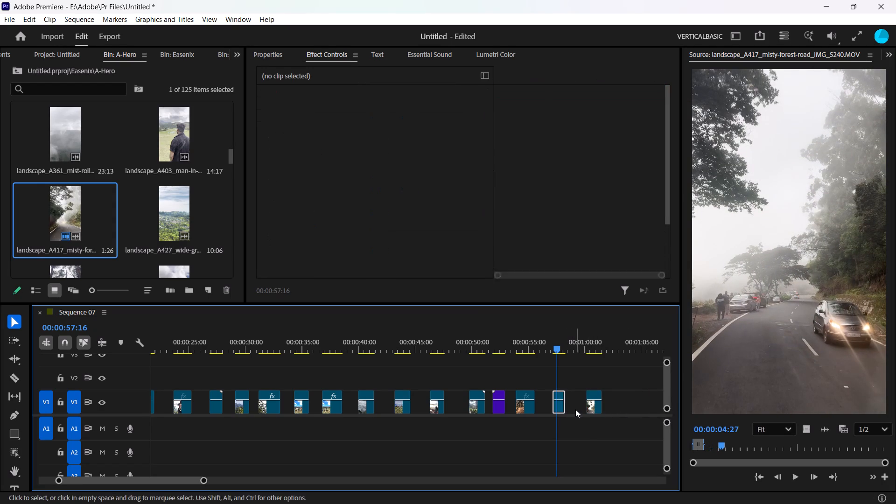
Check the framing of the pine-forest, arms-wide and misty-road clips at the end of V1.
click(560, 406)
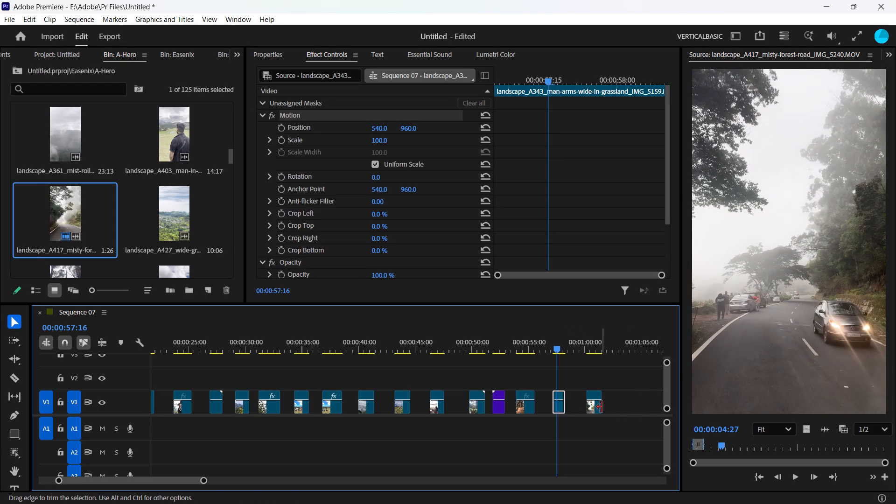
click(525, 346)
click(530, 400)
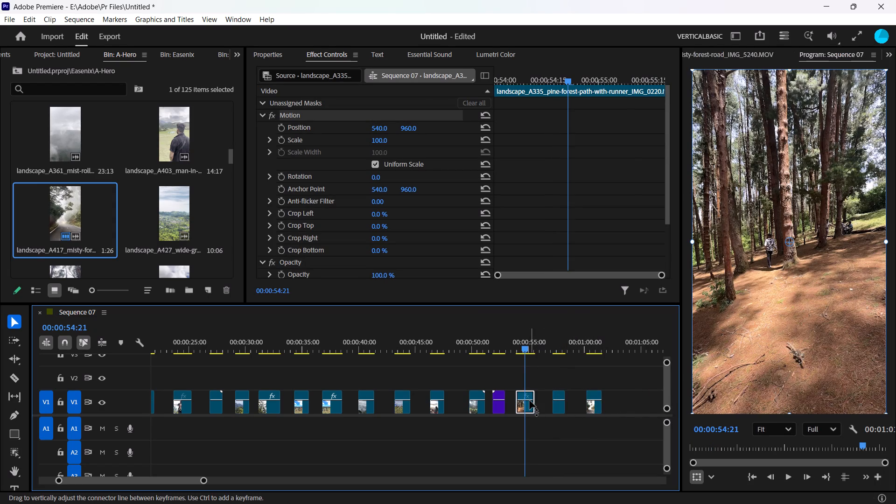
click(559, 407)
click(557, 342)
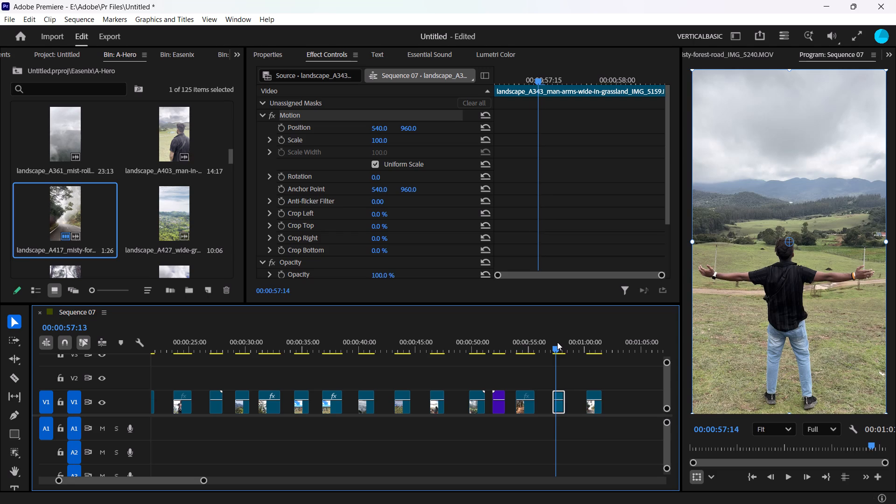
click(596, 408)
click(587, 344)
click(591, 344)
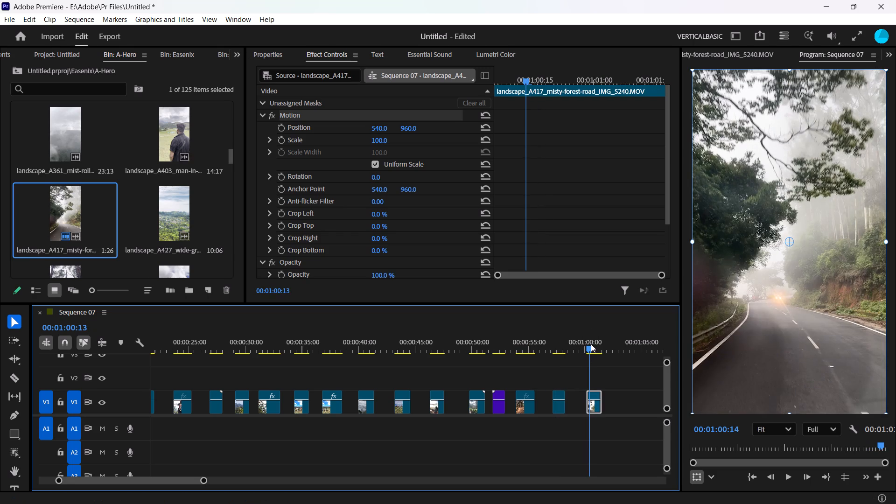
Save the project.
key(ctrl+s)
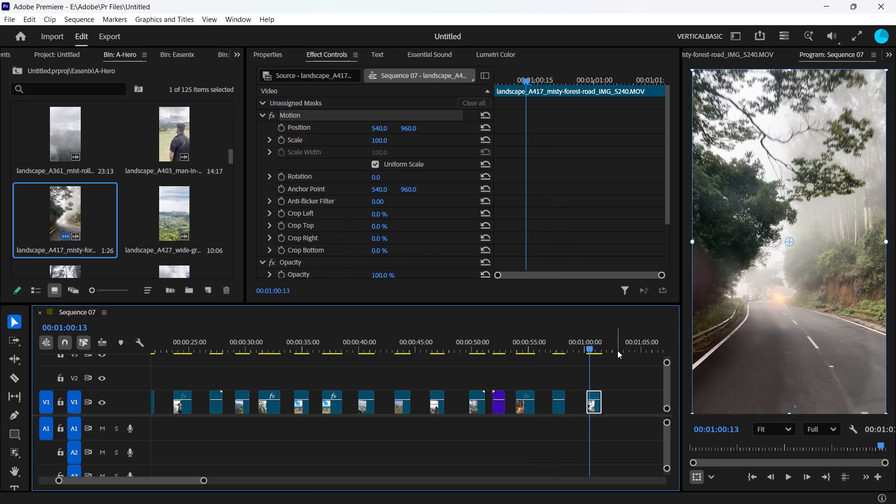
Add the first 1:00 of landscape_A427 wide-green-valley-over-town, video only, to V1 at 00:01:02:10 after the misty-road clip.
click(612, 348)
double_click(149, 204)
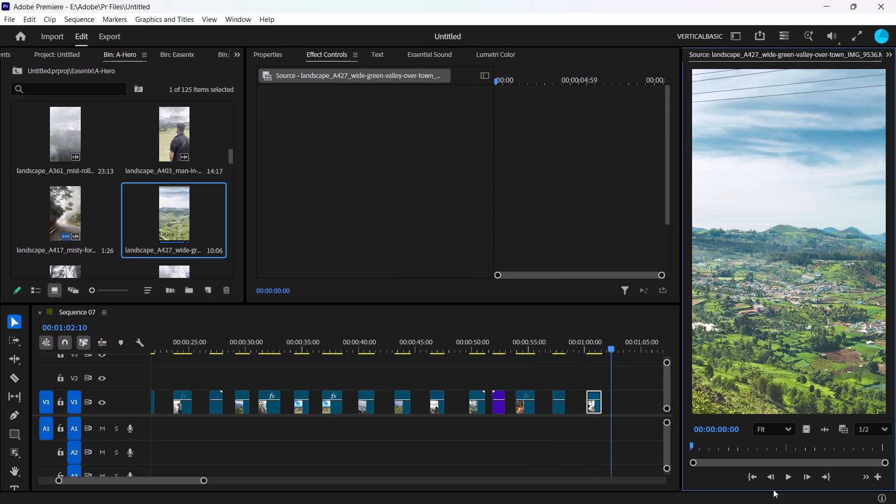
key(space)
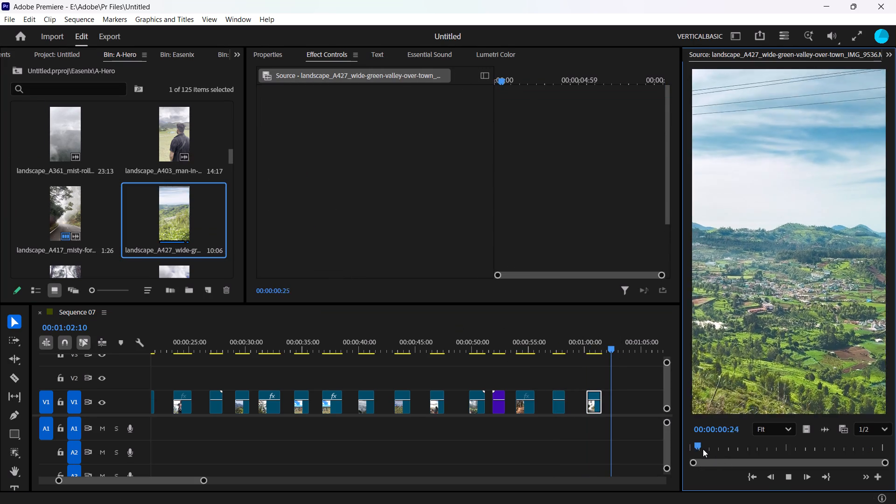
key(space)
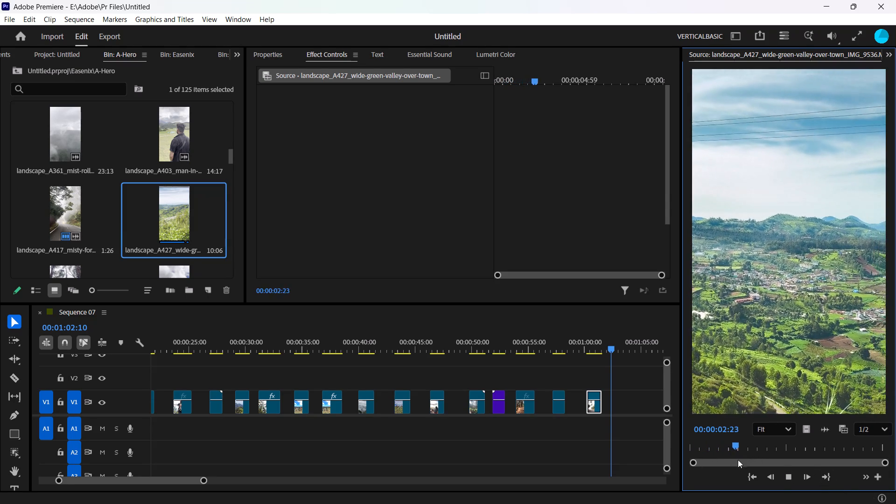
drag(739, 445, 723, 455)
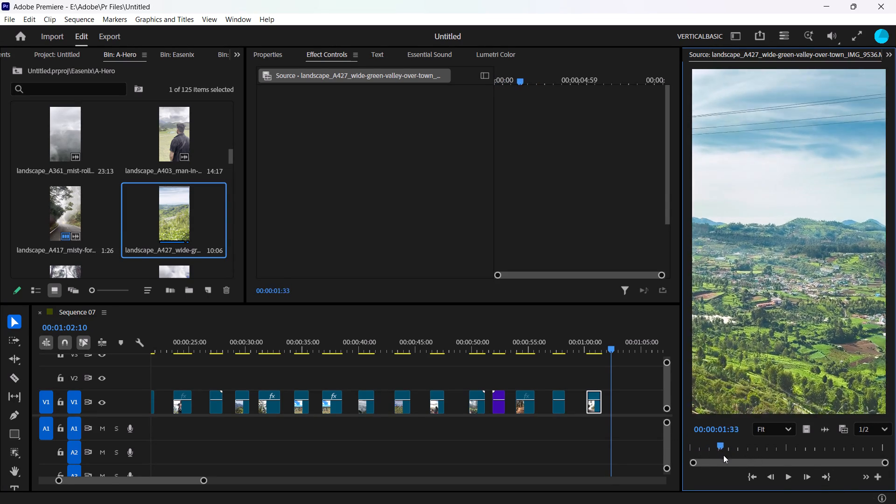
drag(723, 455, 768, 488)
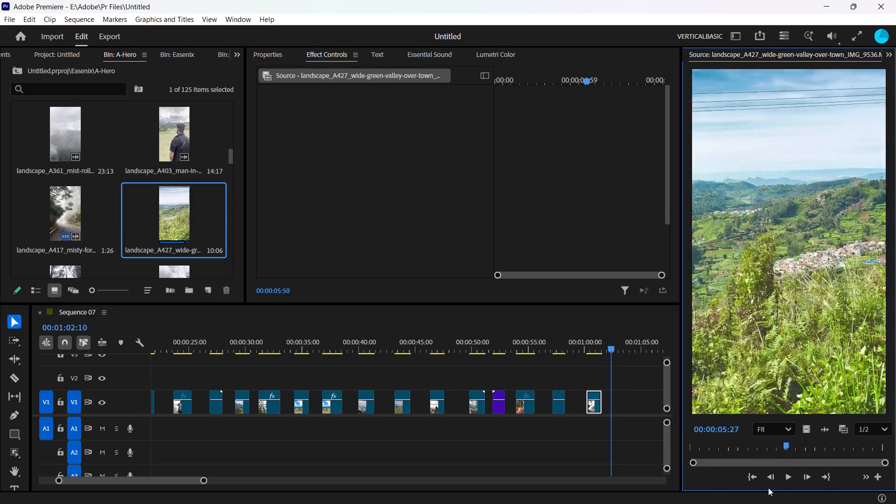
drag(768, 488, 623, 481)
key(space)
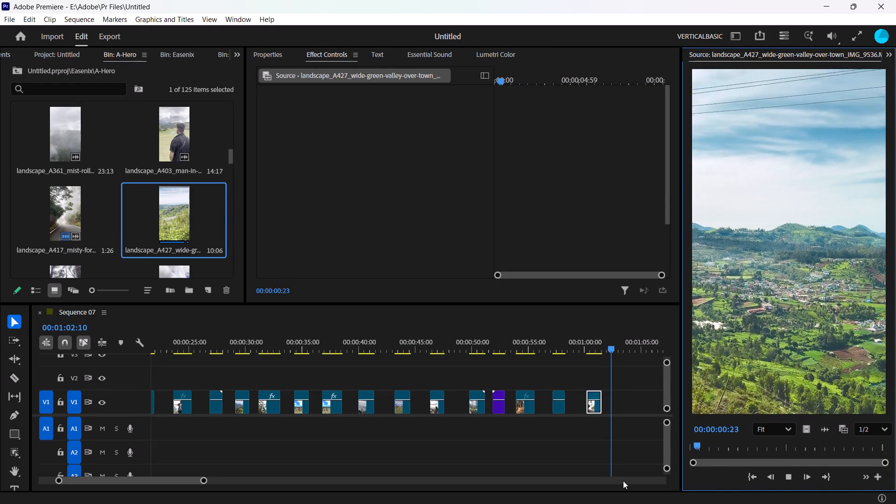
key(o)
key(space)
drag(805, 430, 687, 424)
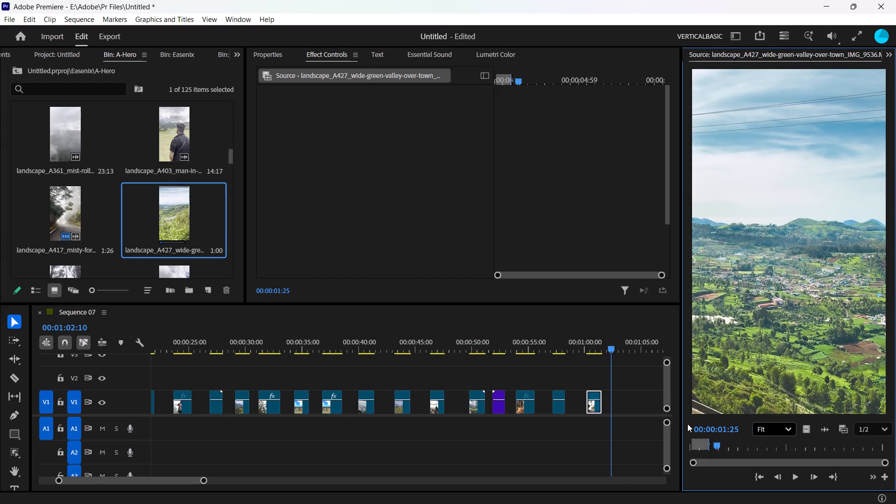
drag(687, 424, 613, 408)
Preview landscape_A432 looking-up-at-tall-trees from start to end for a usable moment.
scroll(595, 413, down, 13)
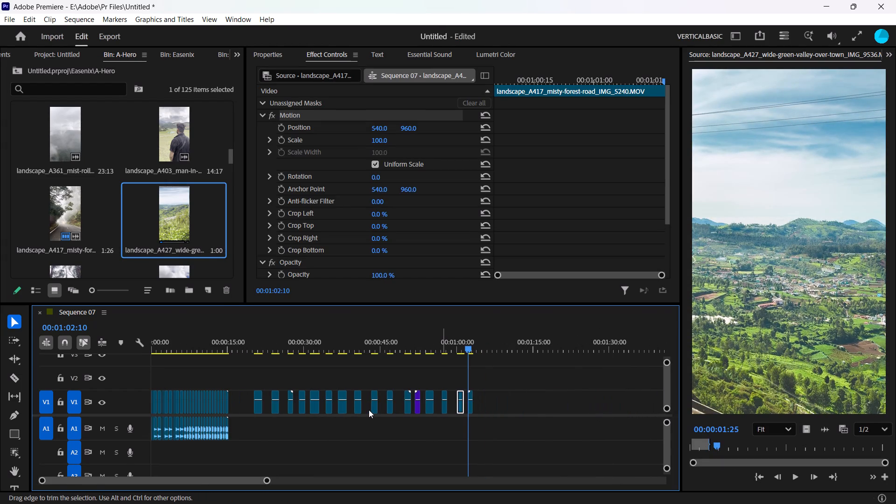
scroll(369, 410, up, 5)
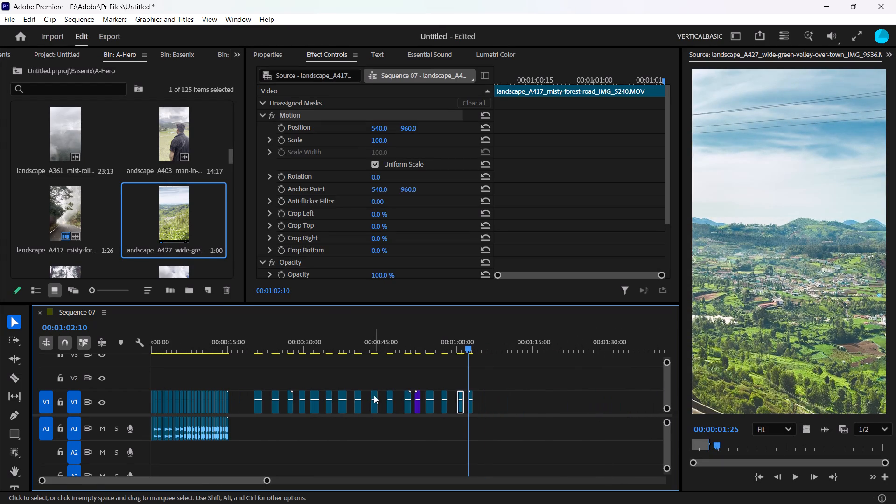
scroll(135, 200, down, 1)
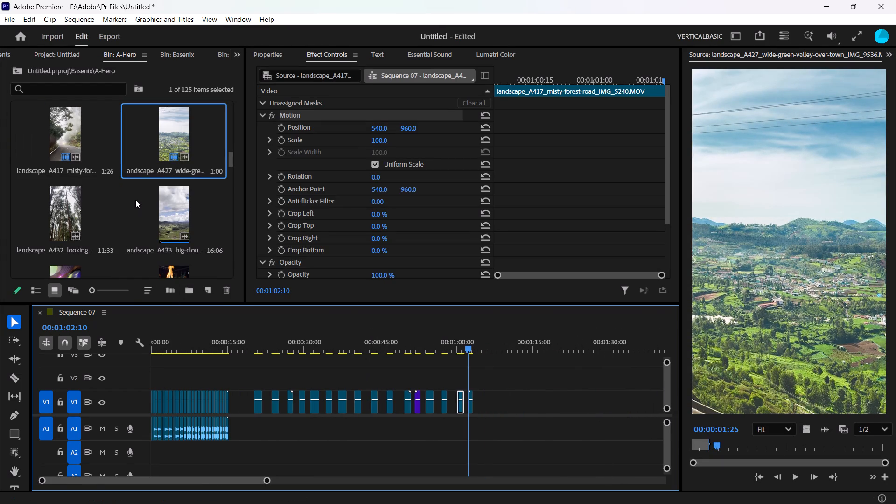
double_click(80, 215)
drag(707, 450, 672, 450)
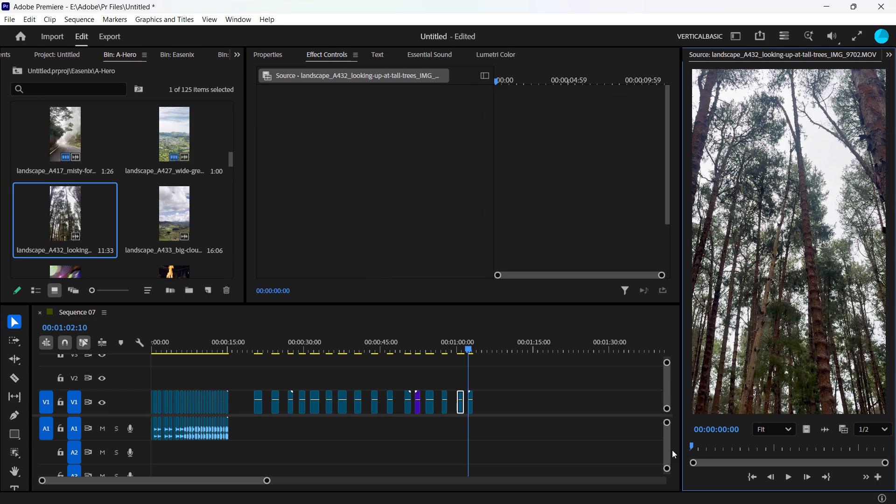
drag(672, 450, 895, 447)
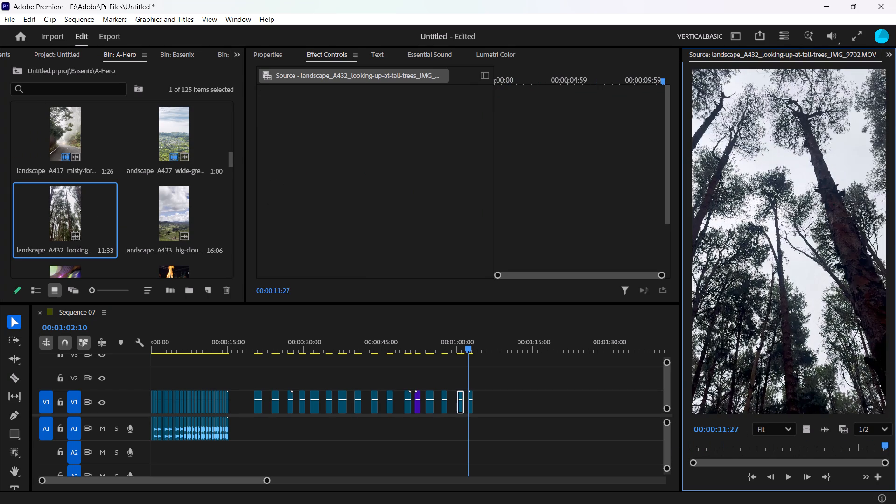
drag(895, 447, 895, 448)
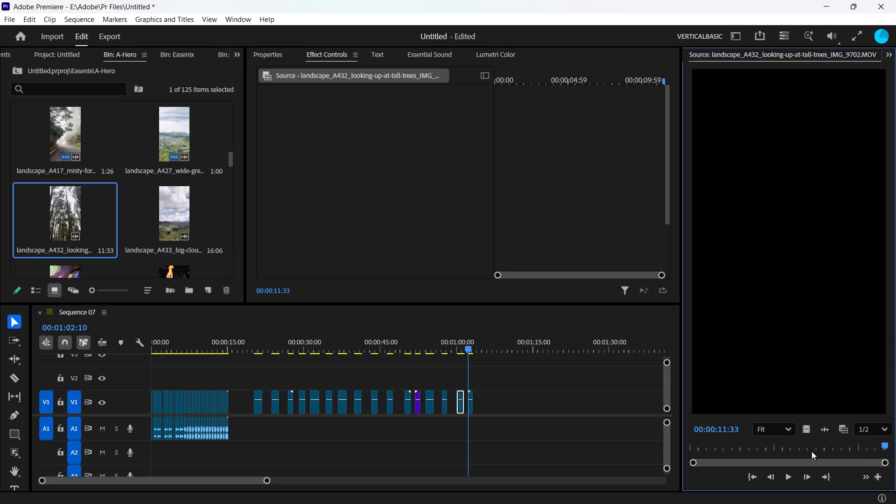
Add a video-only 1:10 excerpt of landscape_A433 big-clouds-over-valley, starting at about 00:00:07:15, after the A427 clip on V1, leaving a gap.
double_click(173, 209)
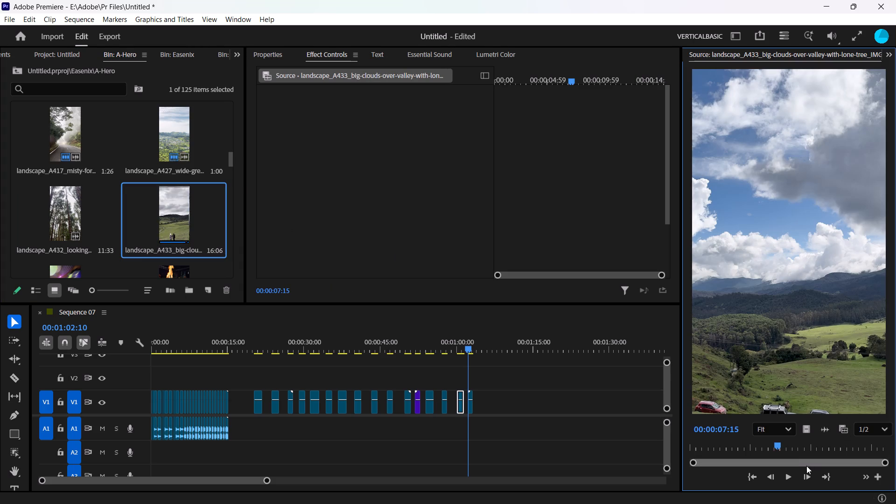
drag(779, 446, 664, 449)
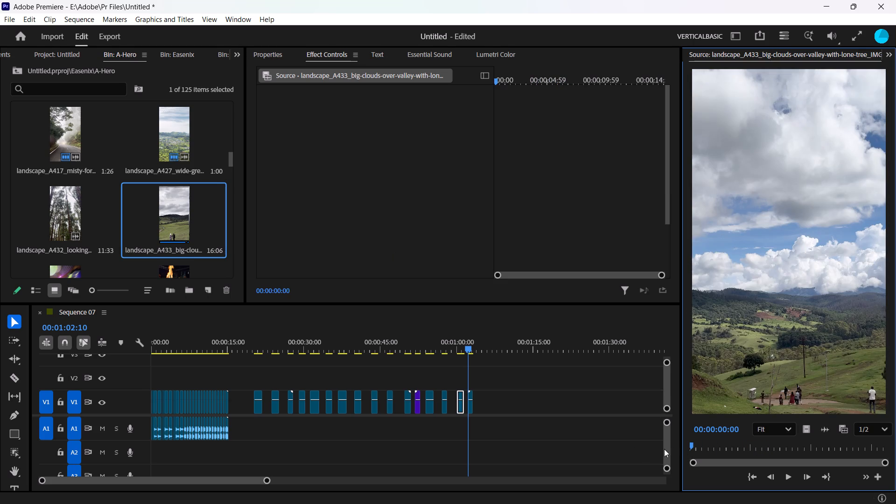
drag(664, 449, 806, 453)
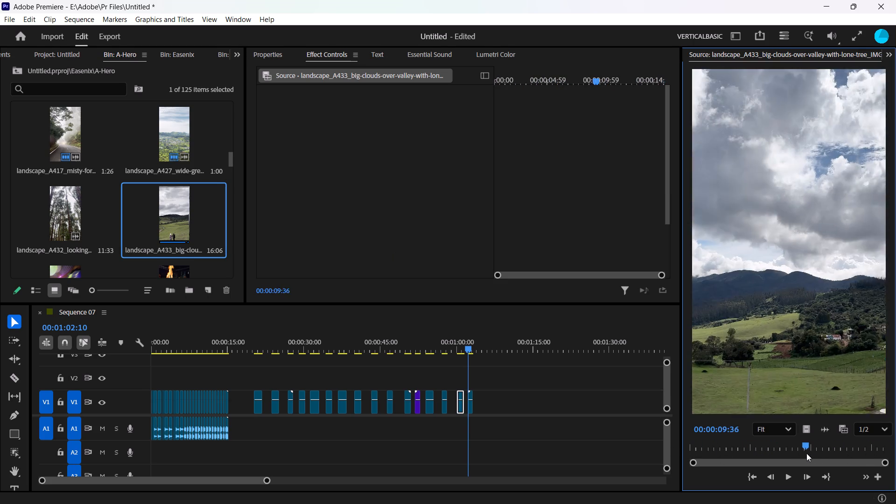
drag(806, 453, 763, 453)
text(i)
key(space)
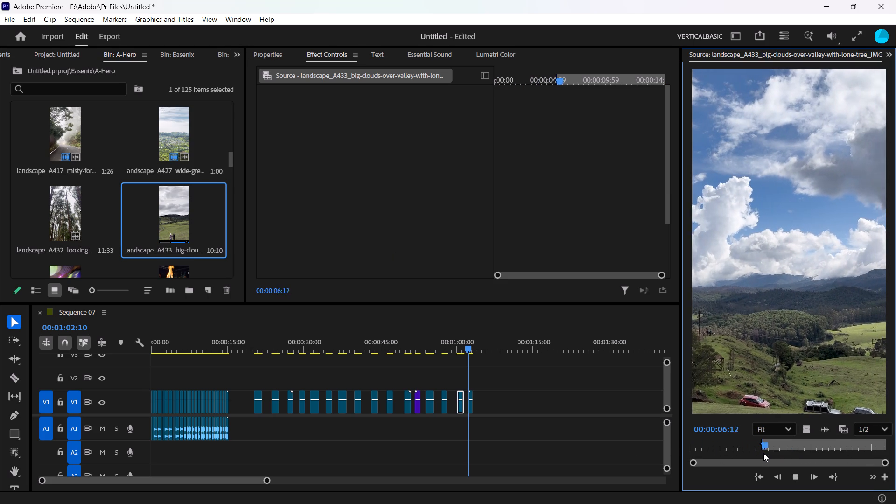
key(i)
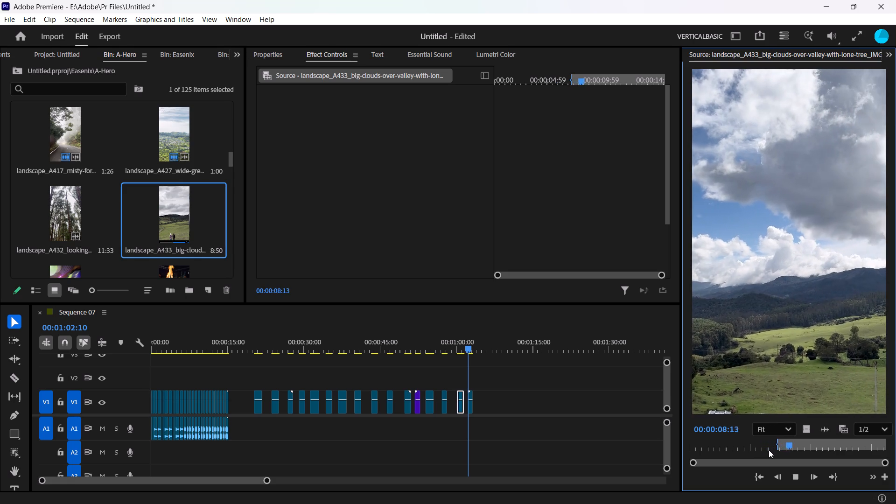
key(o)
key(space)
key(space)
key(space)
drag(806, 428, 517, 398)
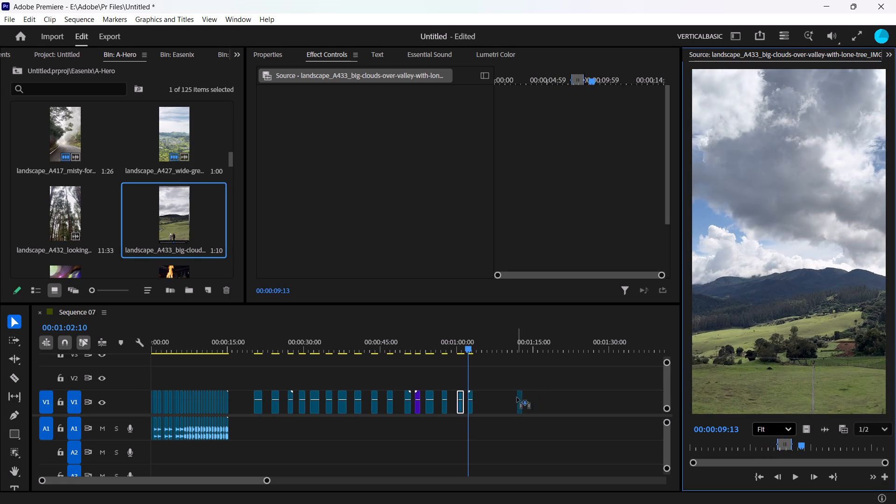
drag(517, 398, 483, 399)
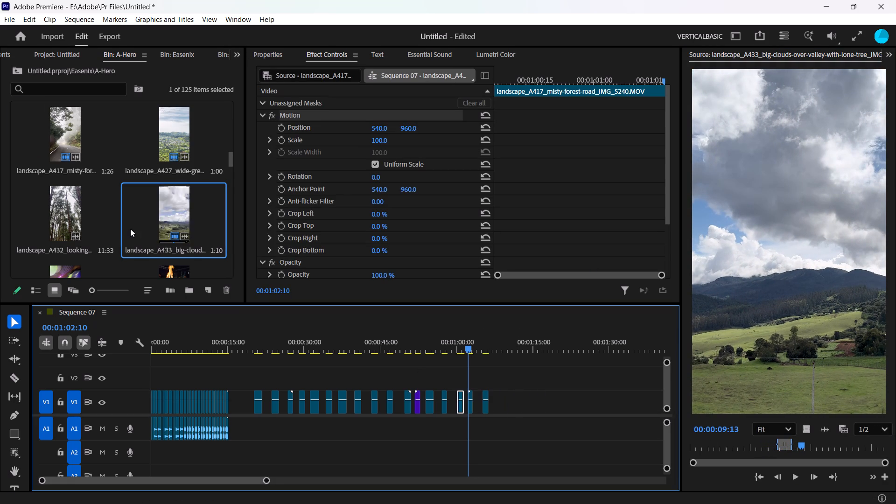
Add a video-only 0:26 excerpt of nightlife_A003 party-bus-dancing, starting at about 00:00:27, after the A433 clip on V1, leaving a gap.
scroll(130, 229, down, 2)
scroll(111, 193, up, 1)
double_click(83, 210)
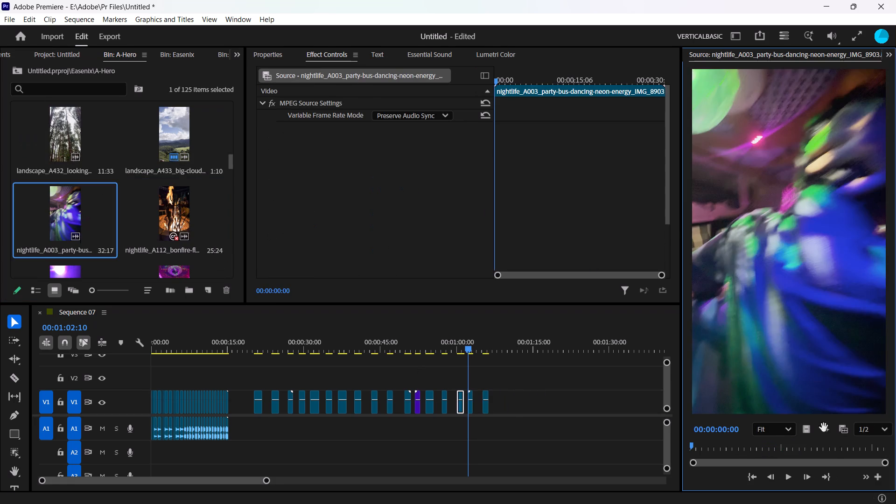
drag(713, 452, 781, 451)
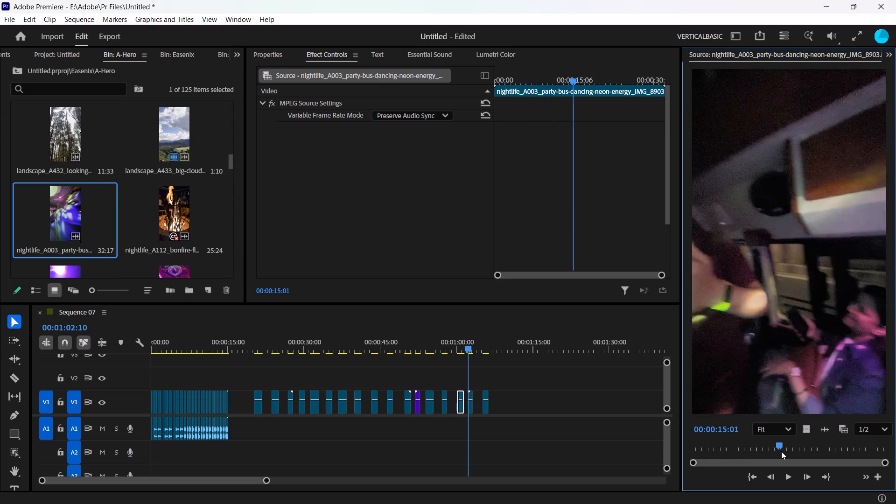
drag(781, 451, 773, 449)
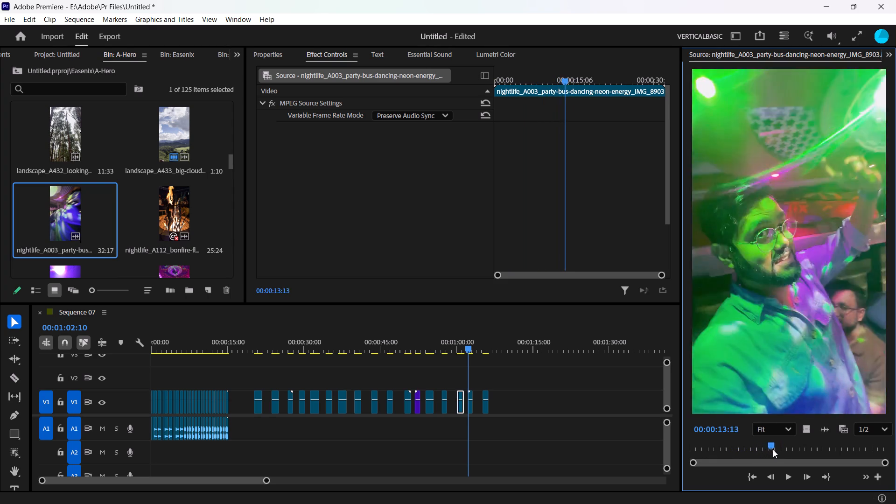
drag(773, 449, 823, 456)
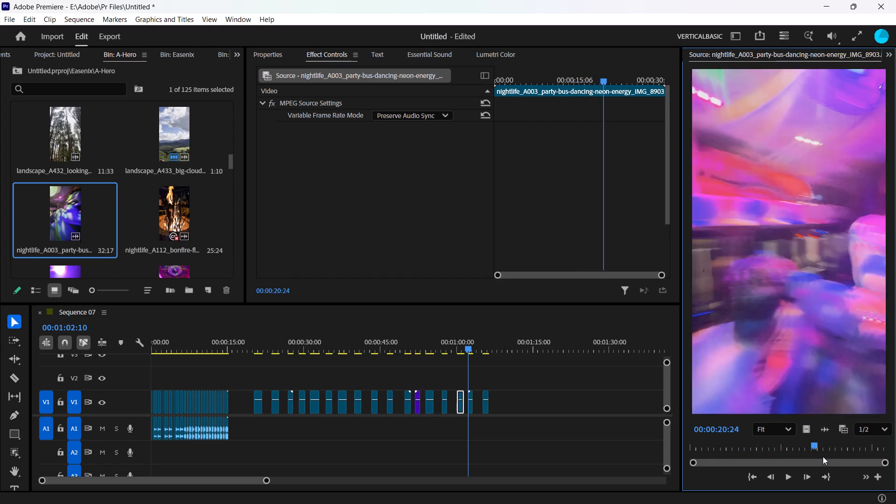
drag(823, 456, 859, 459)
key(space)
key(space)
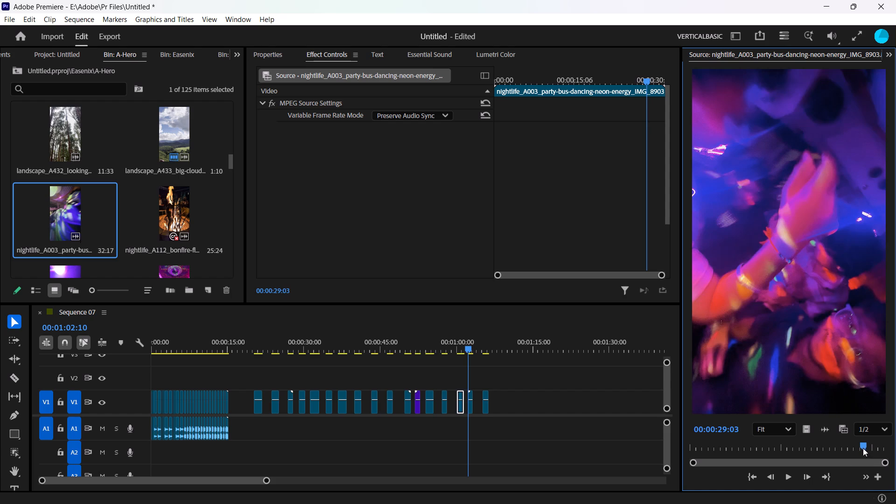
drag(861, 446, 846, 446)
text(i)
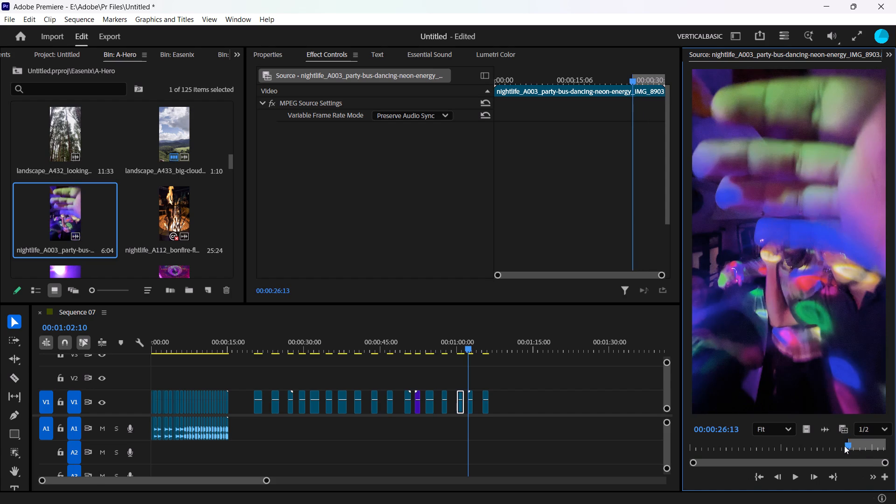
key(space)
key(i)
key(o)
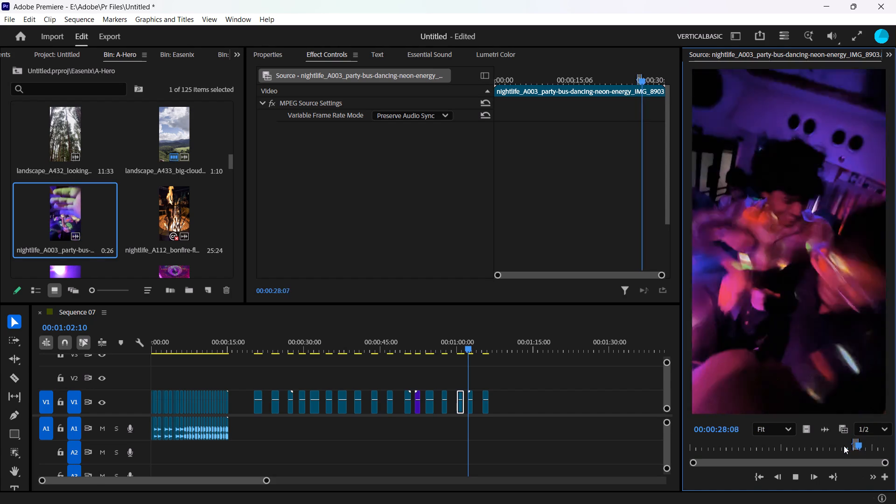
key(space)
drag(811, 428, 495, 404)
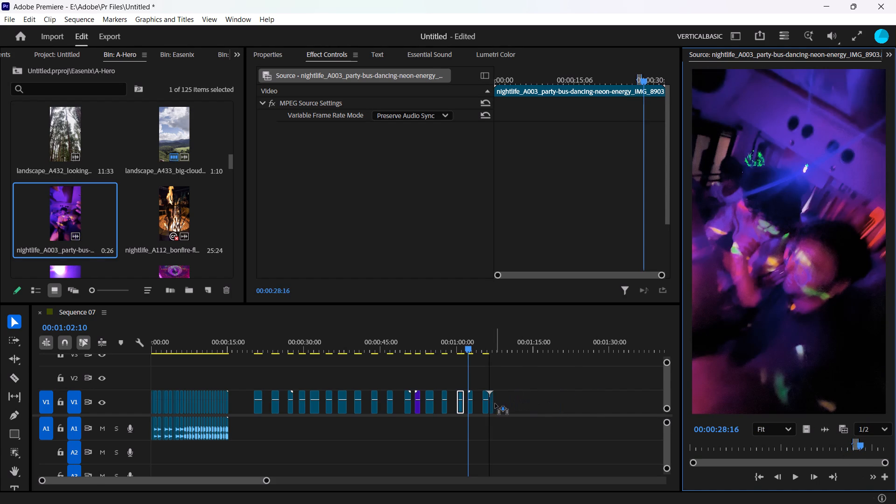
drag(495, 404, 498, 400)
click(528, 388)
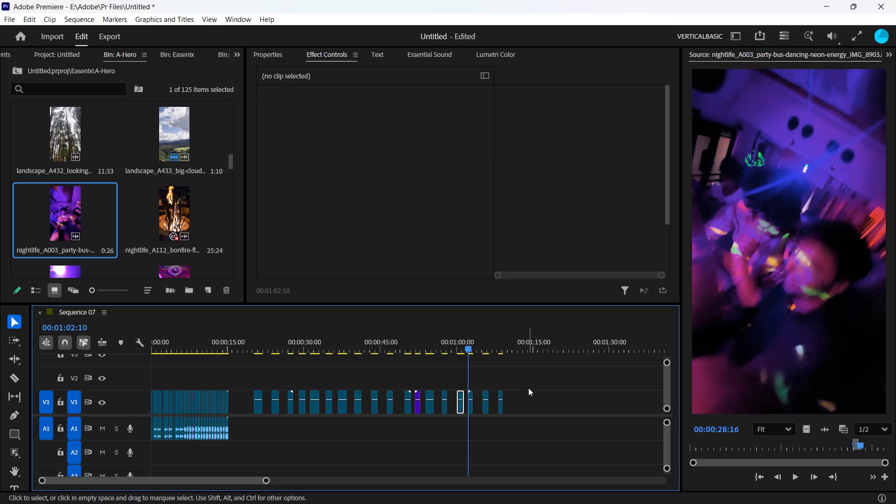
Save the project.
key(ctrl+s)
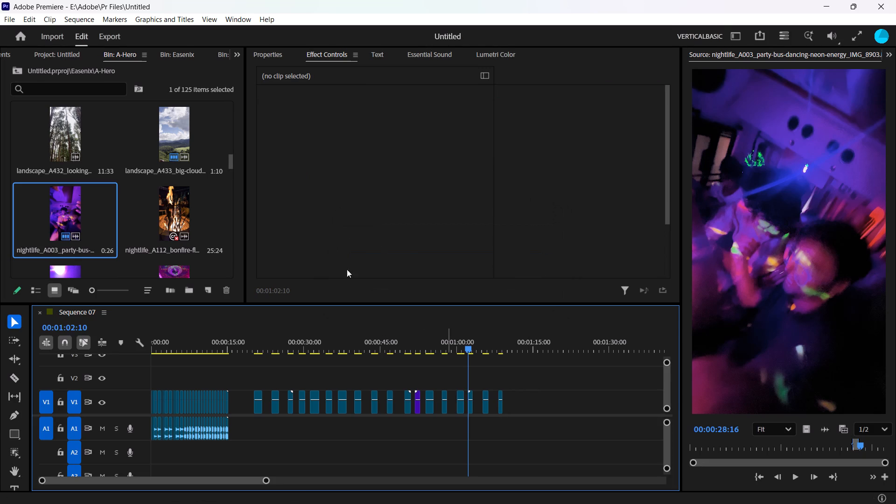
Add a video-only 1:03 excerpt of nightlife_A112 bonfire-flames-close, starting at about 00:00:20, after the A003 clip on V1, leaving a gap.
double_click(175, 197)
drag(740, 444, 693, 444)
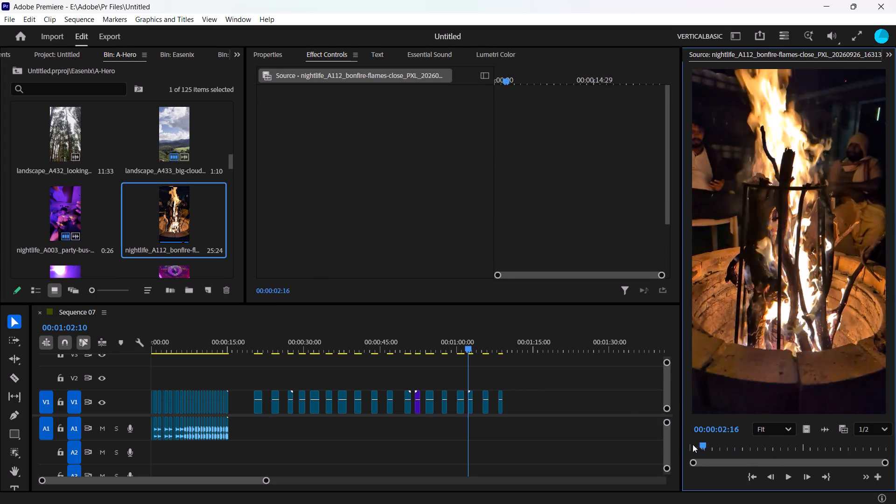
drag(693, 444, 882, 454)
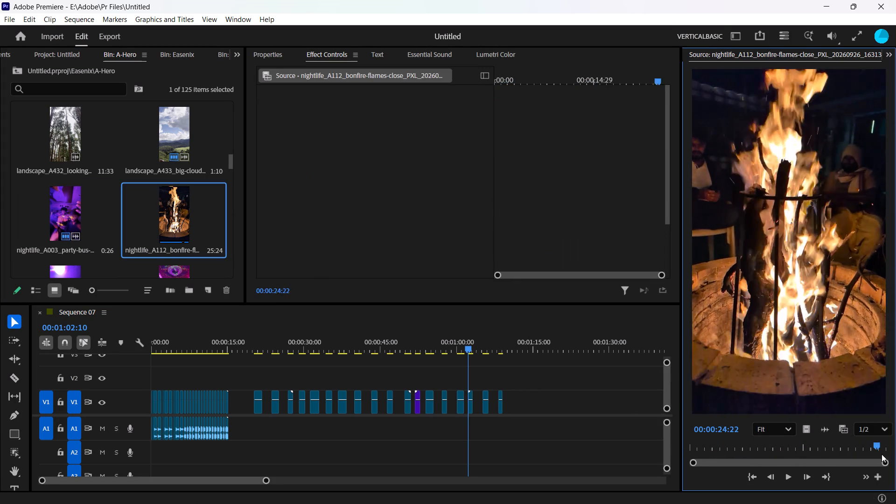
drag(882, 454, 841, 453)
key(i)
key(space)
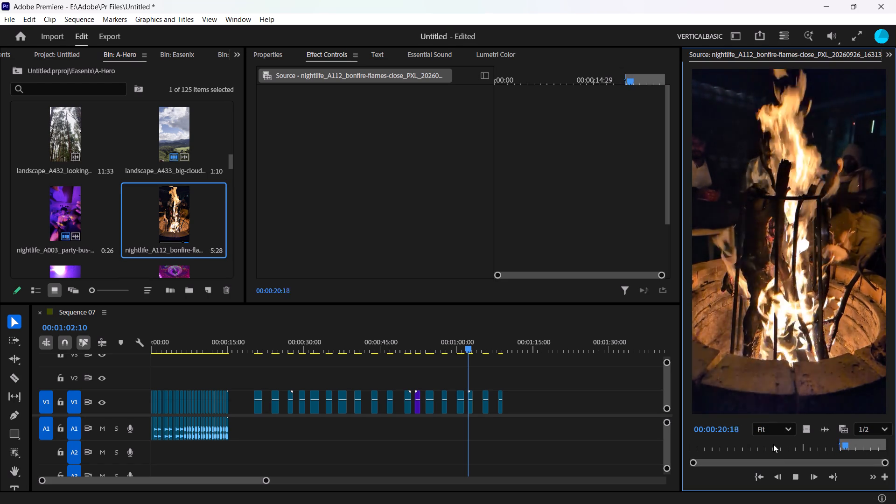
key(o)
drag(807, 428, 513, 401)
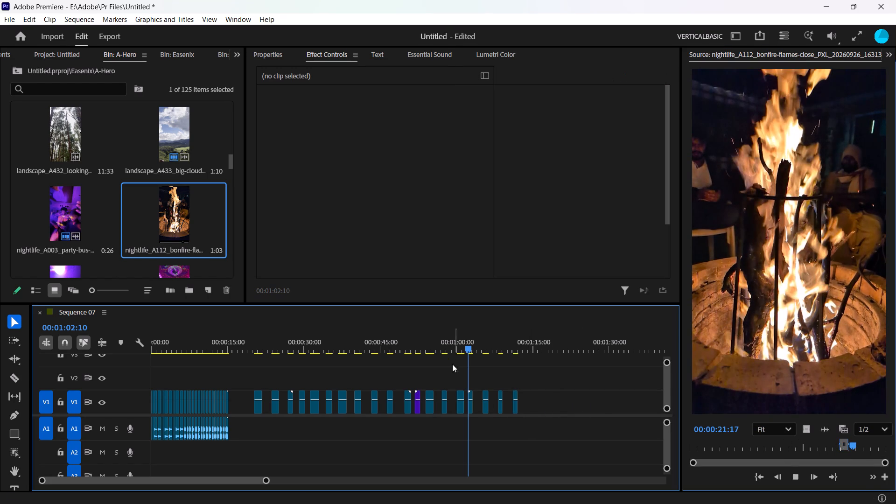
Check the framing of the A417 misty-forest-road clip on V1.
click(458, 349)
click(463, 405)
key(space)
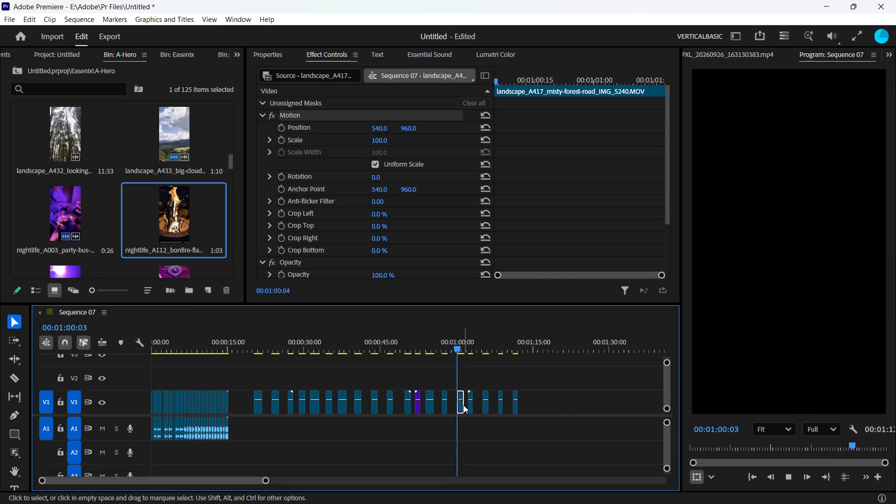
key(space)
Play the A427 wide-green-valley clip on V1 and set its scale to 50.
click(471, 407)
key(space)
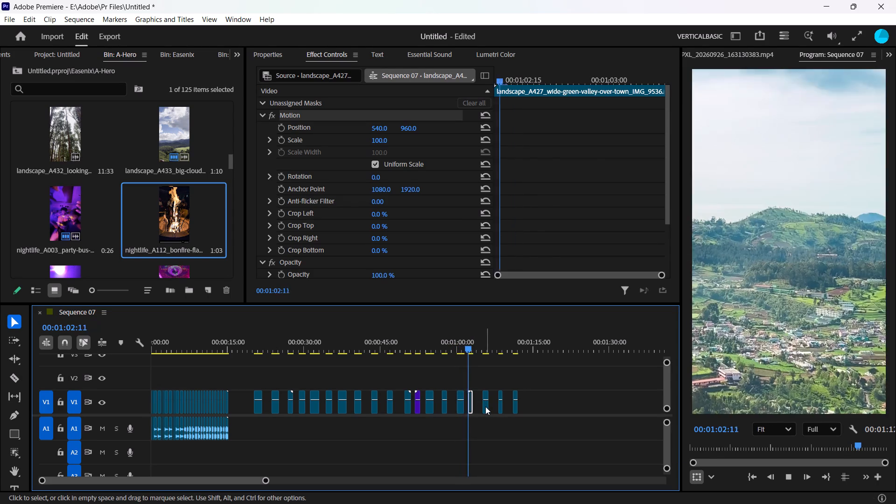
key(space)
click(379, 142)
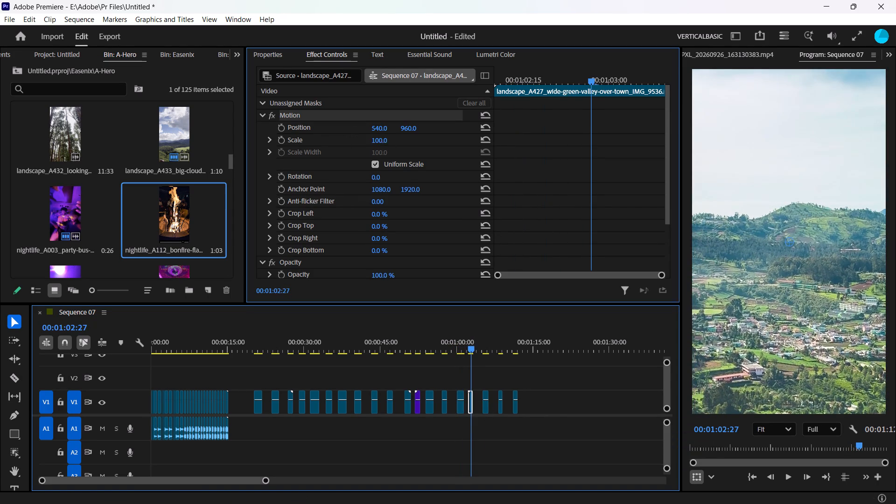
text(50)
key(Return)
Set the scale of the A433 big-clouds-over-valley clip on V1 to 50.
drag(482, 347, 485, 354)
click(485, 410)
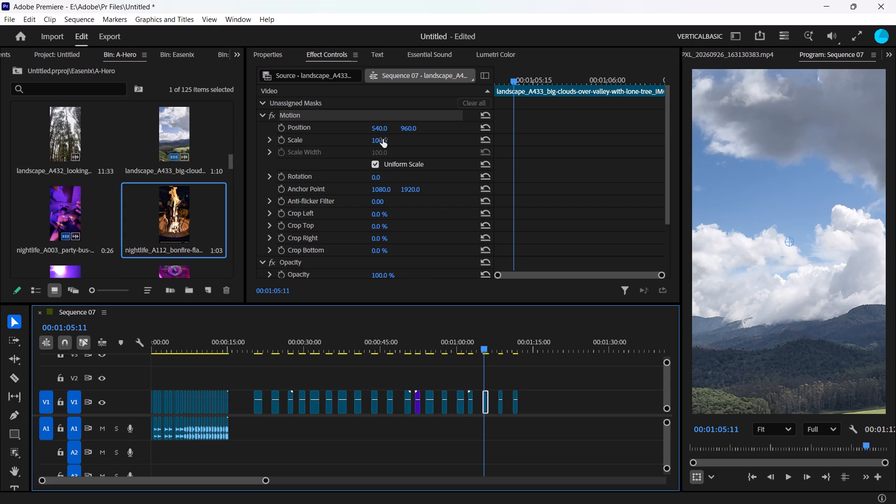
click(383, 139)
text(50)
key(Return)
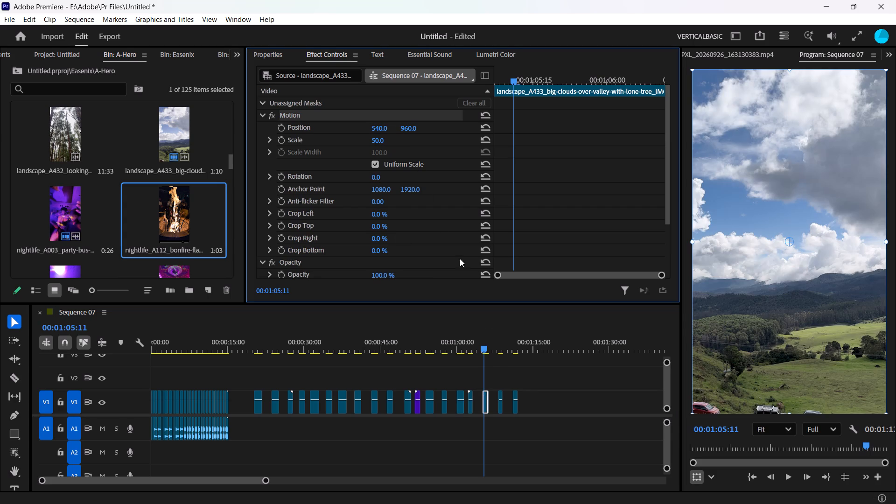
Set the scale of the nightlife_A003 party-bus-dancing clip on V1 to 50.
click(501, 348)
click(500, 404)
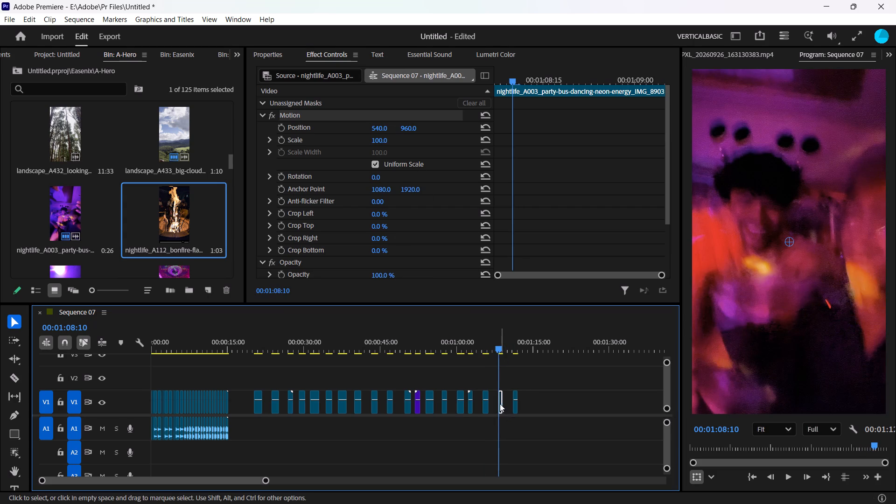
click(382, 137)
key(5)
key(0)
key(Return)
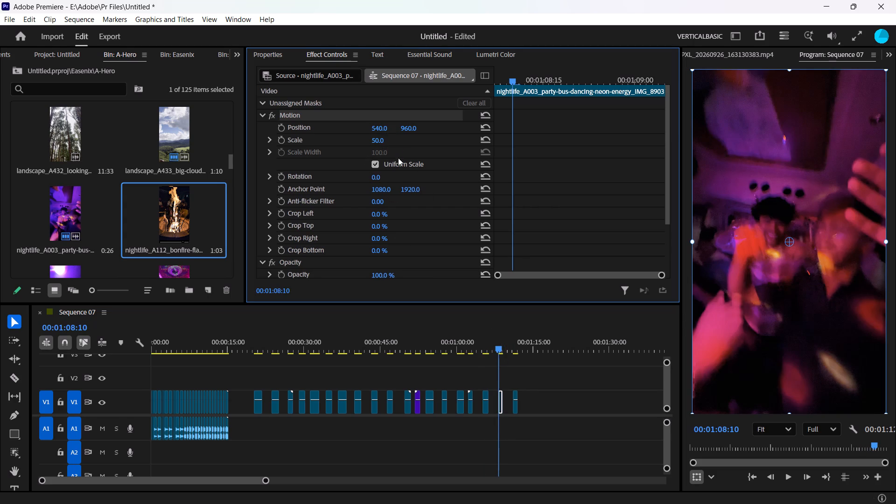
Check the framing of the nightlife_A112 bonfire-flames-close clip at the end of V1.
double_click(512, 345)
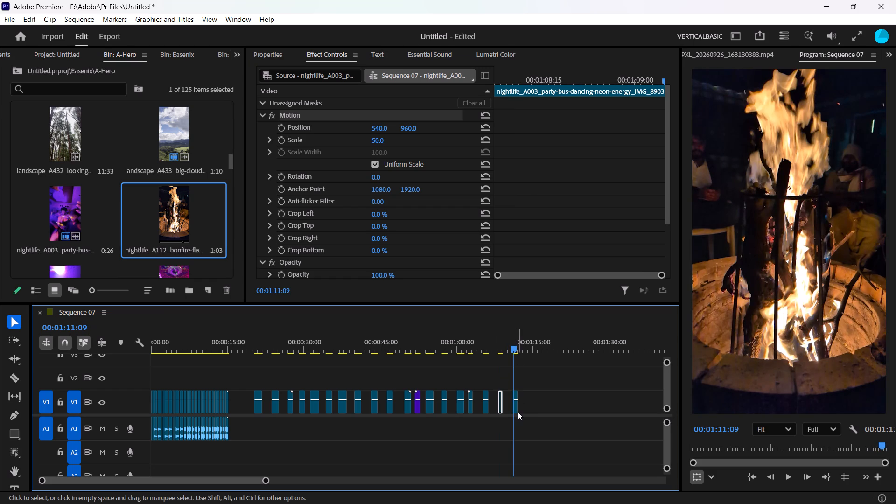
click(517, 403)
click(574, 394)
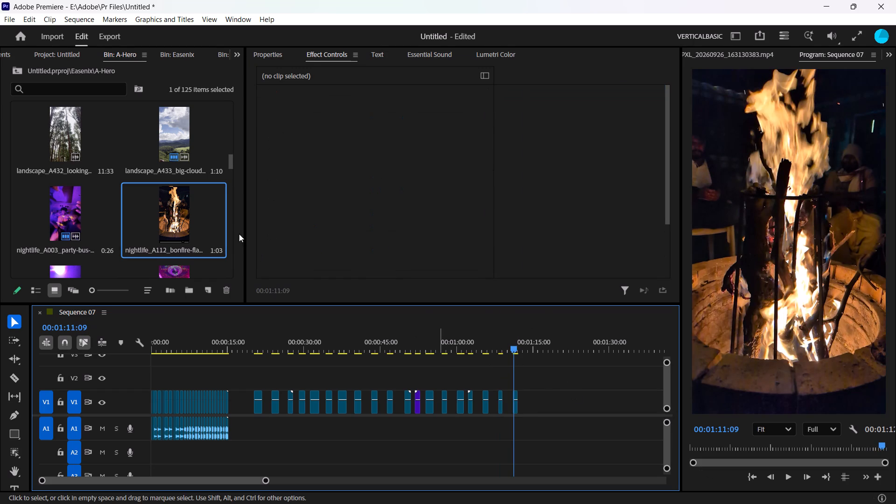
Preview the nightlife_A122 disco-ball and nightlife_A164 party-bus-neon-ceiling clips from the A-Hero bin for a usable moment.
scroll(155, 220, down, 1)
double_click(70, 201)
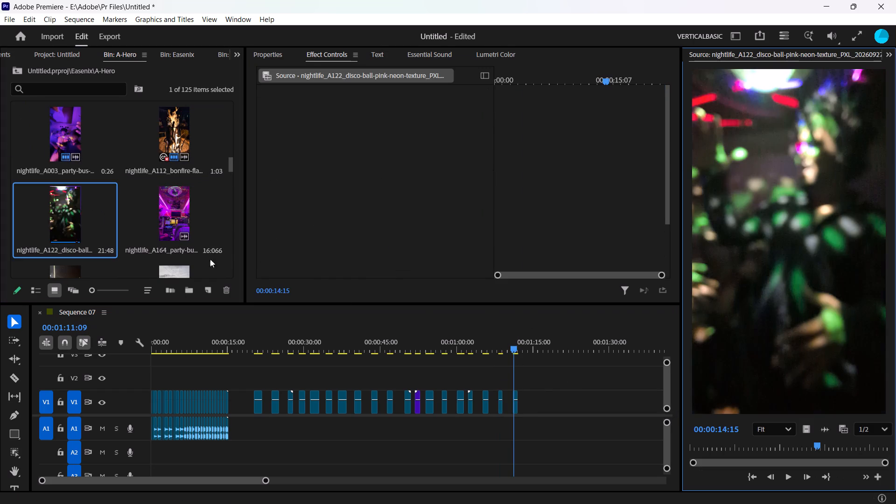
drag(725, 450, 810, 453)
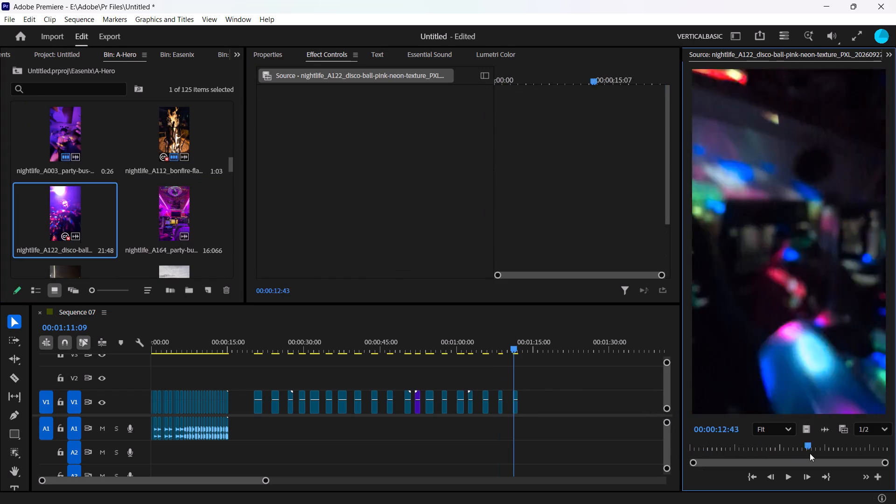
drag(810, 453, 886, 453)
double_click(168, 203)
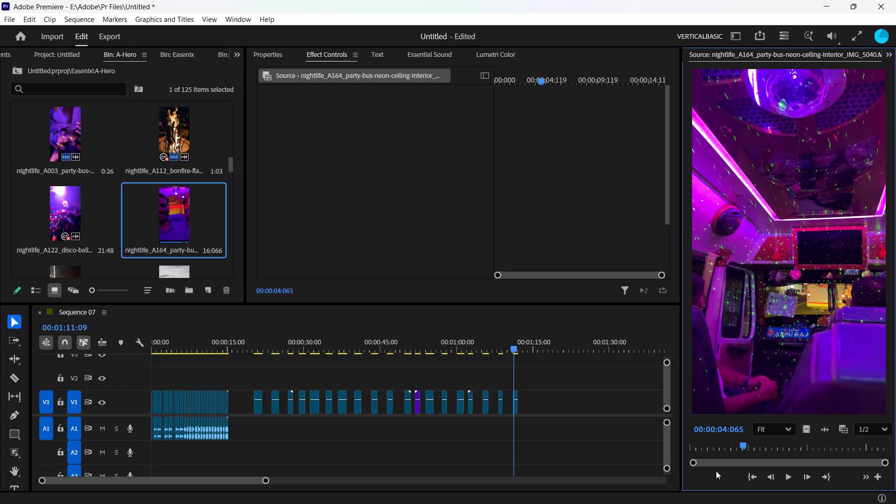
drag(701, 446, 833, 455)
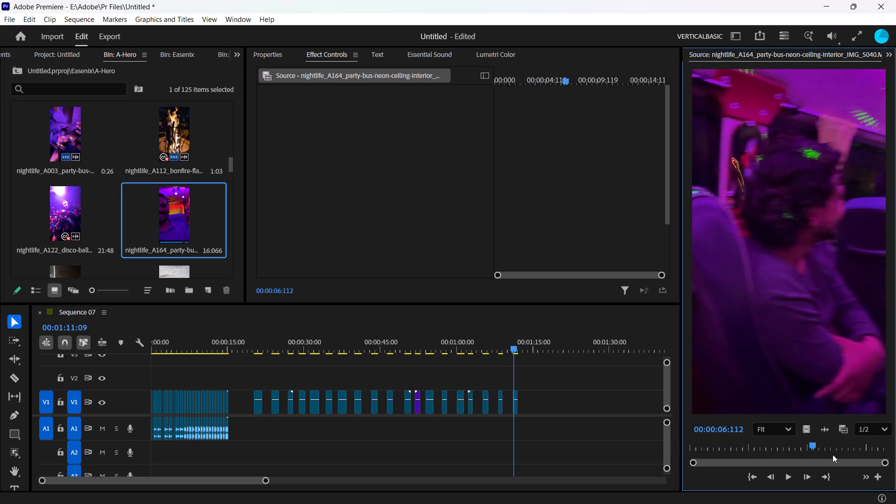
drag(833, 455, 895, 455)
Preview the nightlife_A205 bonfire-tall-flames, A258 couple-twirl-dance and A373 bonfire-at-night clips for a usable moment.
scroll(167, 239, down, 2)
double_click(67, 128)
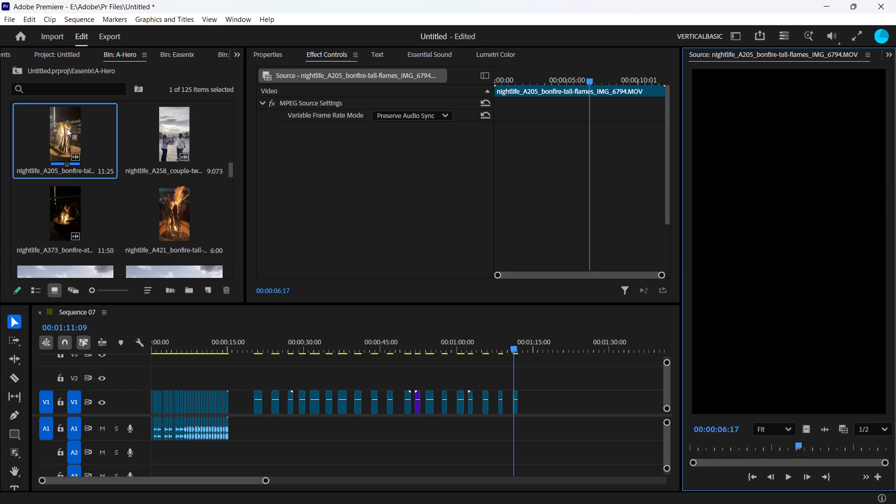
double_click(172, 133)
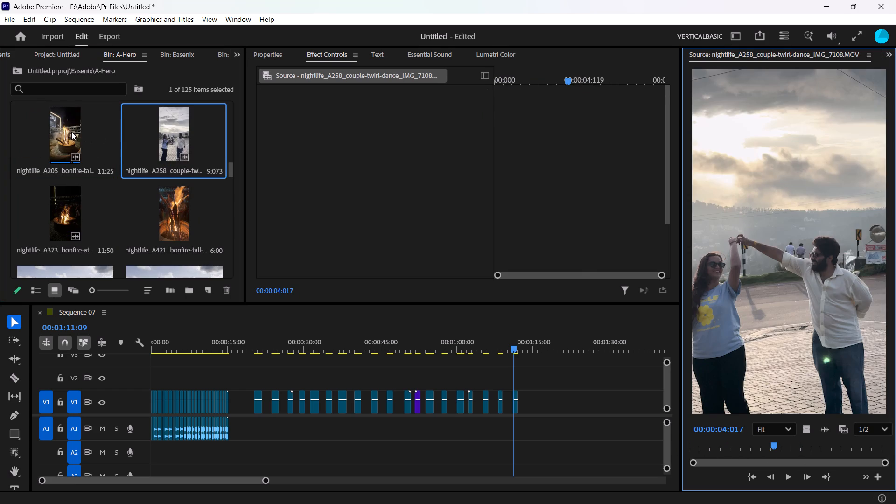
double_click(71, 132)
drag(699, 448, 770, 449)
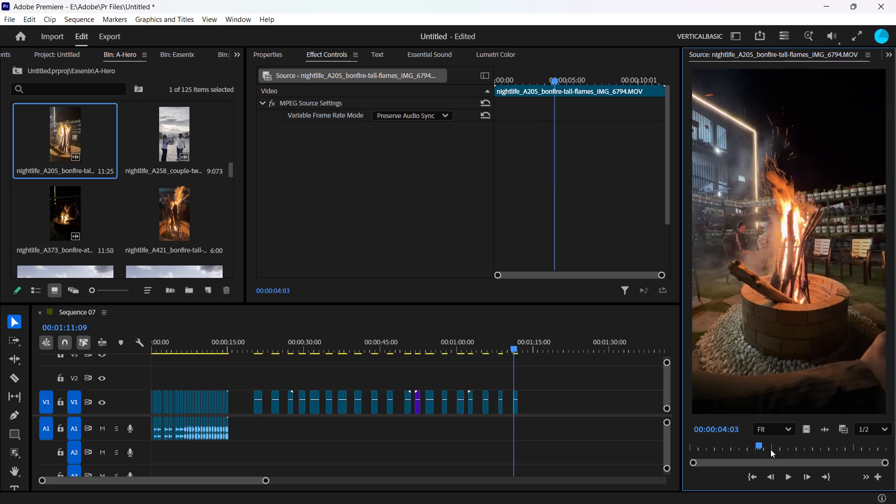
drag(770, 449, 895, 440)
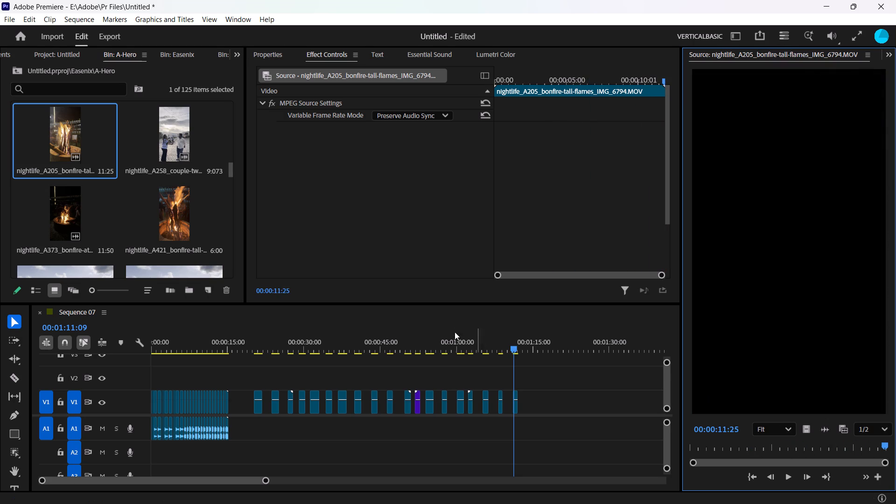
double_click(181, 126)
drag(734, 444, 690, 444)
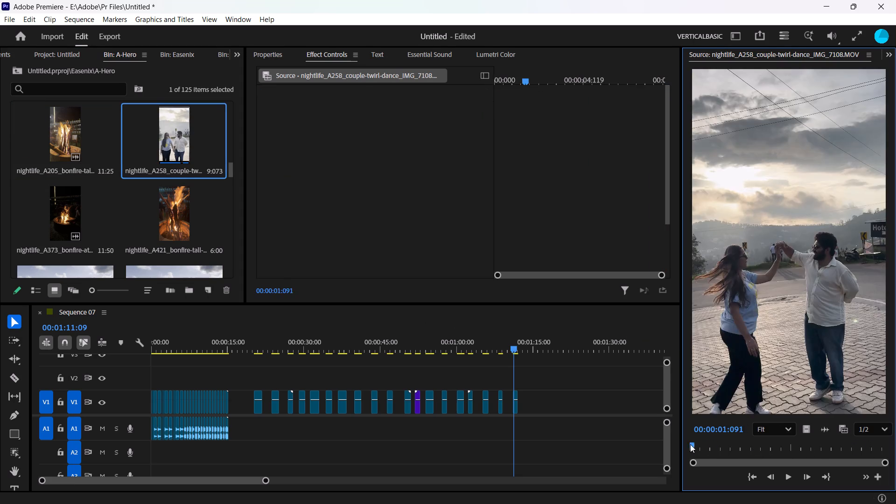
drag(690, 444, 895, 443)
double_click(83, 200)
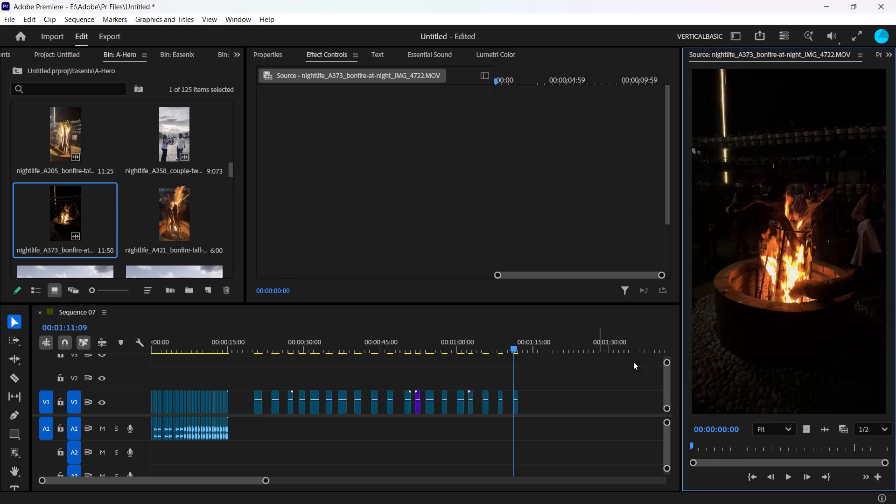
drag(703, 444, 895, 444)
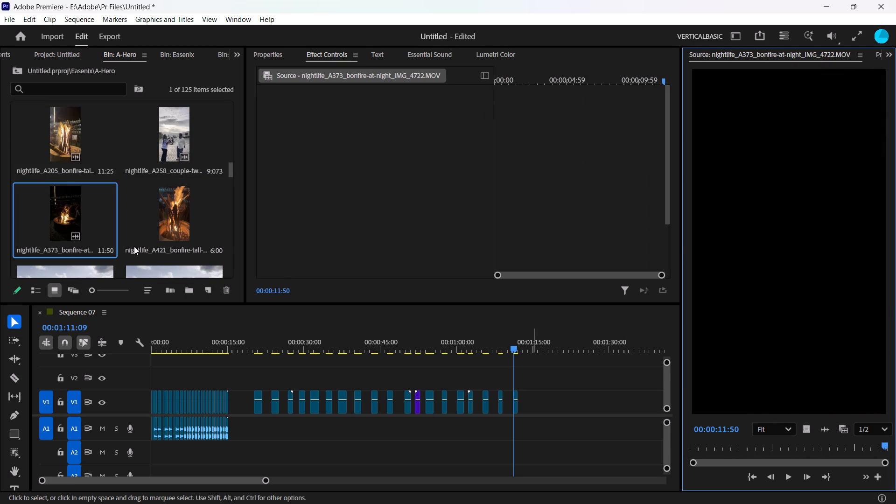
Mark an excerpt of the people_A299 woman-posing-under-steam-loco clip starting at 00:00:03:52 and lasting 57 frames.
scroll(156, 215, down, 1)
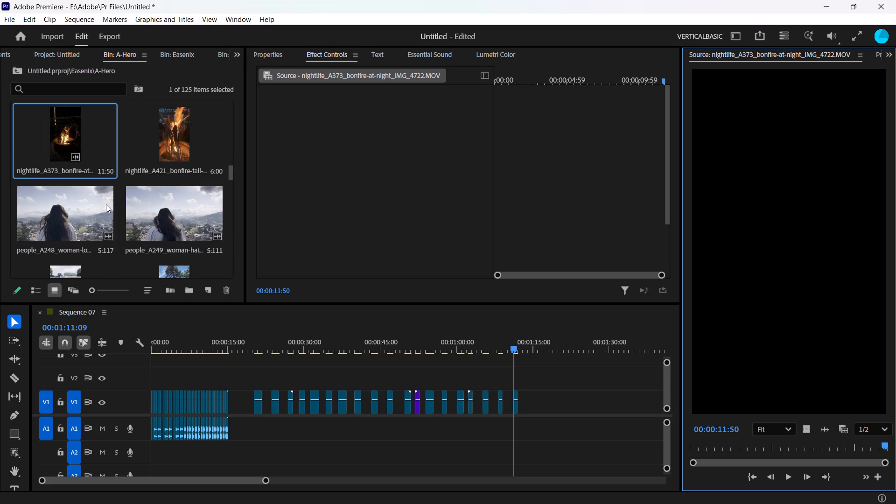
scroll(106, 204, down, 1)
double_click(73, 204)
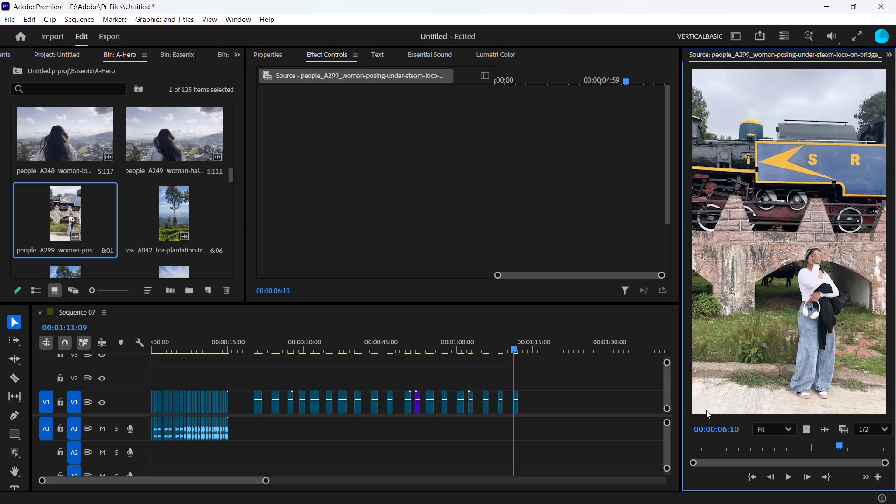
drag(716, 444, 853, 447)
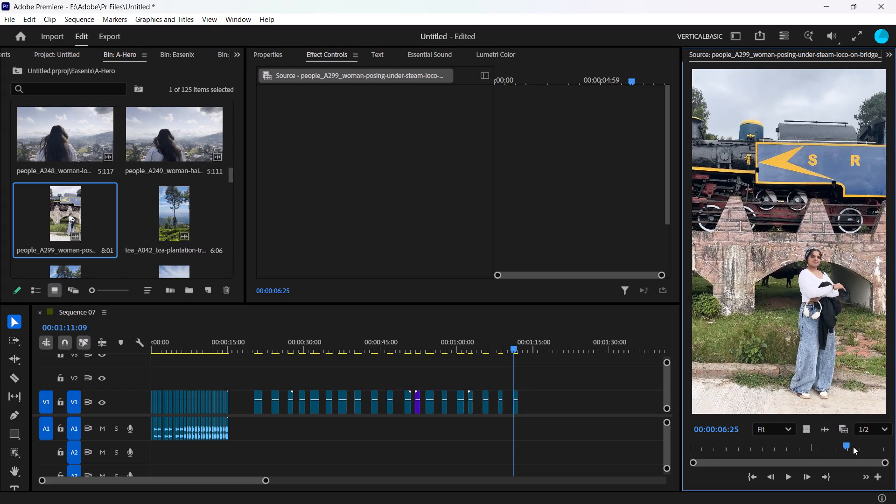
drag(853, 447, 803, 445)
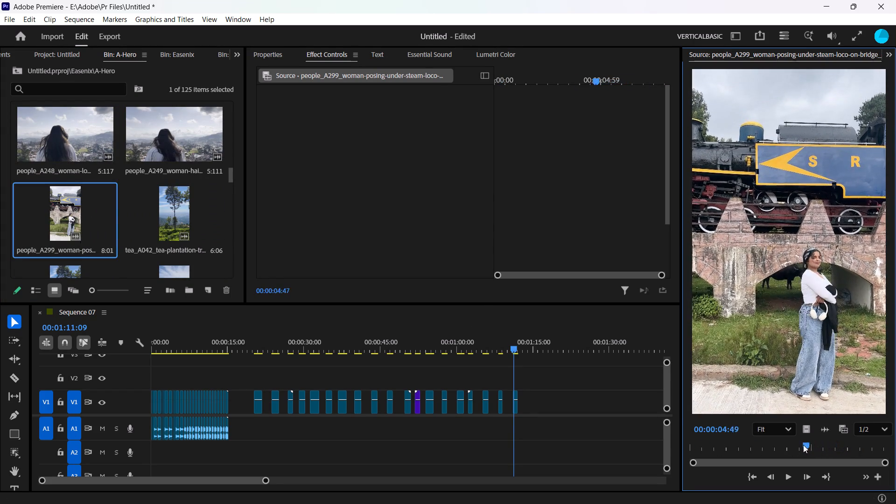
drag(803, 445, 788, 447)
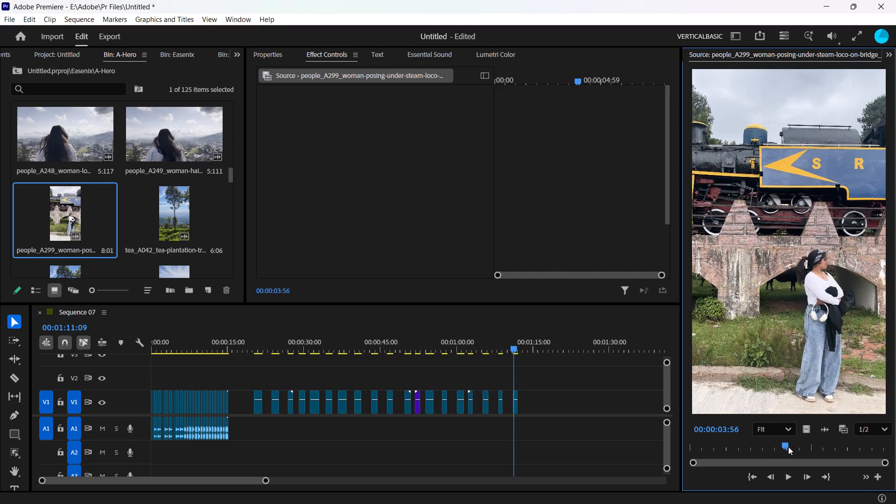
drag(788, 447, 789, 447)
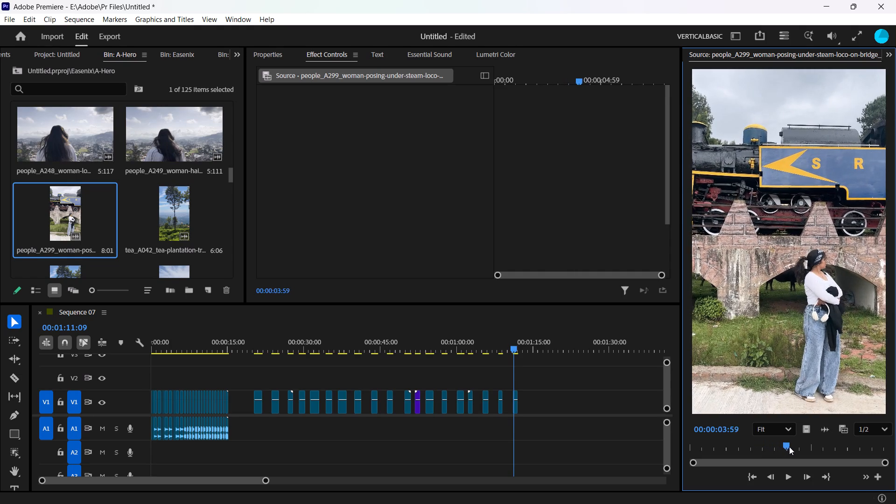
drag(789, 447, 786, 446)
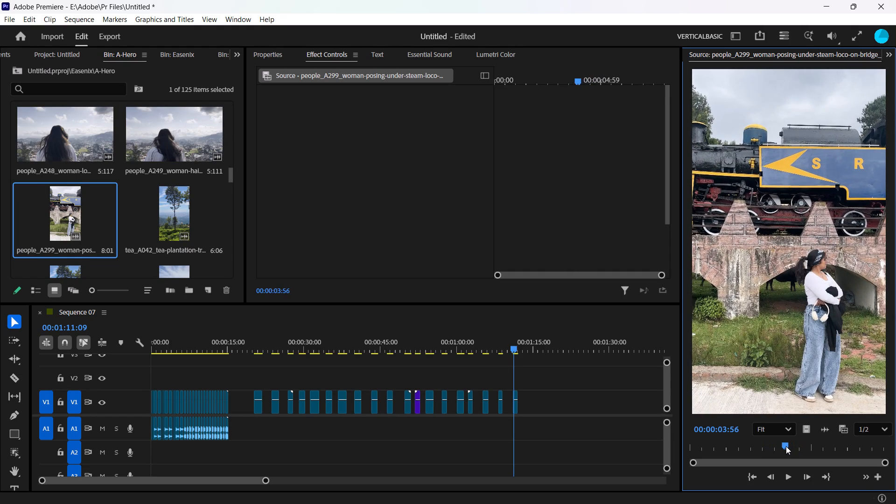
drag(786, 446, 784, 446)
click(784, 446)
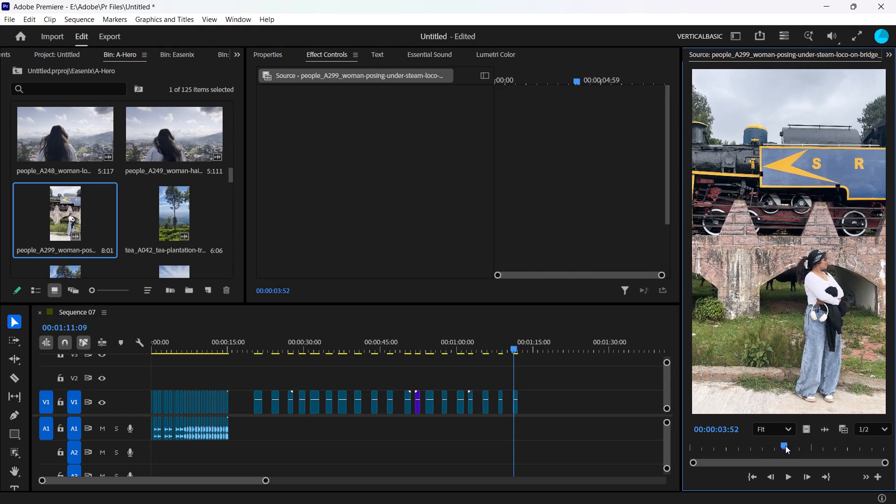
text(i)
key(space)
key(o)
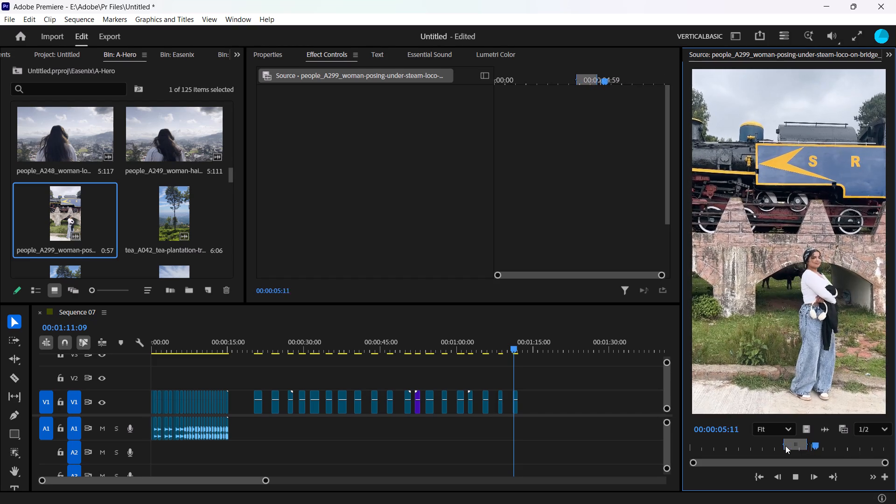
key(space)
Place only the video of the marked A299 excerpt on V1 at about 00:01:18, after the bonfire clip.
click(794, 444)
drag(806, 432, 616, 397)
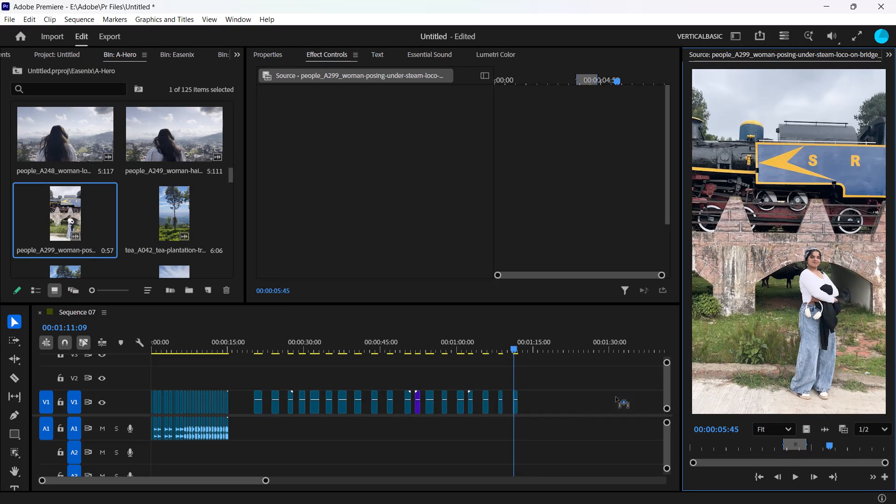
drag(616, 397, 548, 397)
Set the scale of the A299 woman-posing-under-steam-loco clip on V1 to 50.
click(546, 353)
drag(546, 345, 551, 346)
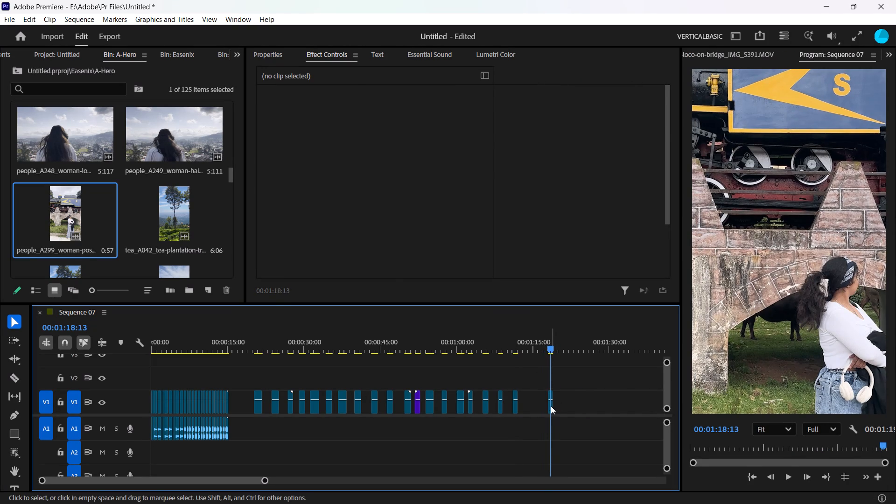
click(551, 406)
click(383, 140)
text(50)
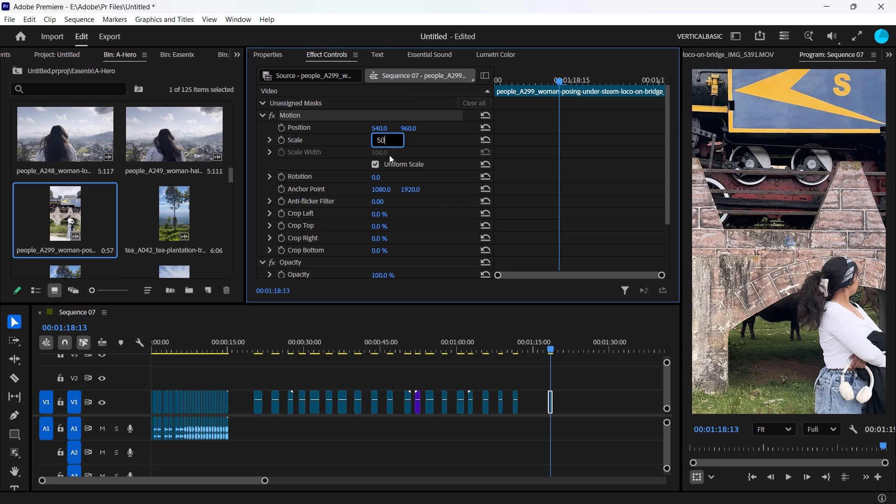
key(backslash)
key(Return)
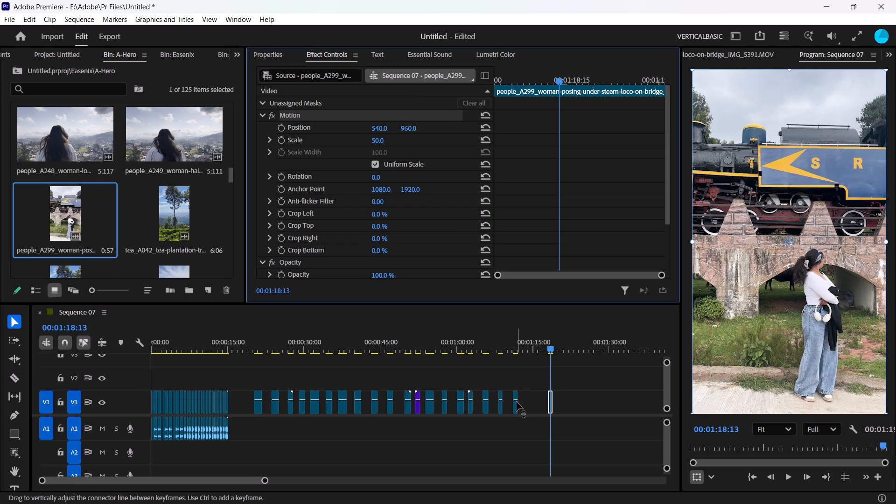
Check the scale and framing of the nightlife_A112 bonfire-flames-close clip on V1.
click(516, 404)
click(517, 343)
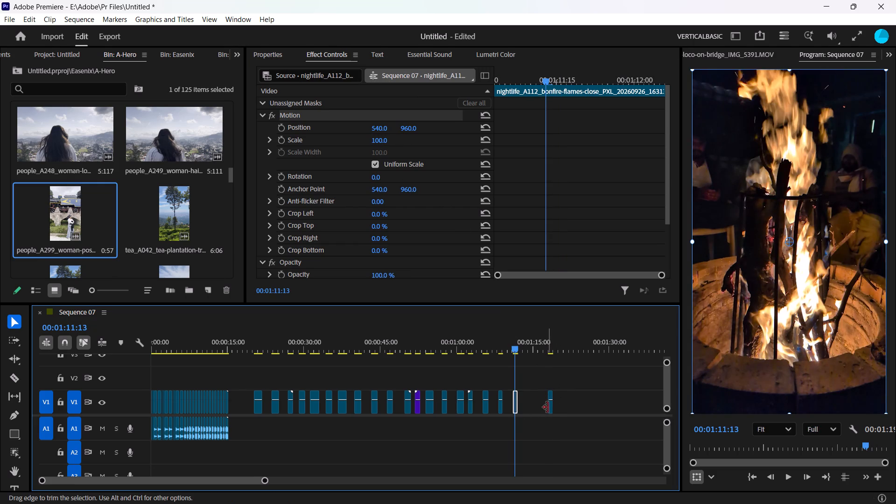
Move the A299 clip on V1 earlier to about 00:01:14, leaving a short gap after the bonfire clip.
drag(551, 408, 529, 405)
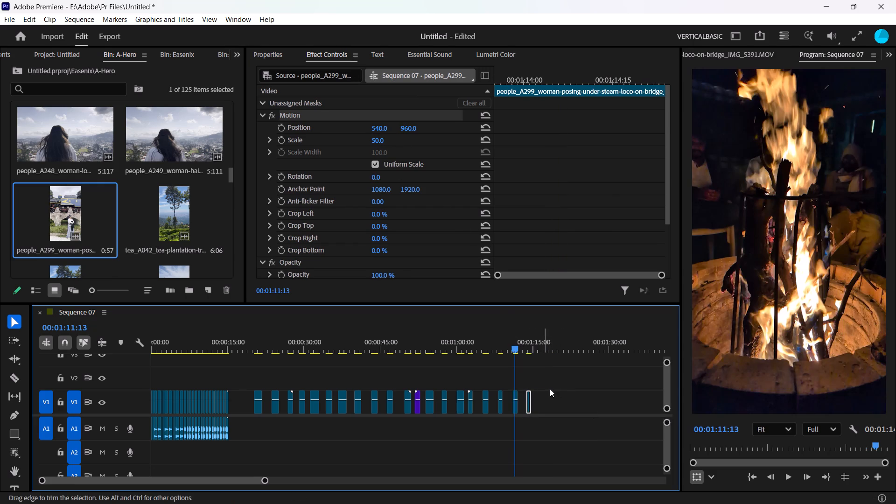
click(551, 383)
Save the project.
key(ctrl+s)
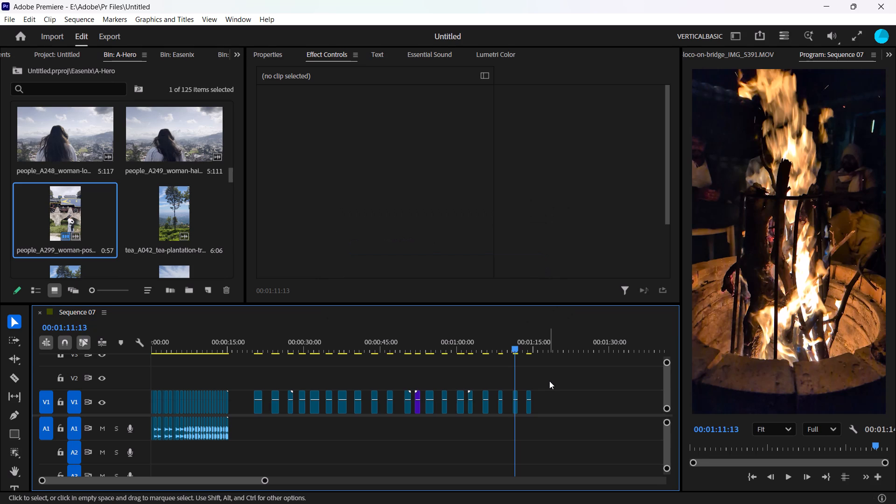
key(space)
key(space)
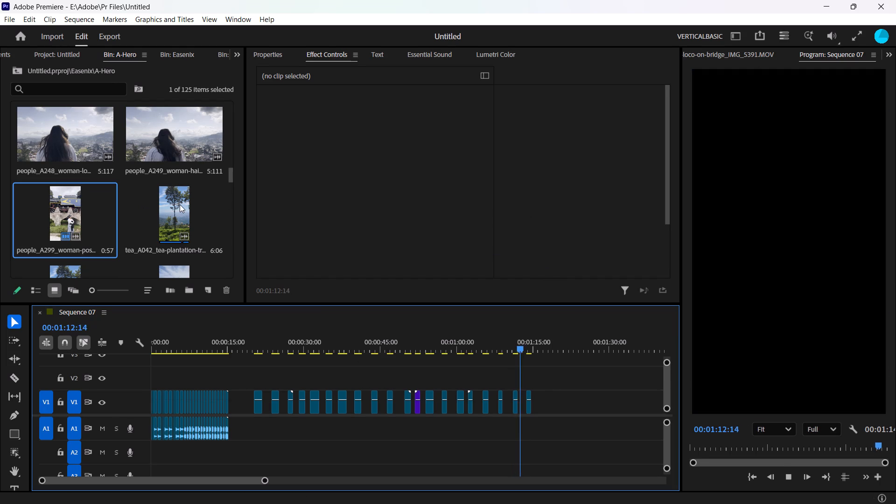
Review the tea_A042 tea-plantation-tree-valley clip from the A-Hero bin and mark a 0:48 excerpt starting about 1.4 seconds in.
double_click(180, 204)
drag(820, 447, 675, 438)
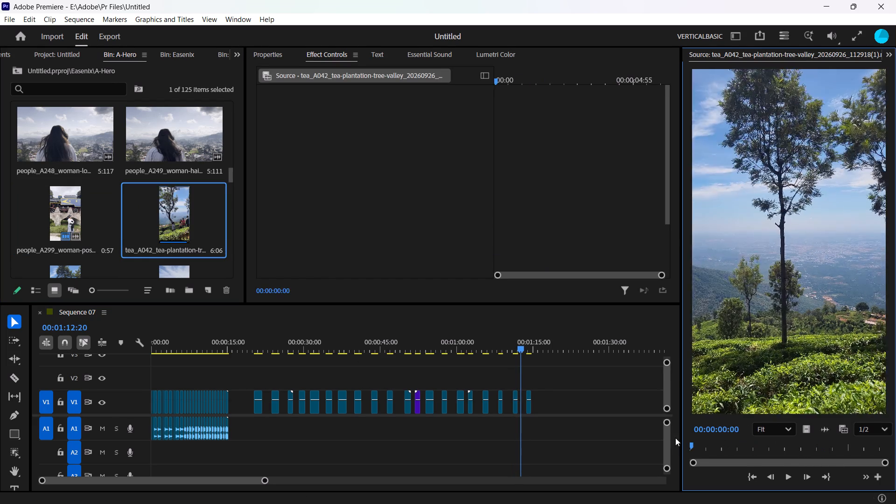
drag(675, 438, 895, 438)
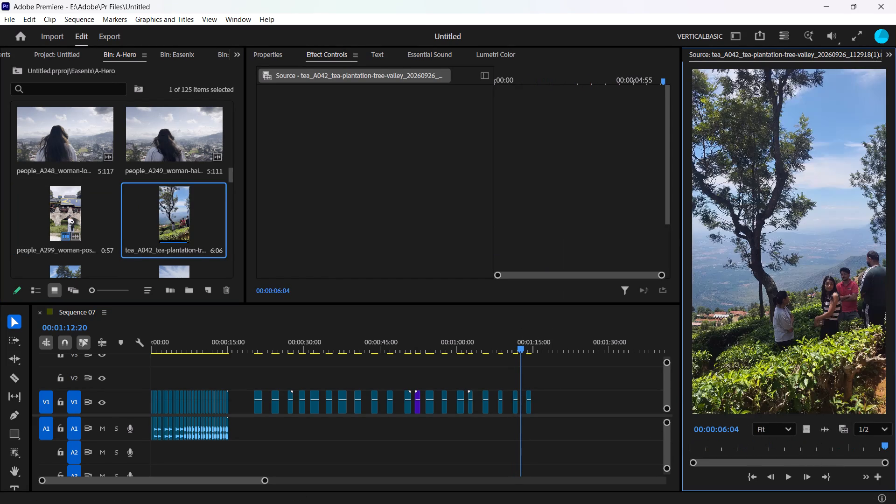
drag(895, 438, 642, 457)
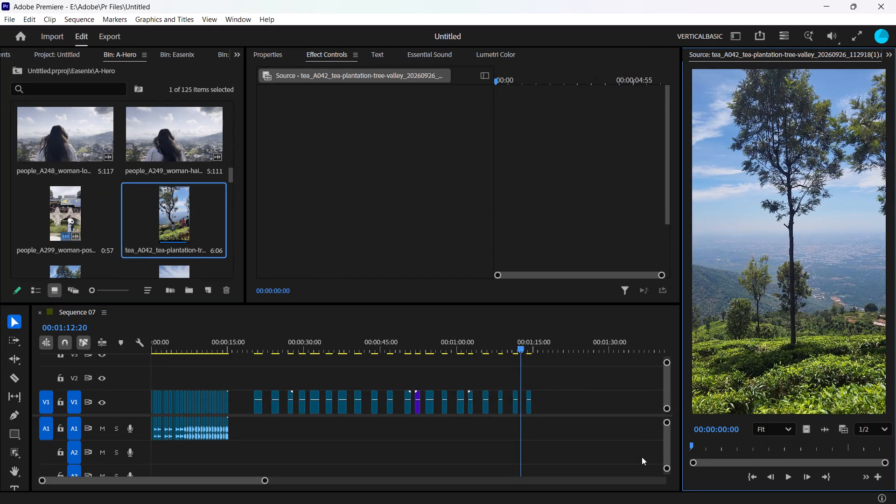
drag(642, 457, 689, 455)
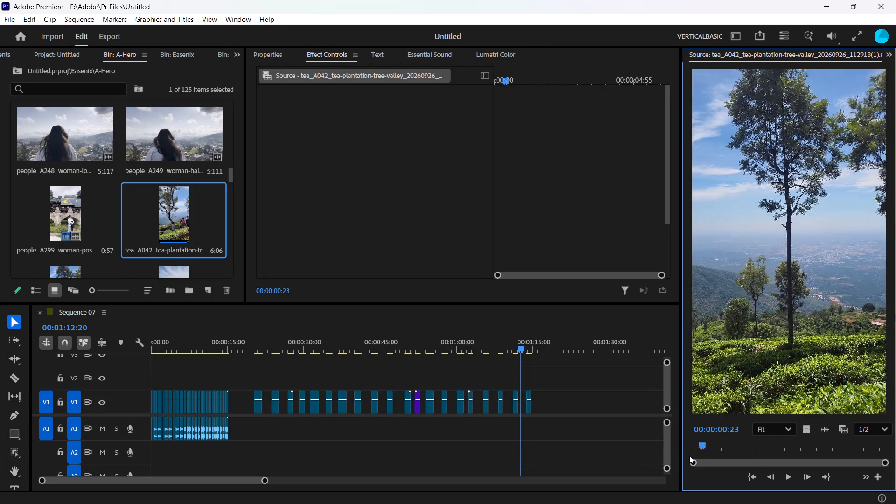
drag(689, 455, 646, 455)
key(space)
key(space)
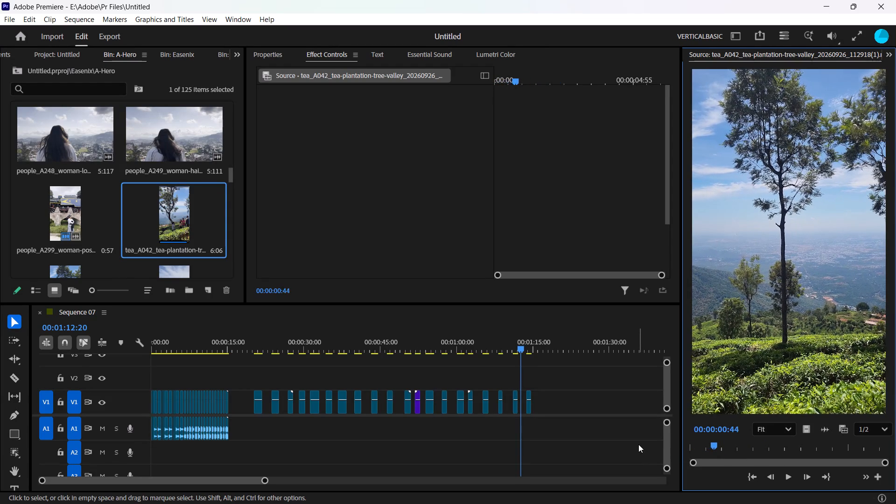
text(i i)
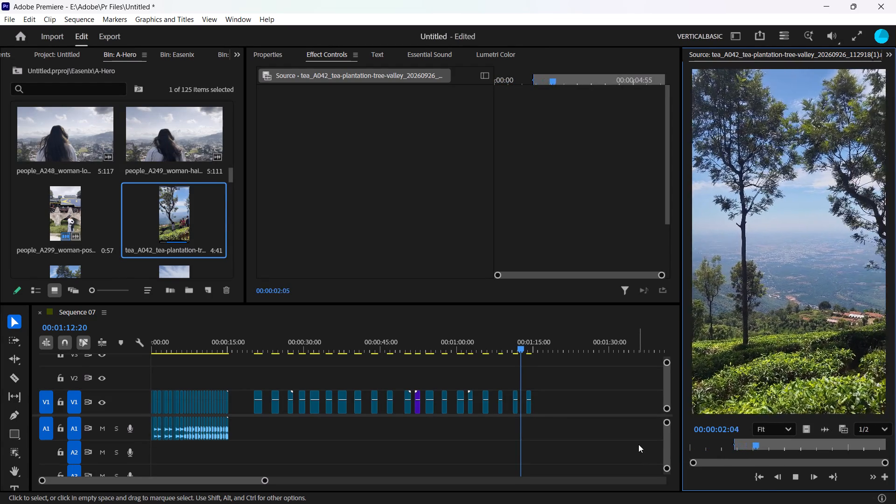
key(o)
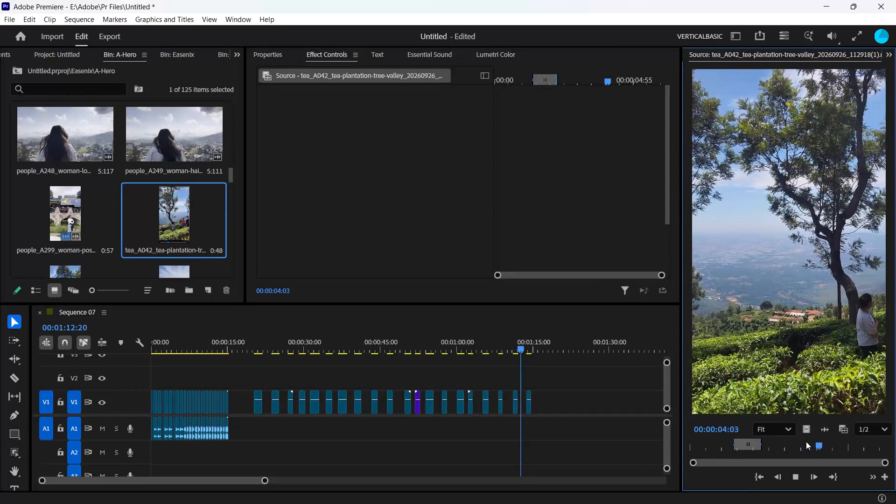
Place the video of the tea_A042 excerpt on V1 directly after the A299 steam-loco clip.
drag(809, 432, 539, 405)
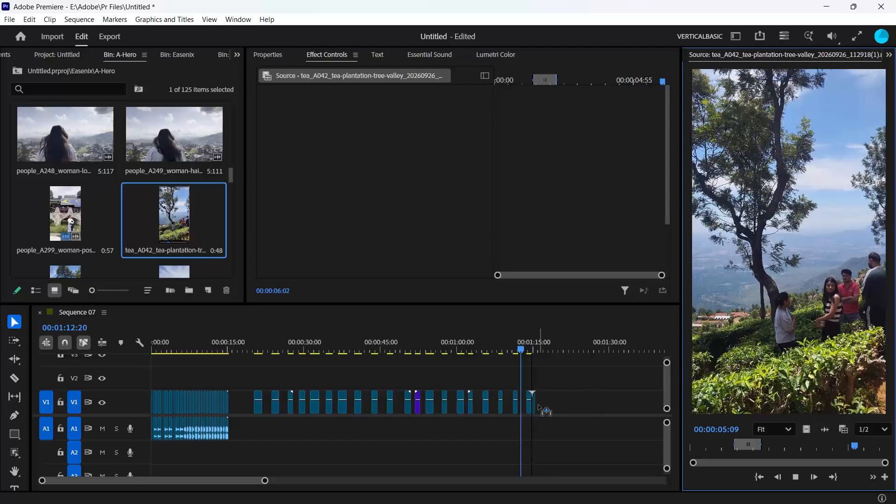
drag(539, 405, 539, 404)
click(560, 382)
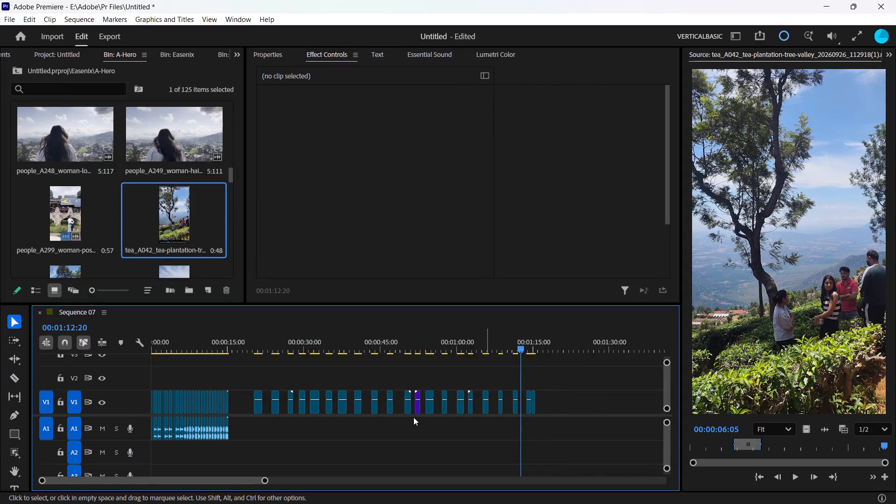
Ripple-delete the V1 gaps between the collected clips, from the first one after the reference up to the purple clip.
click(264, 401)
click(267, 400)
key(x)
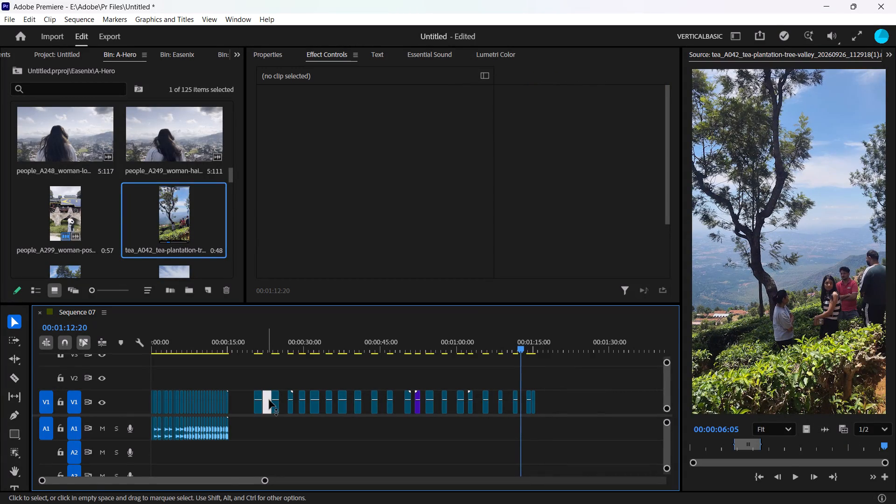
click(273, 401)
key(x)
click(279, 400)
key(x)
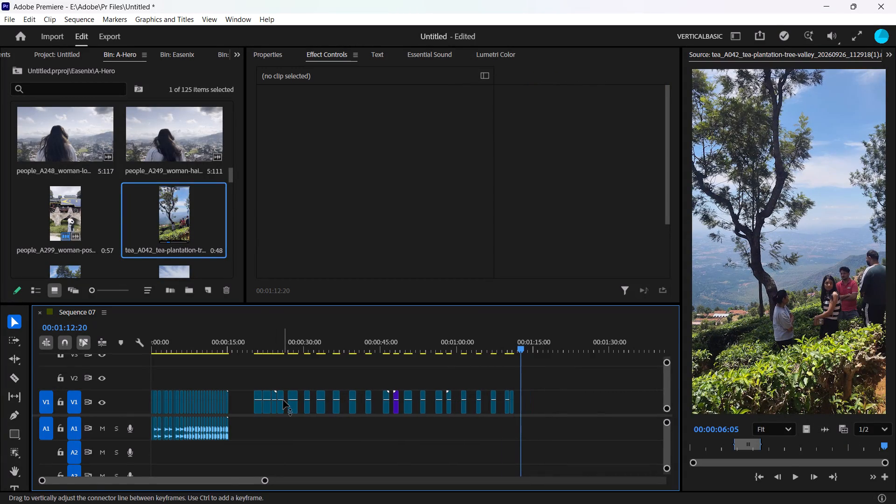
click(287, 399)
key(x)
click(296, 398)
key(x)
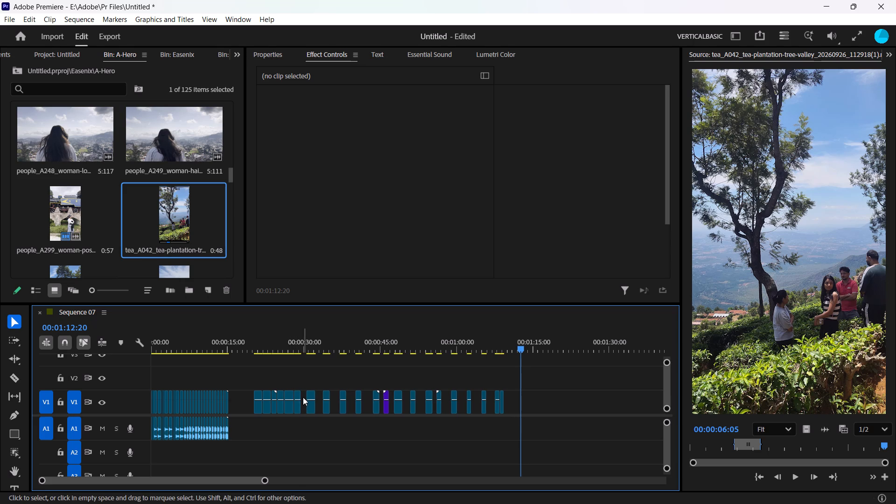
click(304, 398)
key(x)
click(312, 398)
key(x)
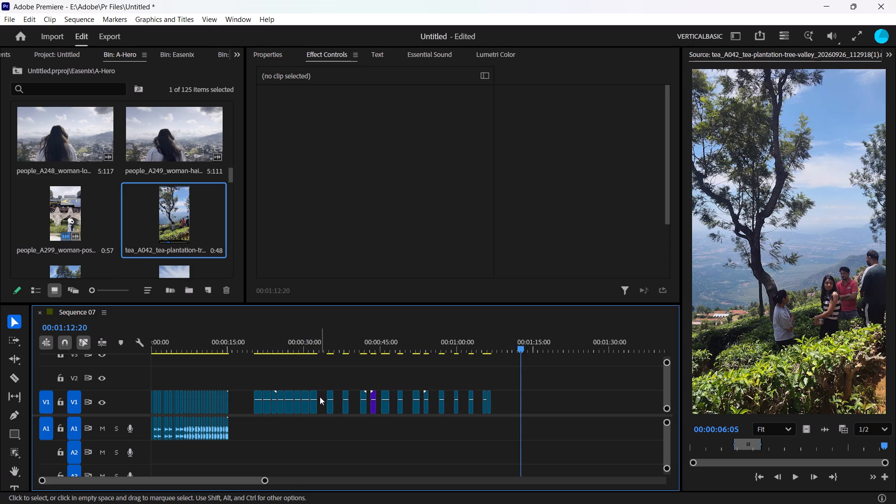
click(320, 397)
key(x)
click(329, 397)
key(x)
click(337, 399)
key(x)
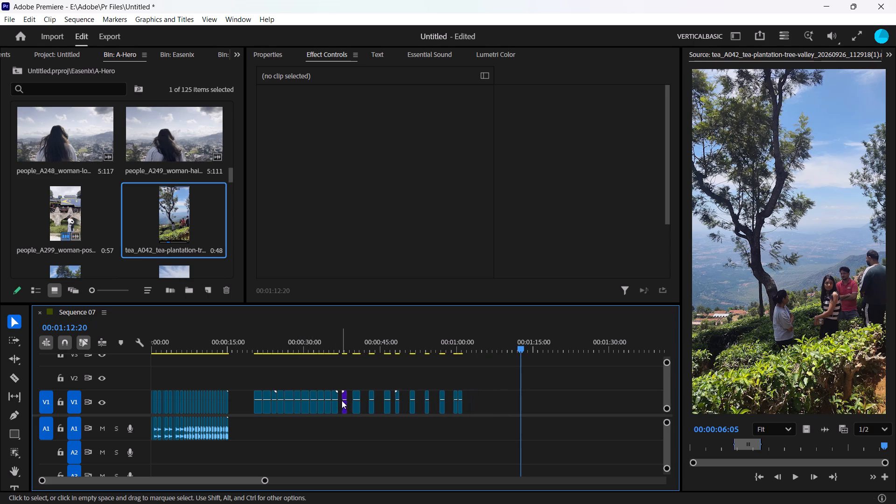
click(340, 401)
key(x)
Ripple-delete the remaining V1 gaps between clips, from the purple clip through to the last collected clips.
click(343, 402)
click(345, 402)
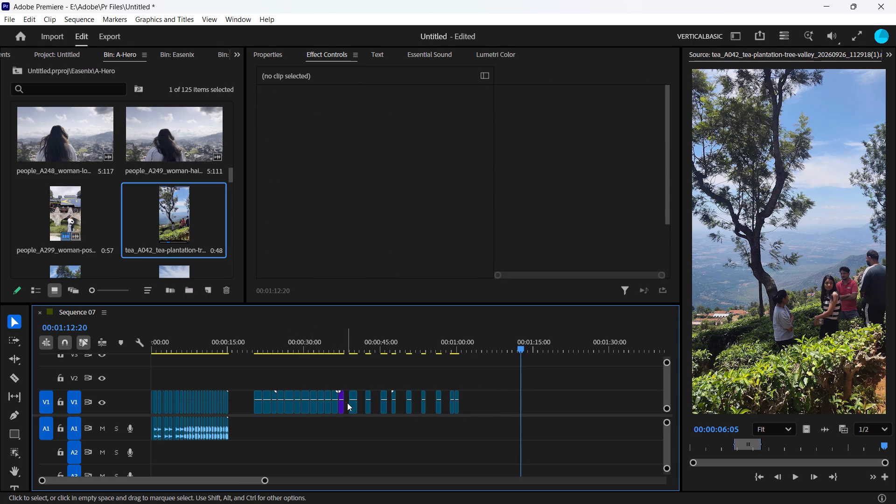
key(x)
click(345, 403)
key(x)
click(355, 403)
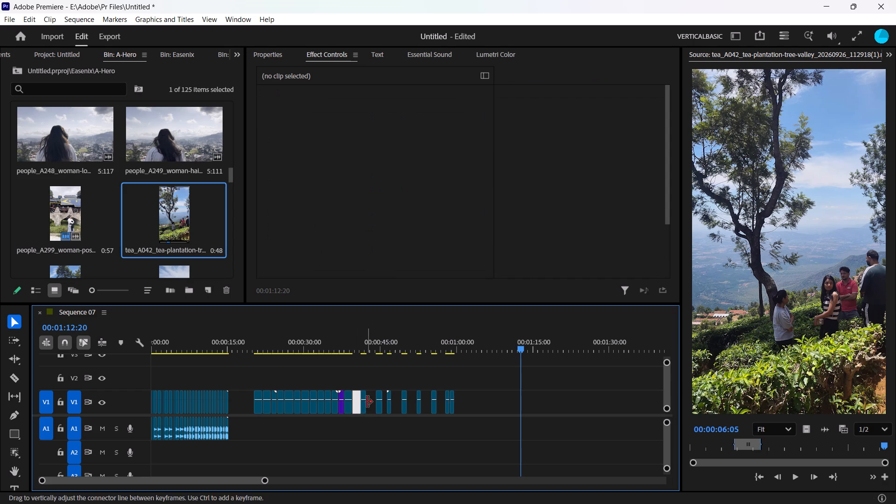
key(x)
click(363, 402)
key(x)
click(367, 404)
key(x)
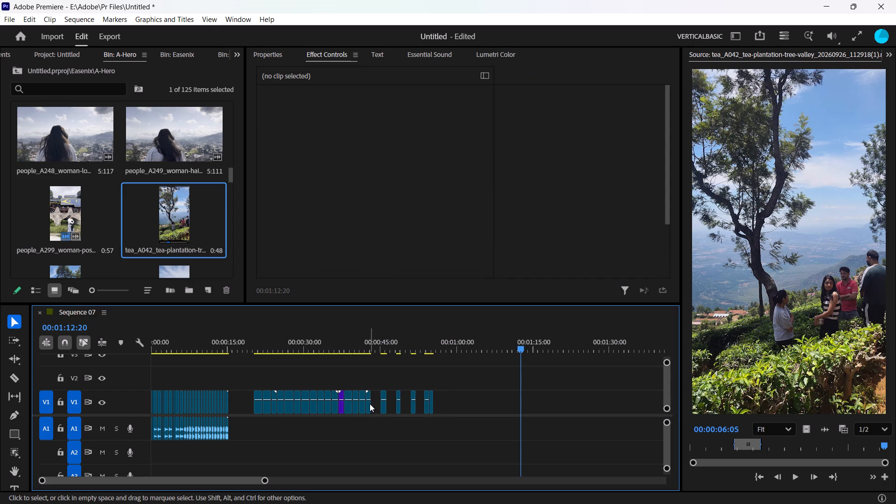
click(372, 404)
click(376, 405)
key(x)
click(380, 405)
key(x)
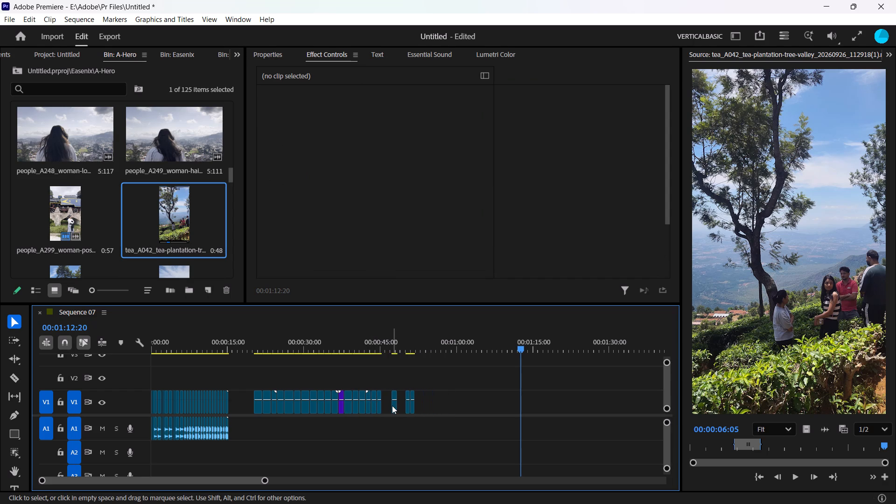
click(384, 406)
key(x)
click(386, 406)
key(x)
click(391, 406)
key(x)
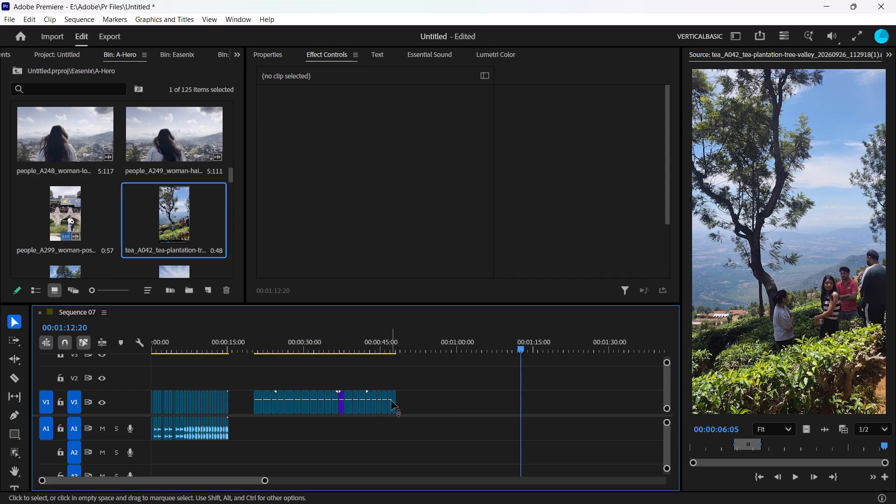
Save the project.
key(ctrl+s)
Set the scale of the tea_A042 clip at the end of V1 to 50.
click(389, 407)
click(392, 349)
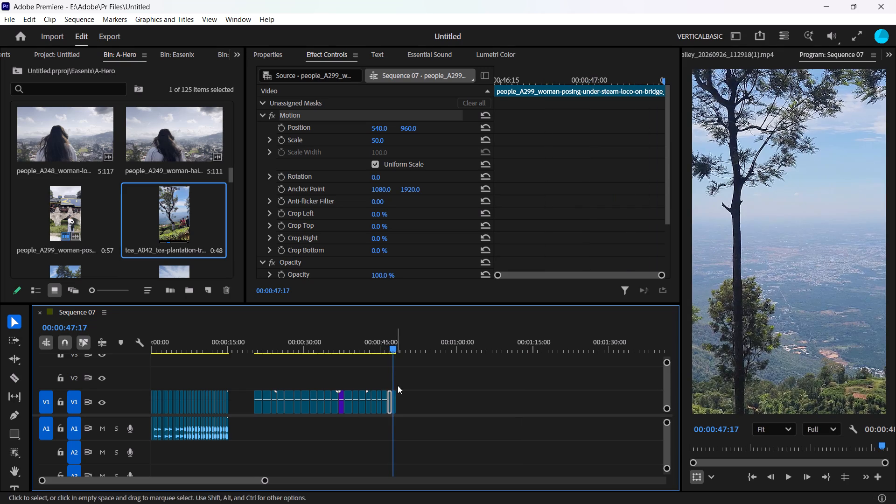
click(394, 408)
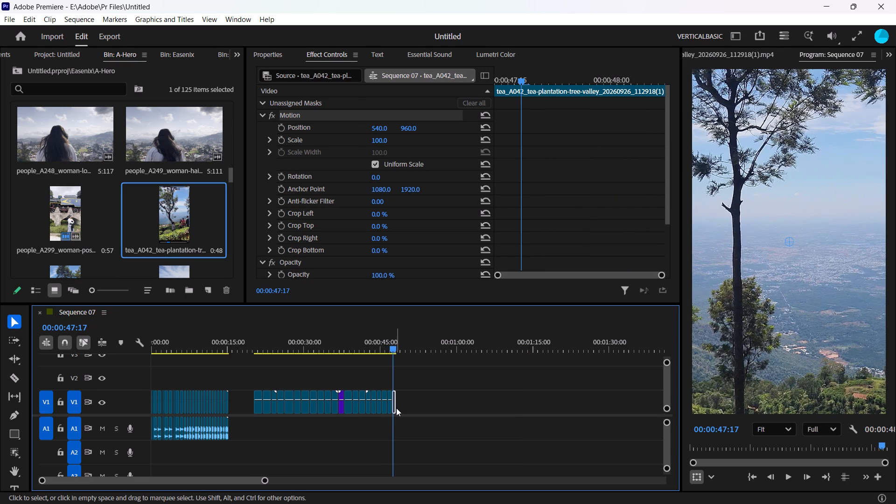
key(space)
key(space)
click(378, 140)
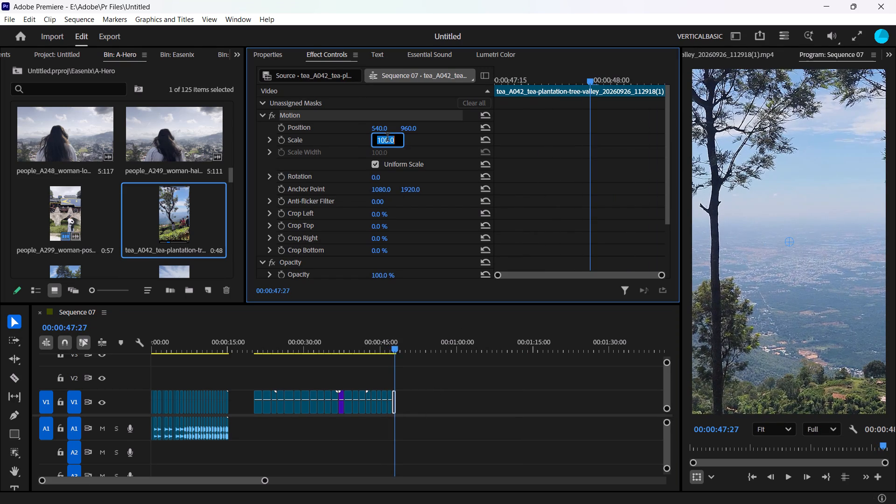
text(50)
key(Return)
click(484, 388)
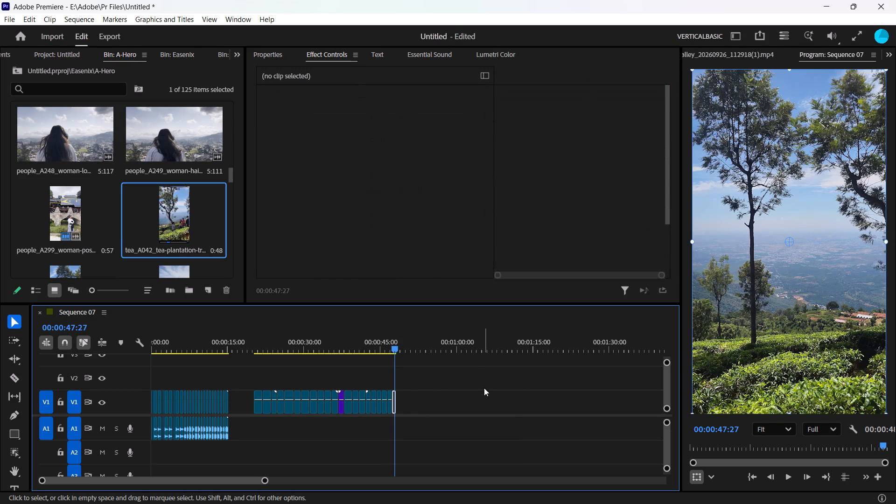
Preview the tea_A043 tea-plantation-lone-tree-vista clip from the A-Hero bin.
scroll(156, 229, down, 1)
double_click(64, 207)
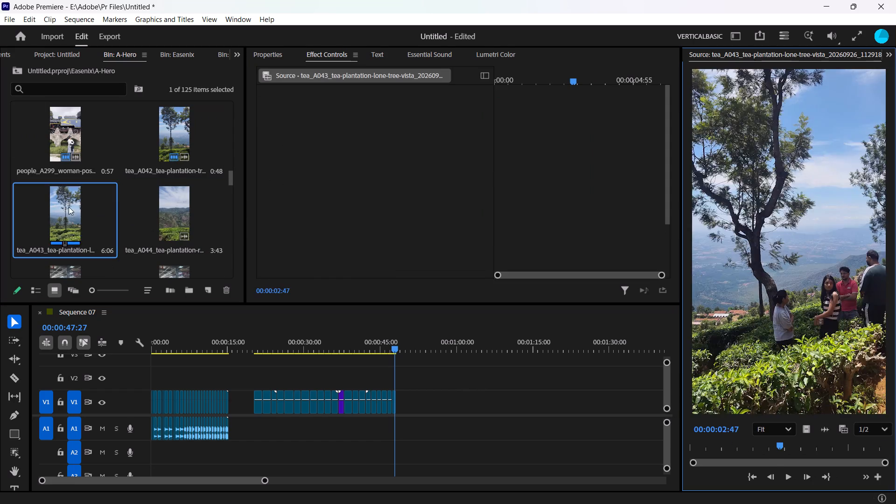
Review the tea_A044 tea-plantation-rock-mountain clip from the A-Hero bin and mark a 0:42 excerpt in its later part.
scroll(164, 197, down, 1)
double_click(173, 136)
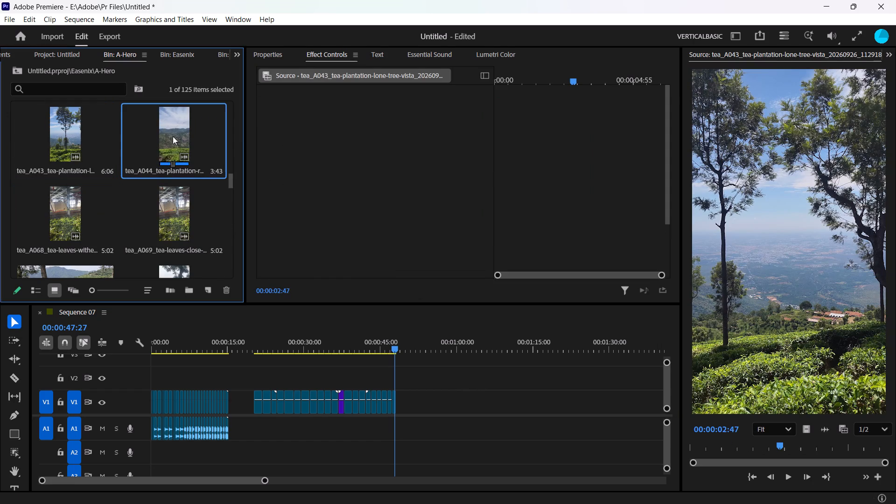
drag(734, 448, 736, 450)
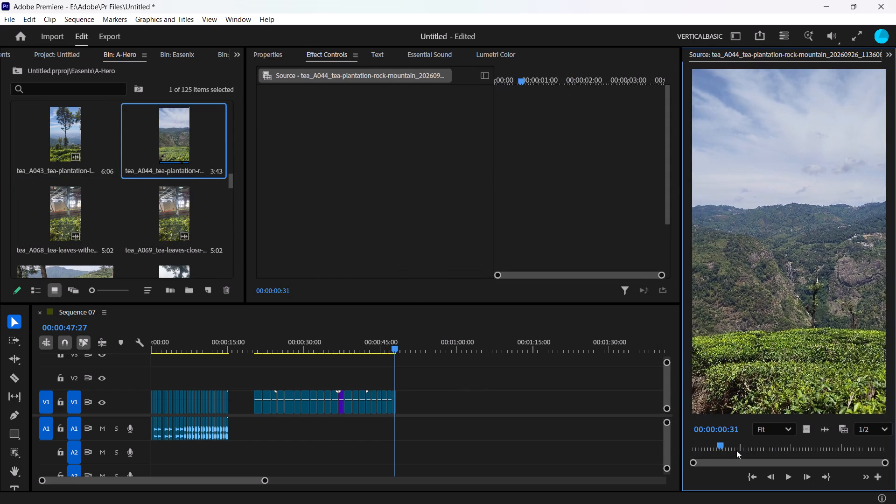
drag(736, 450, 895, 461)
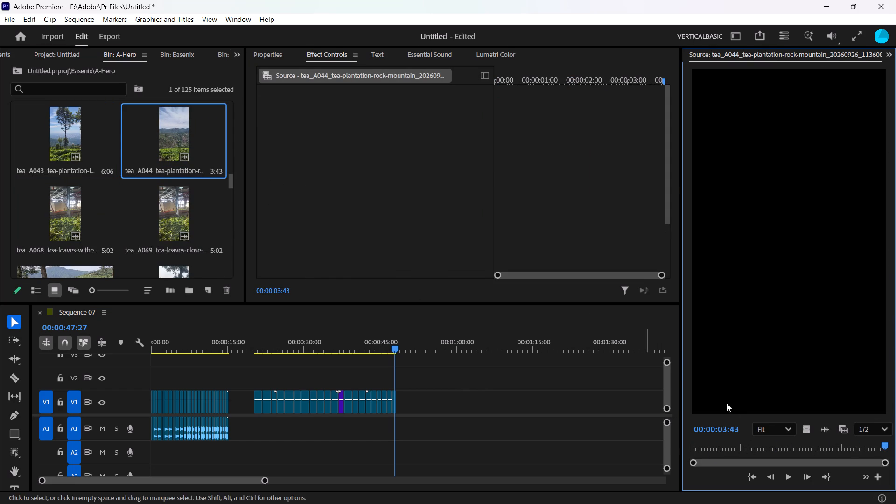
click(825, 445)
key(space)
key(space)
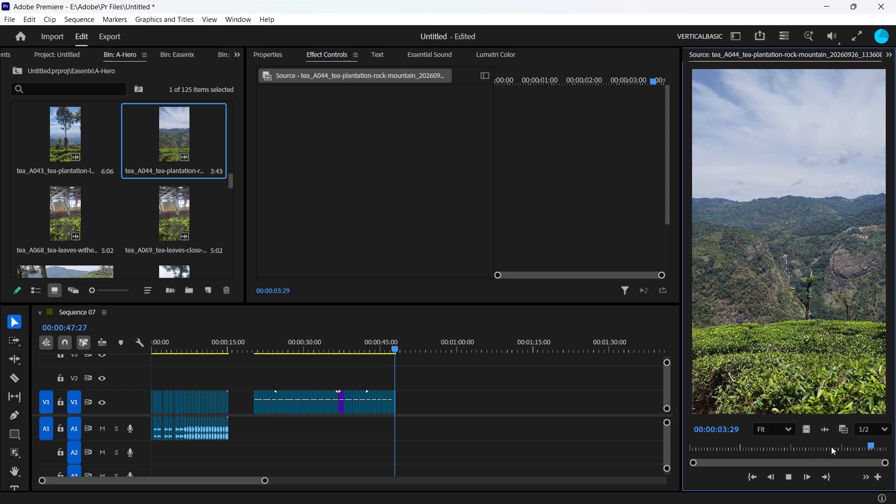
drag(833, 447, 816, 446)
text(i)
key(space)
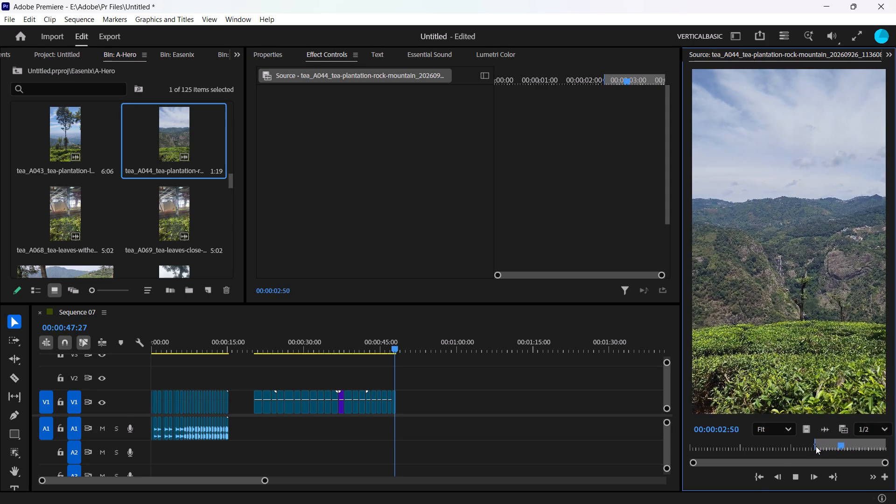
text(o)
key(space)
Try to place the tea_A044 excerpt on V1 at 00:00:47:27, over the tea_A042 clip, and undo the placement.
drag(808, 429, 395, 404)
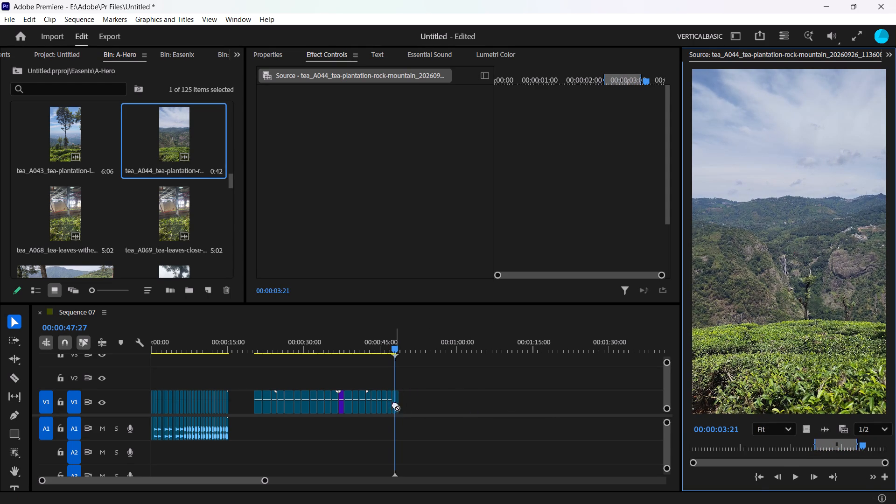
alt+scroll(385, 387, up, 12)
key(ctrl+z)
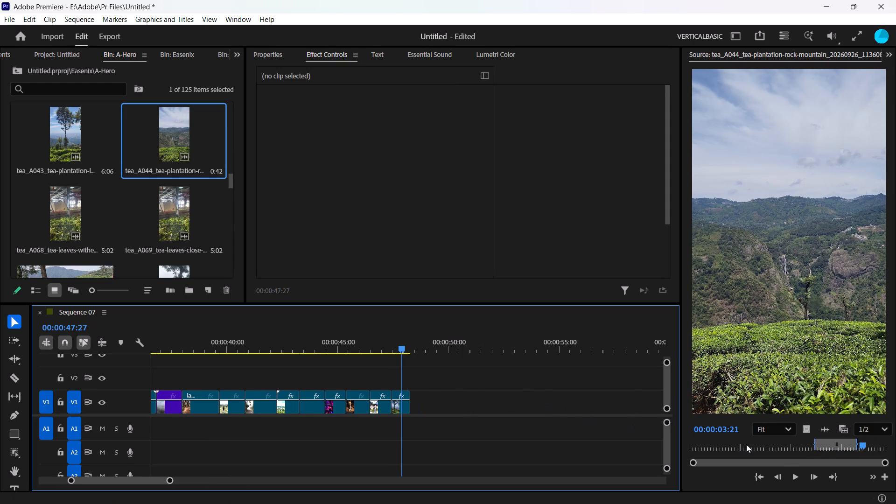
Place the video of the tea_A044 excerpt on V1 directly after the tea_A042 clip.
drag(808, 430, 416, 404)
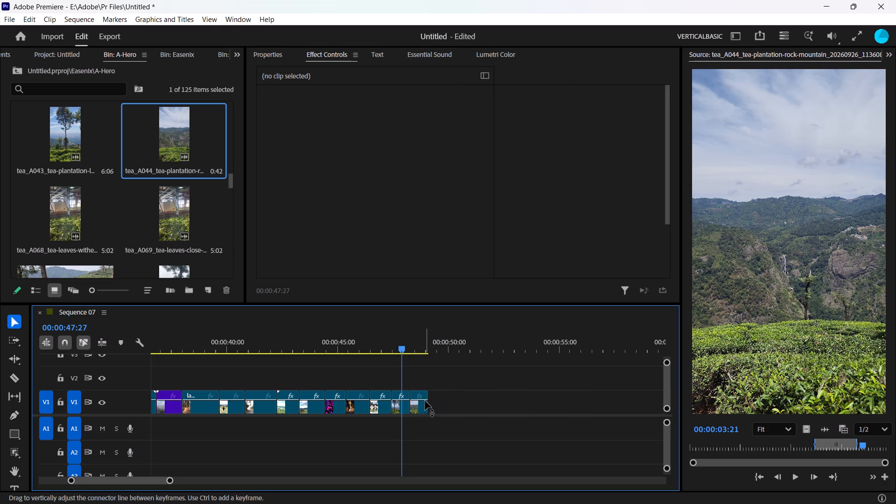
Set the scale of the tea_A044 rock-mountain clip at the end of V1 to 50.
alt+scroll(426, 397, down, 3)
click(427, 410)
click(422, 408)
click(424, 340)
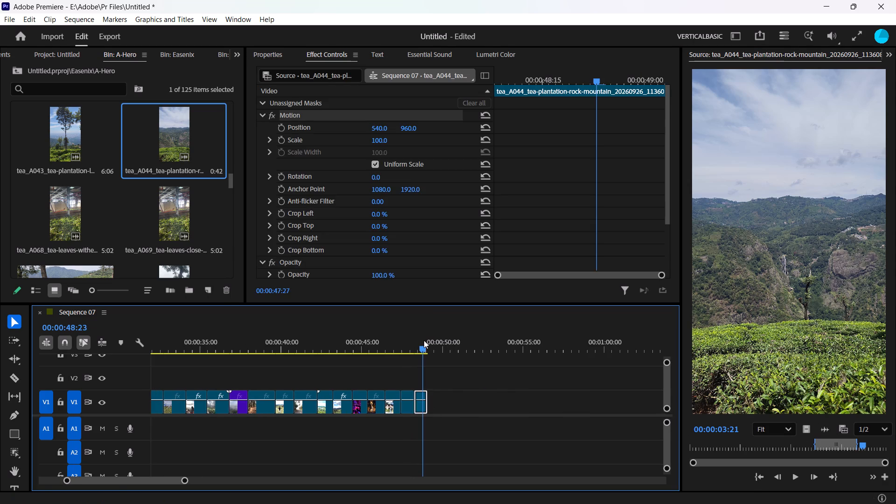
click(378, 138)
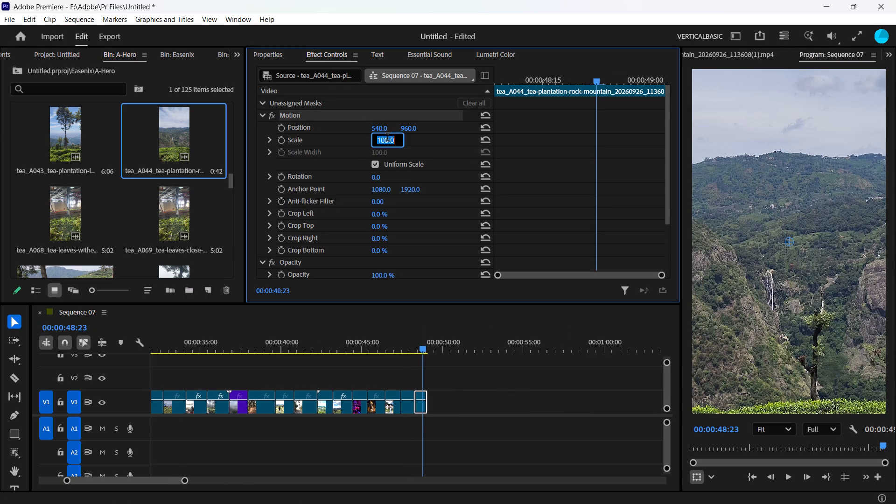
text(50)
key(Return)
Review the tea_A068, tea_A176, tea_A216 and tea_A279 clips from the A-Hero bin for a usable shot.
double_click(74, 200)
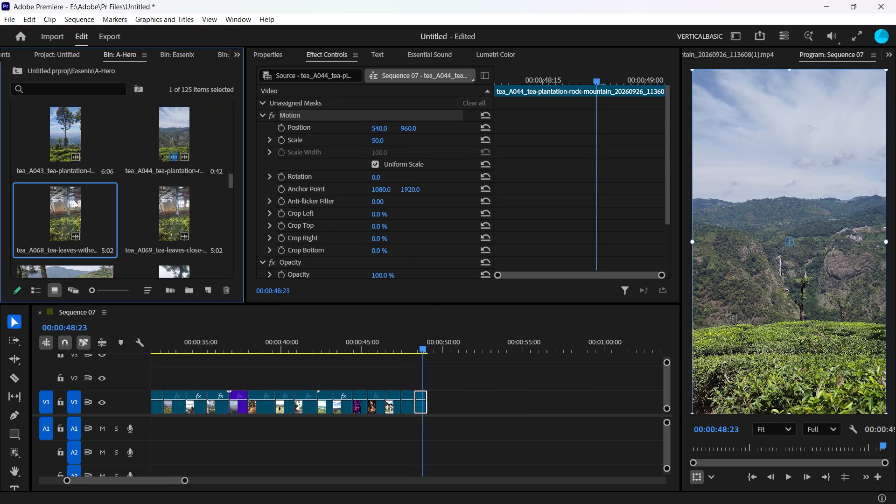
scroll(142, 210, down, 1)
double_click(73, 203)
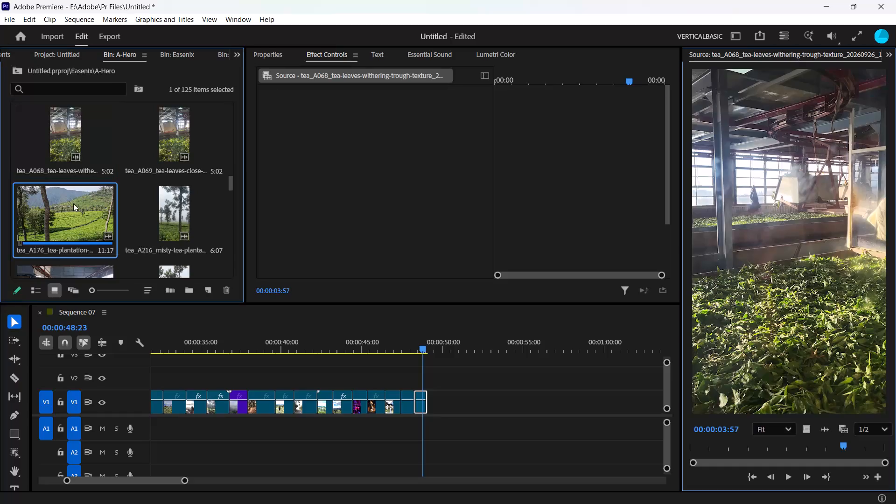
double_click(180, 205)
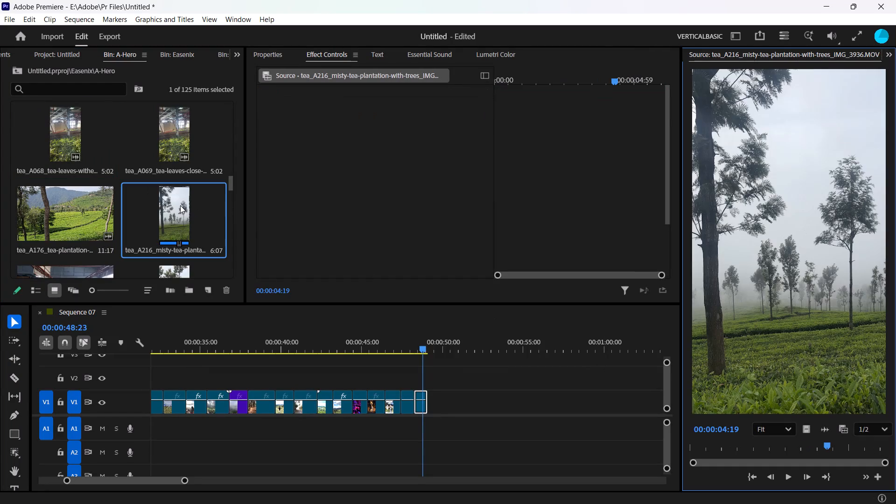
drag(784, 450, 779, 452)
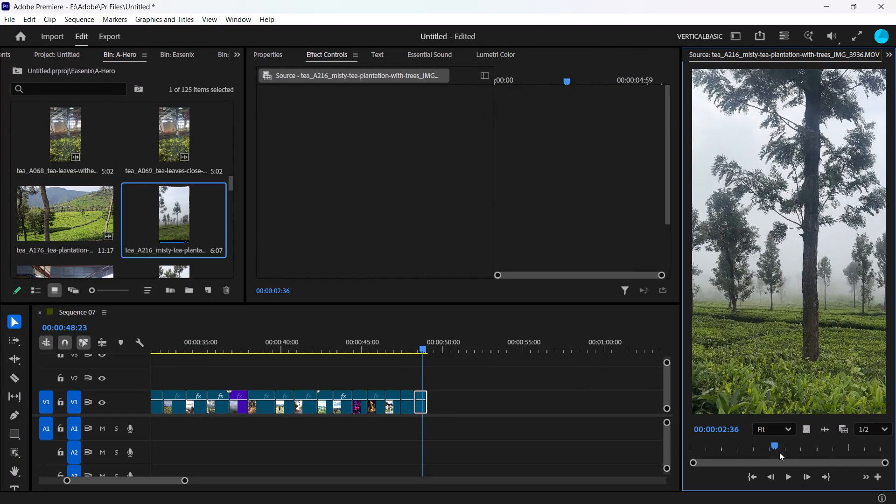
drag(779, 452, 884, 456)
scroll(154, 217, down, 1)
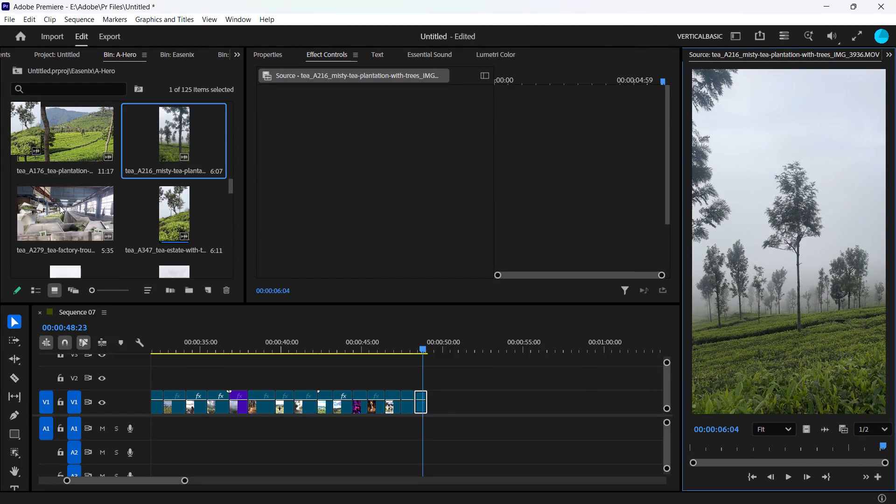
double_click(60, 206)
Mark a 0:15 excerpt around the middle of tea_A347 and place its video on V1 directly after the tea_A044 clip.
double_click(147, 216)
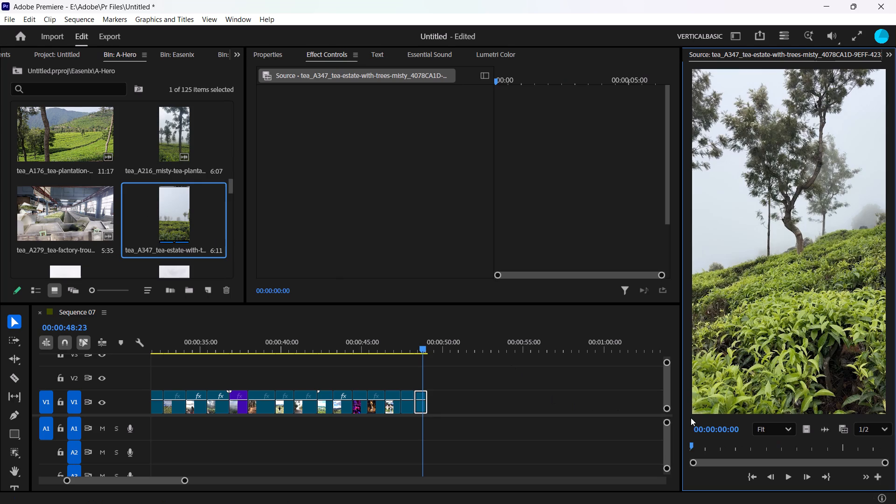
drag(707, 443, 787, 447)
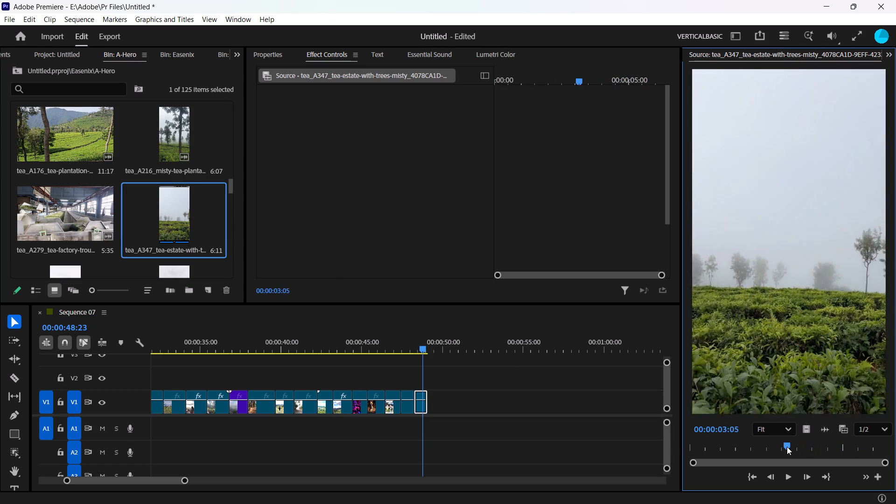
drag(787, 447, 790, 447)
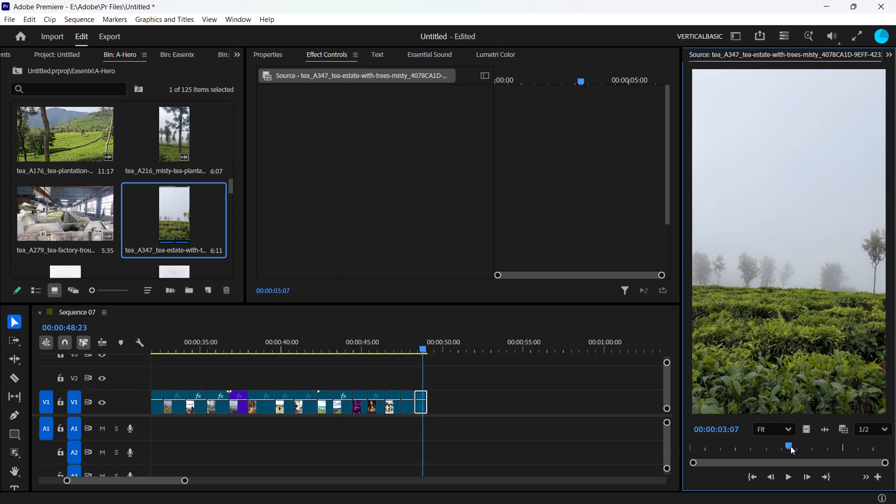
text(i o)
key(space)
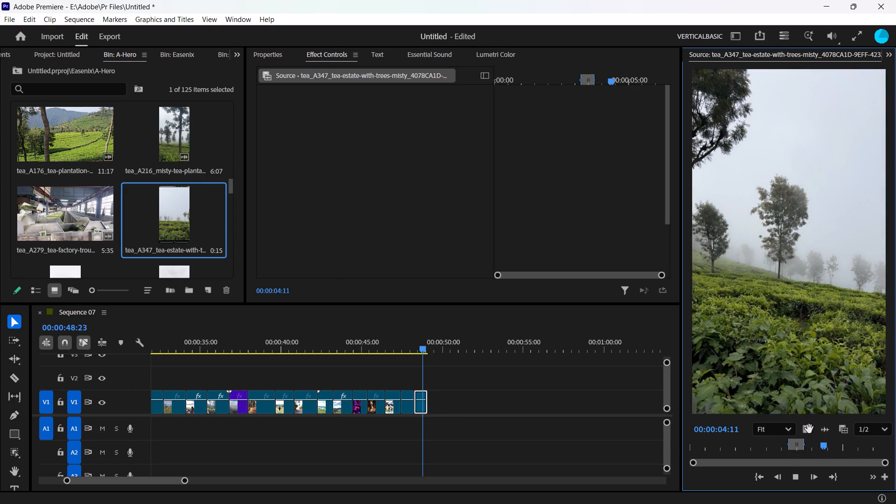
drag(808, 429, 427, 402)
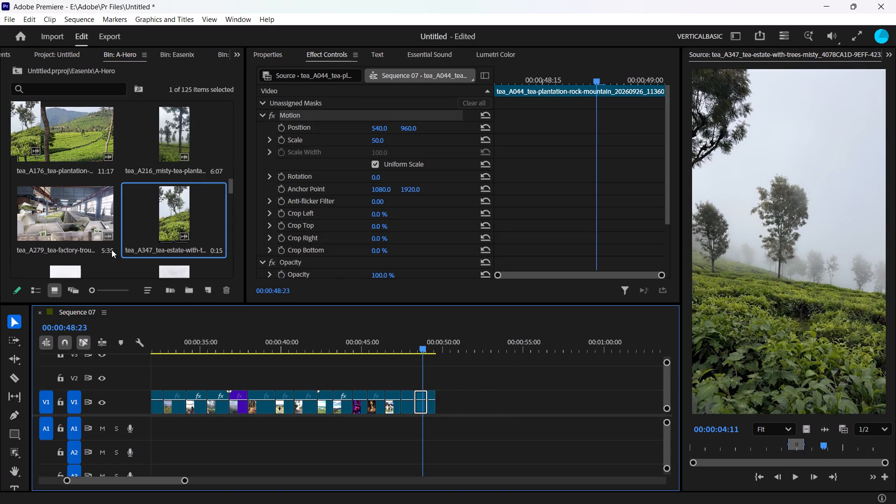
Check the tea_A365 clip and mark a 1:12 excerpt in the tea_A366 misty-tea-estate clip, starting at 00:00:05:37.
scroll(112, 249, down, 1)
double_click(78, 192)
drag(729, 446, 678, 446)
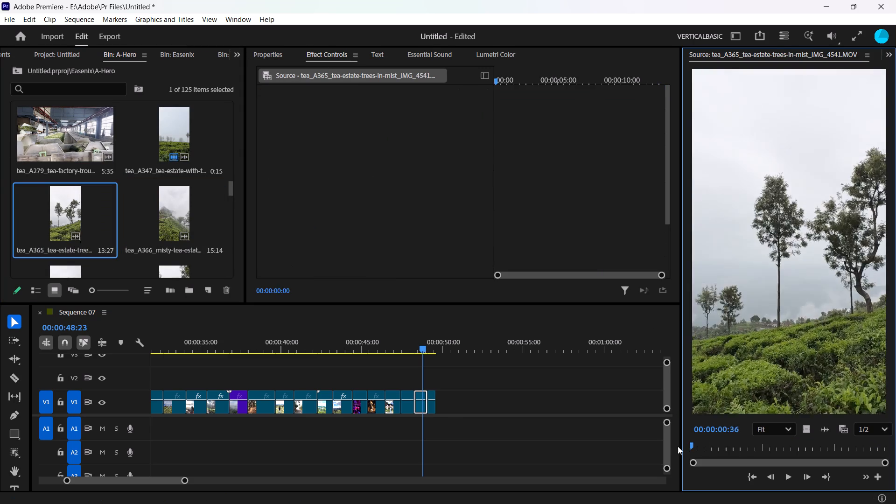
drag(678, 446, 771, 452)
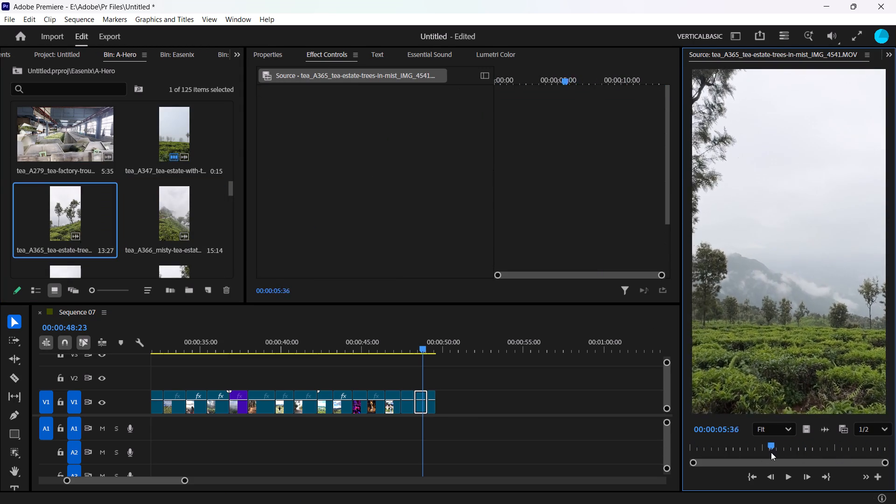
drag(771, 452, 779, 454)
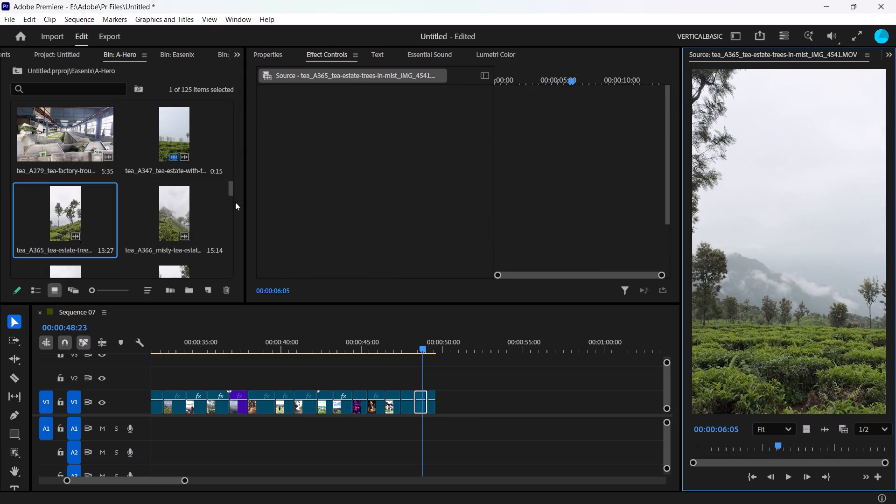
double_click(177, 200)
drag(751, 446, 681, 443)
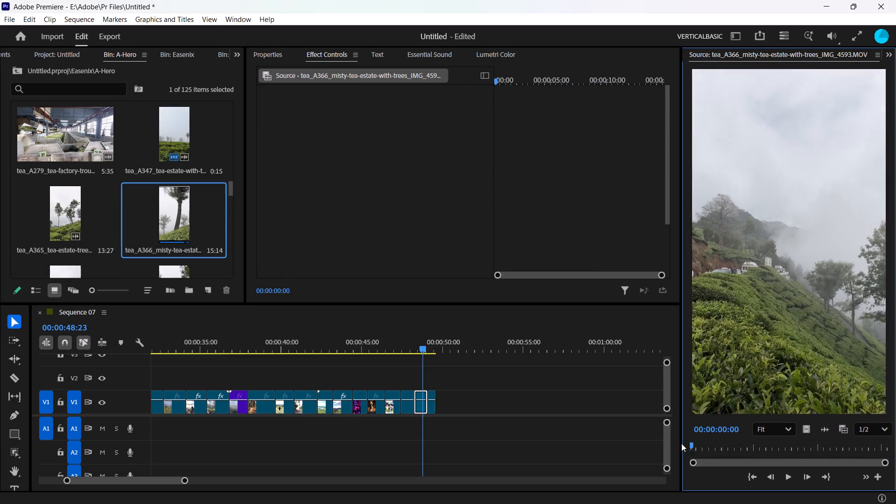
drag(681, 443, 759, 462)
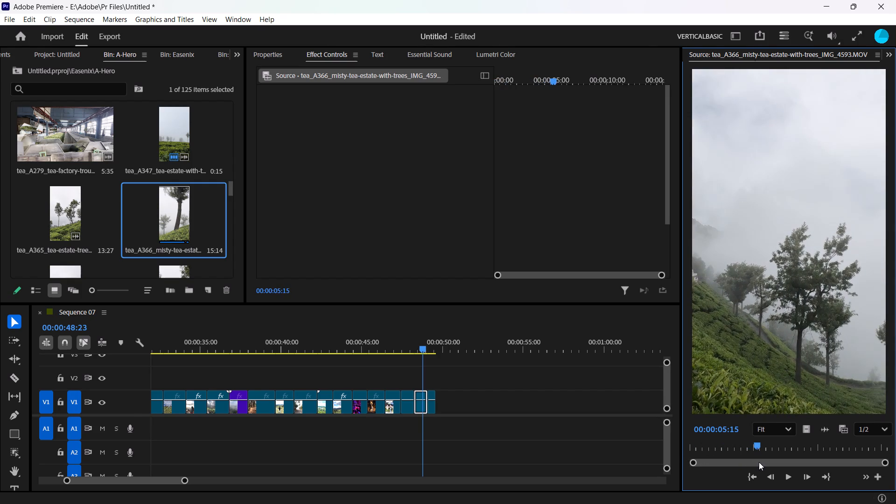
drag(759, 462, 763, 462)
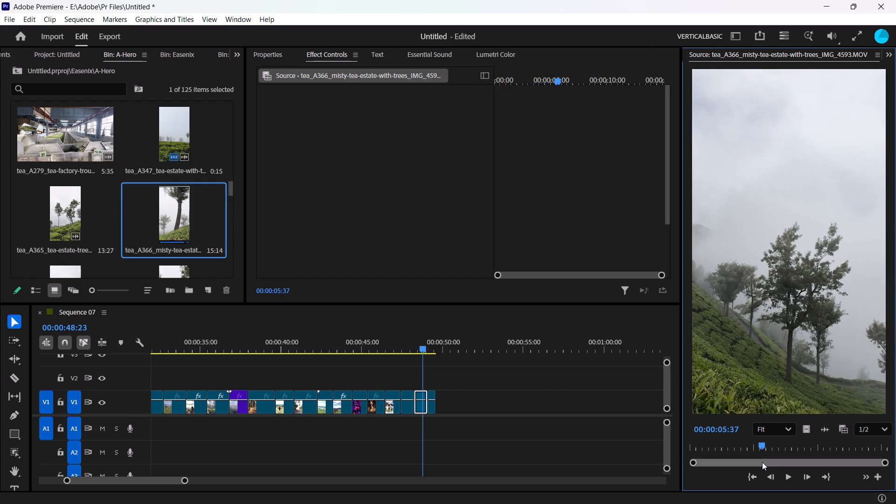
text(i)
key(space)
text(o)
key(space)
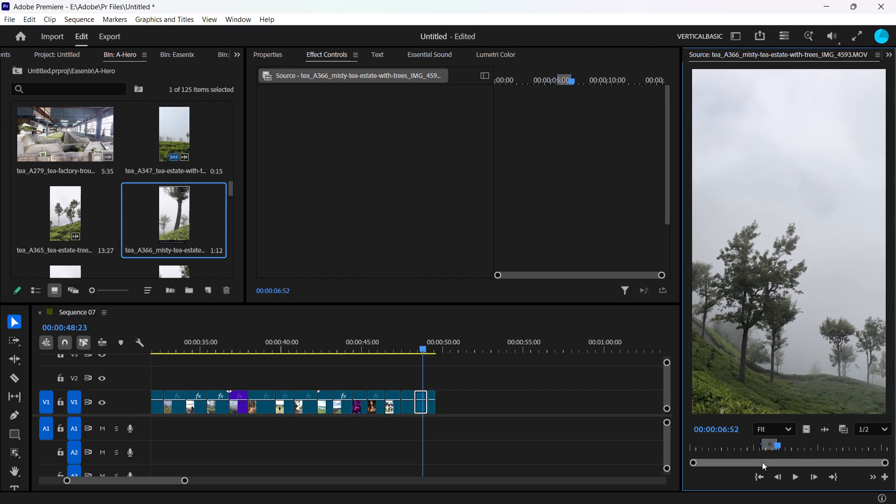
Place the video of the tea_A366 excerpt on V1 directly after the tea_A347 clip.
drag(810, 430, 441, 408)
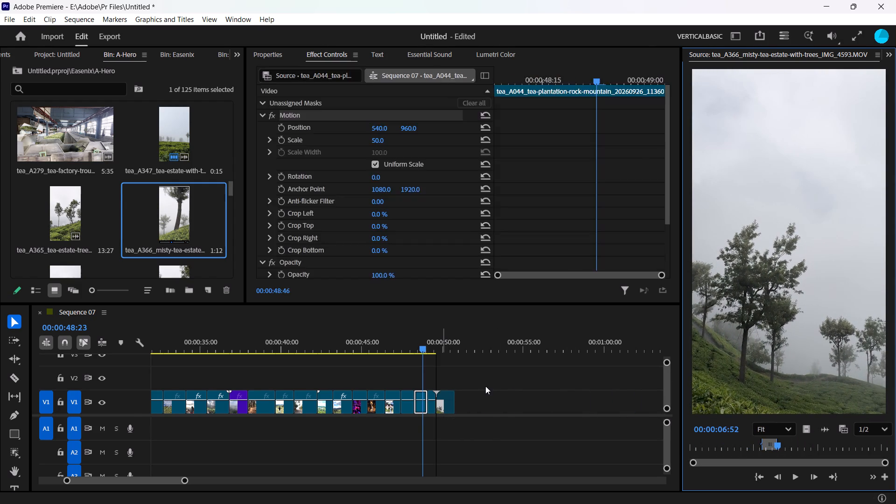
click(485, 386)
Look through the remaining tea clips in the A-Hero bin and review the tea_A367 windswept-tree clip.
scroll(109, 215, down, 3)
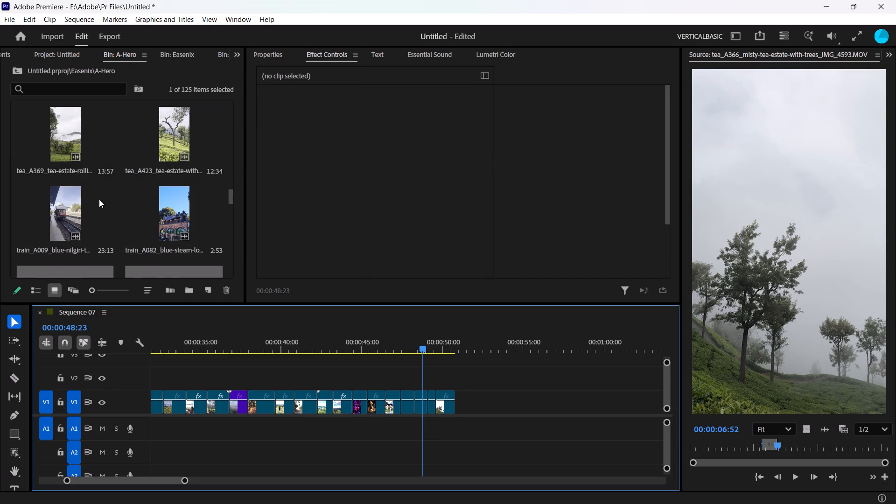
scroll(106, 155, up, 1)
scroll(115, 198, up, 2)
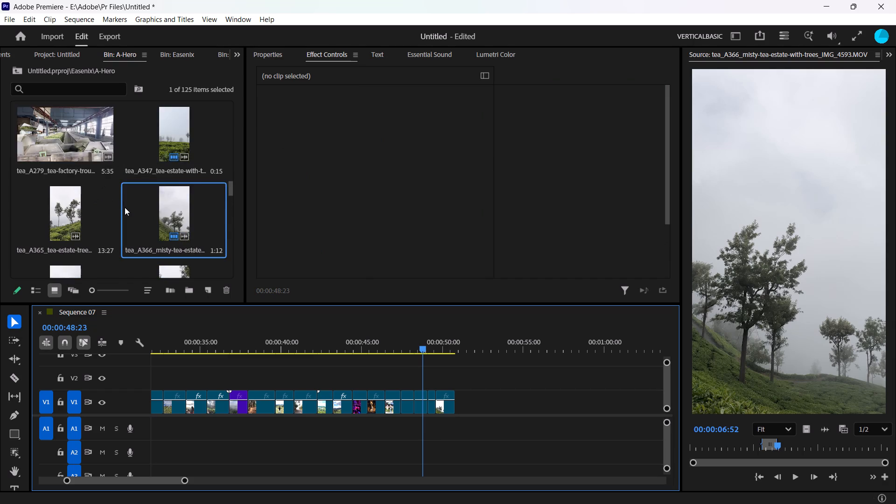
scroll(125, 207, down, 1)
double_click(82, 197)
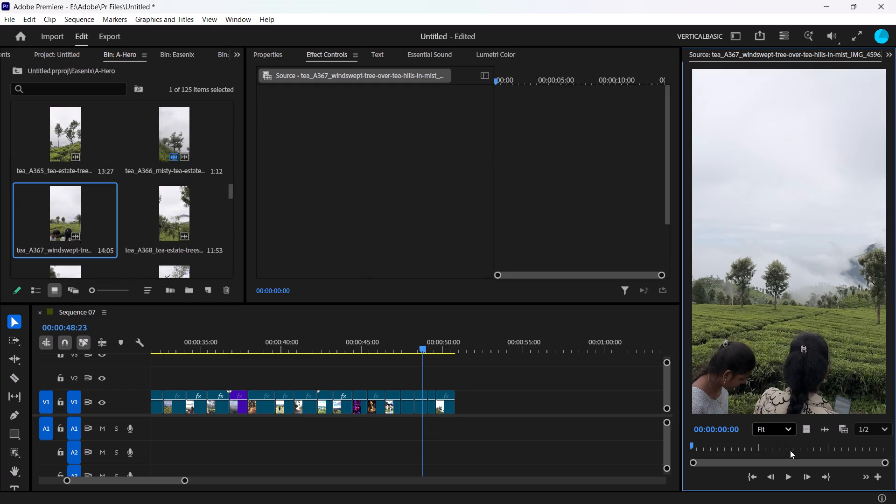
drag(732, 449, 868, 450)
Mark a 1:08 excerpt of tea_A368 starting at 00:00:01:57 and place its video on V1 directly after the tea_A366 clip.
double_click(180, 202)
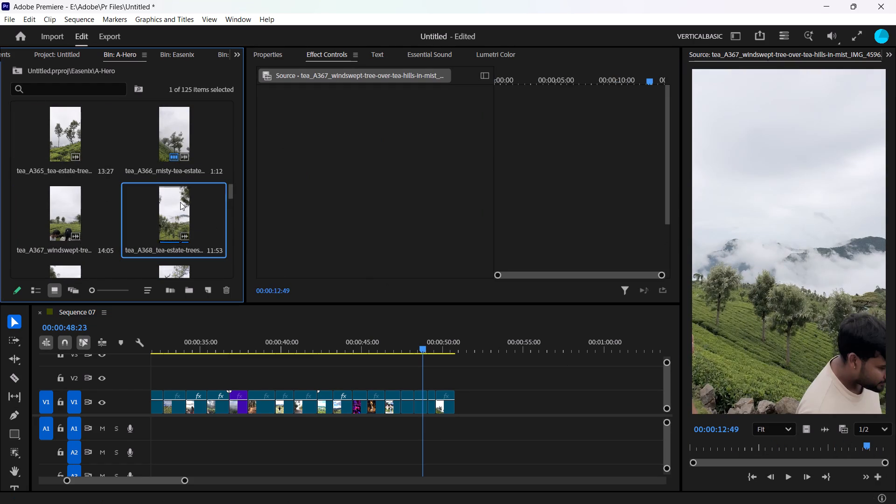
drag(695, 443, 751, 446)
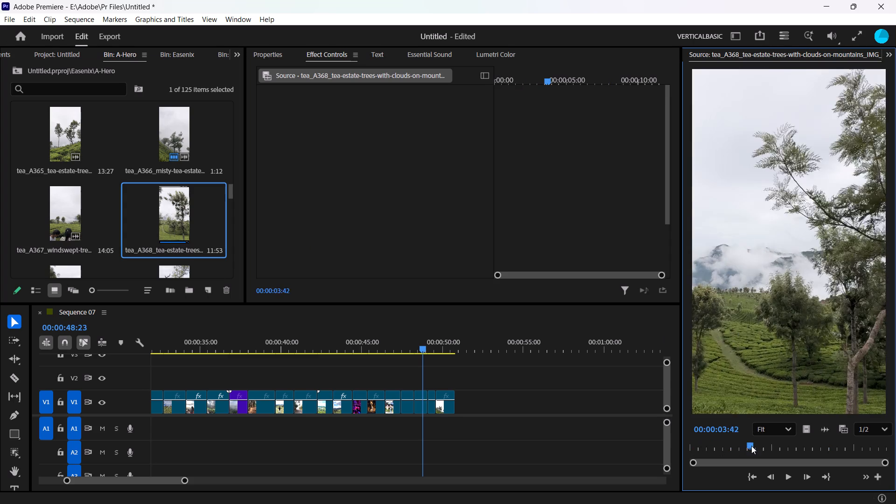
drag(751, 446, 747, 452)
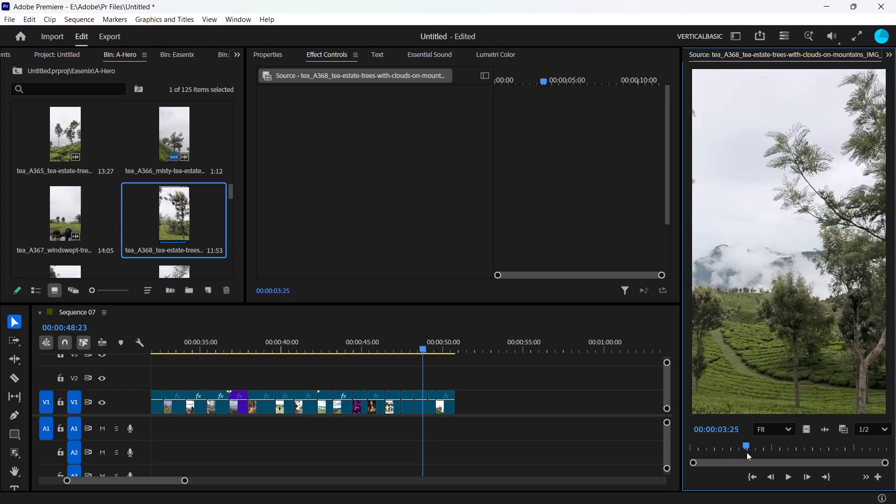
drag(747, 452, 723, 452)
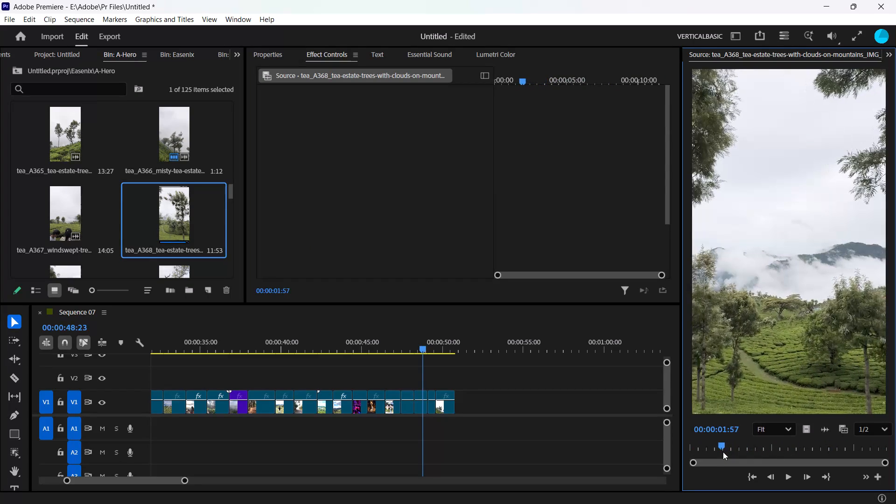
text(i)
key(space)
key(o)
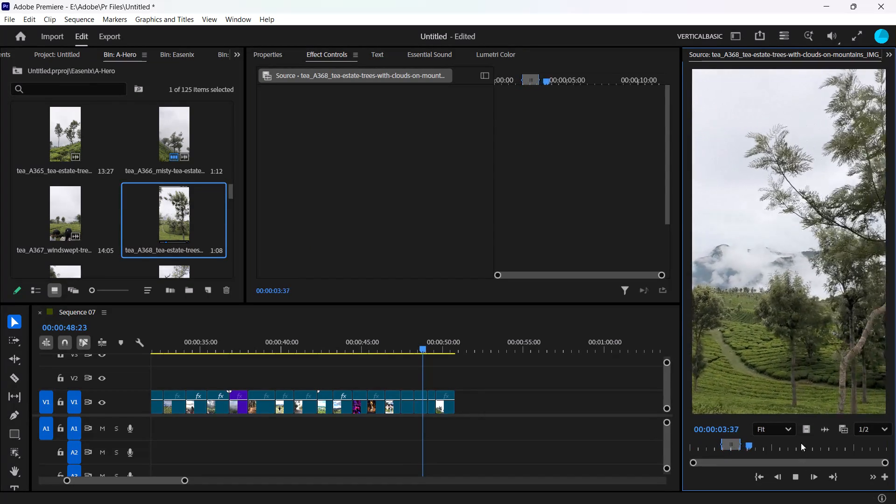
drag(807, 434, 461, 401)
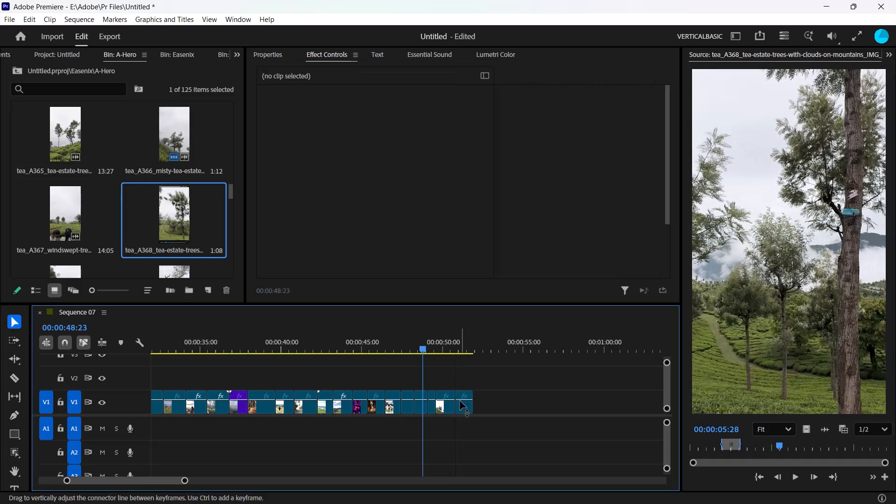
Review the tea_A369 rolling-estate and tea_A423 estate-with-trees clips from the A-Hero bin through to their ends.
scroll(154, 223, down, 1)
double_click(80, 214)
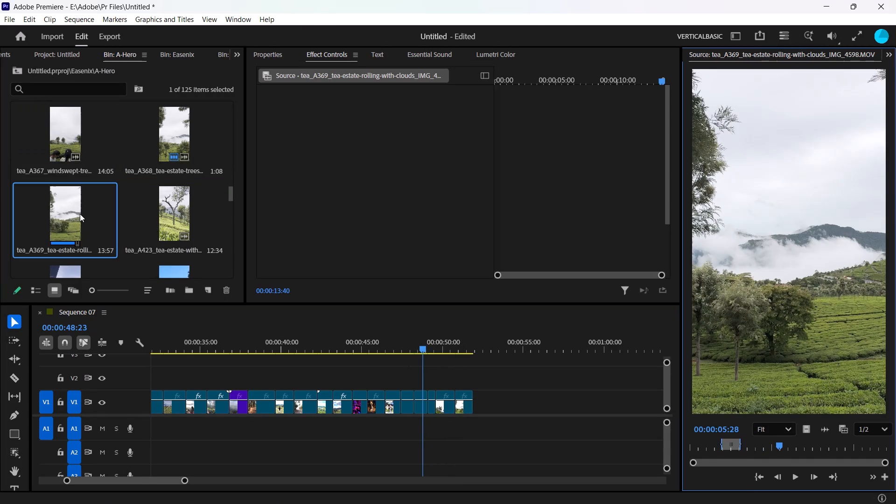
drag(722, 442, 895, 465)
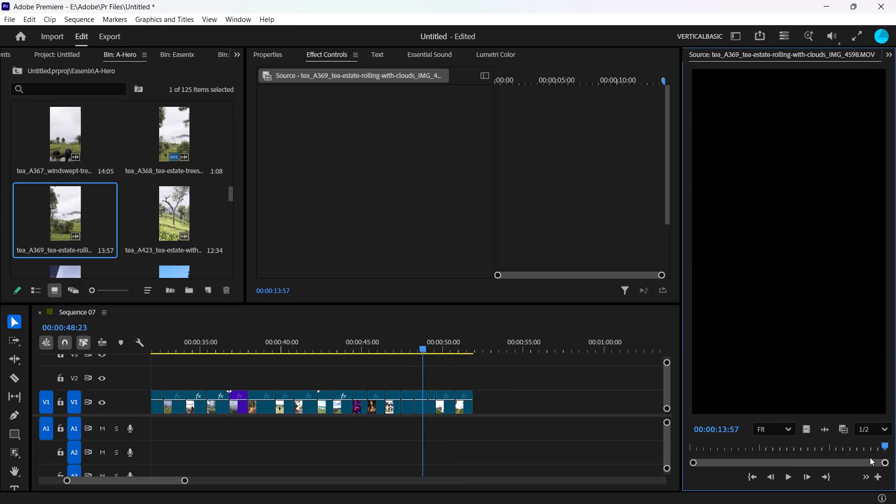
double_click(159, 219)
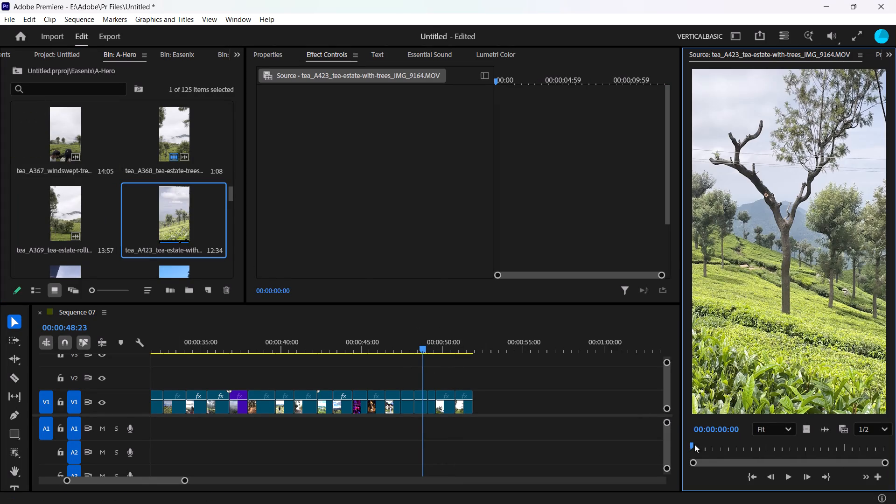
drag(707, 440, 850, 455)
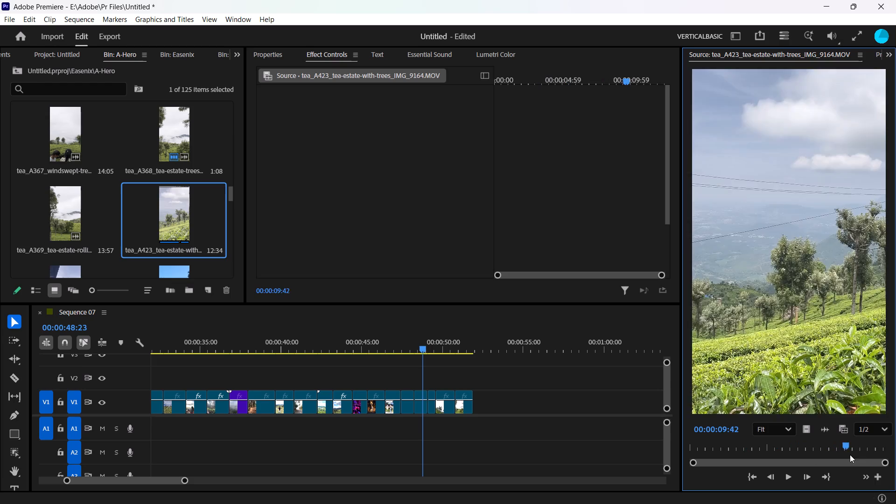
drag(850, 455, 895, 455)
Mark a 0:30 excerpt of train_A009 starting at 00:00:04:02 and place its video on V1 directly after the tea_A368 clip.
scroll(88, 217, down, 1)
double_click(72, 208)
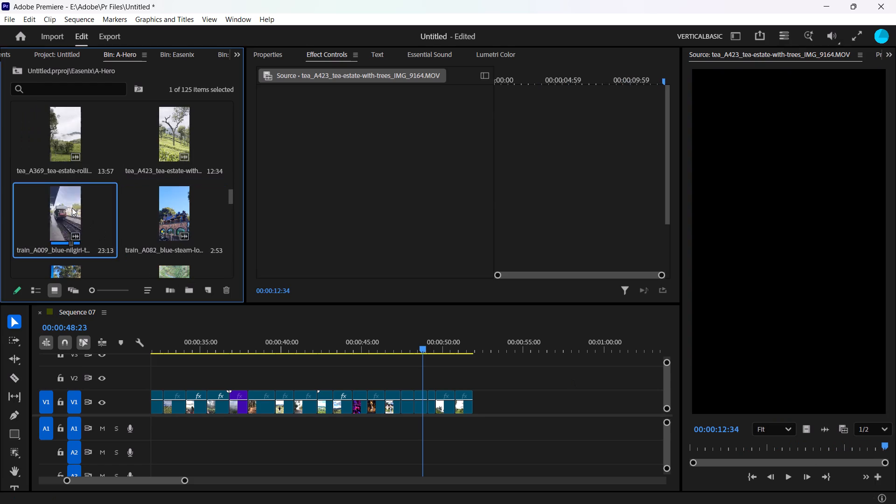
drag(762, 448, 679, 446)
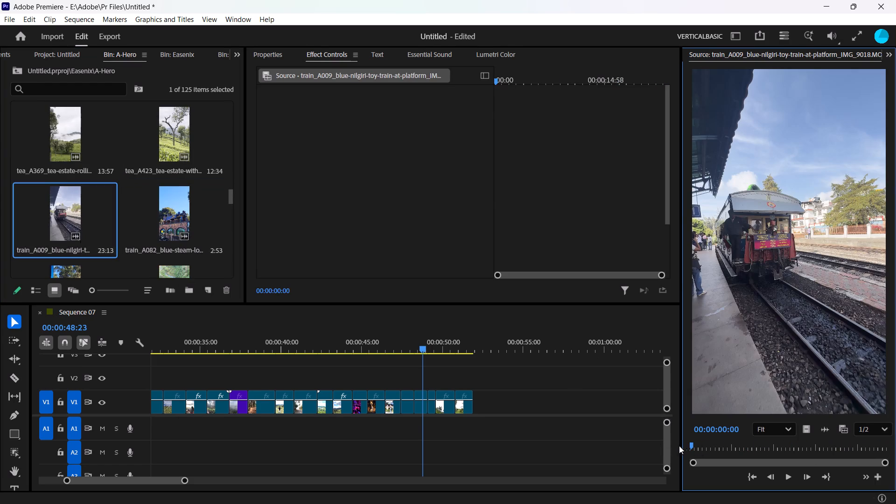
drag(679, 446, 731, 451)
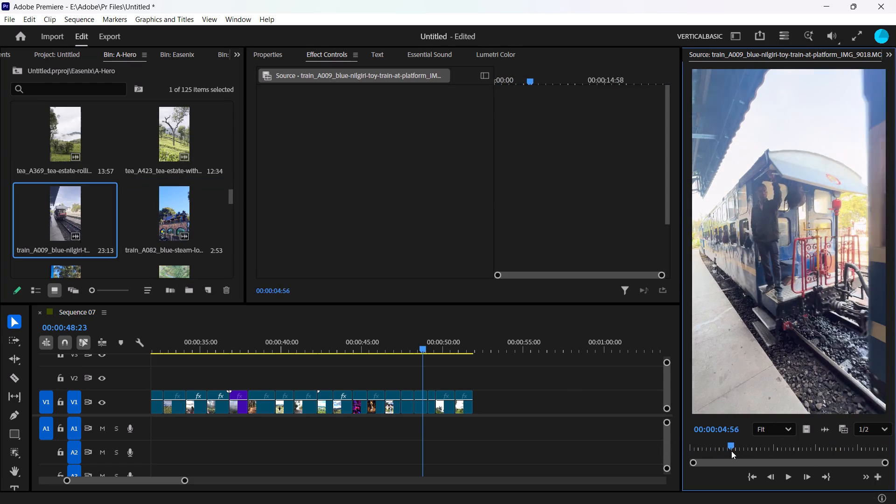
drag(731, 451, 736, 449)
text(i)
key(space)
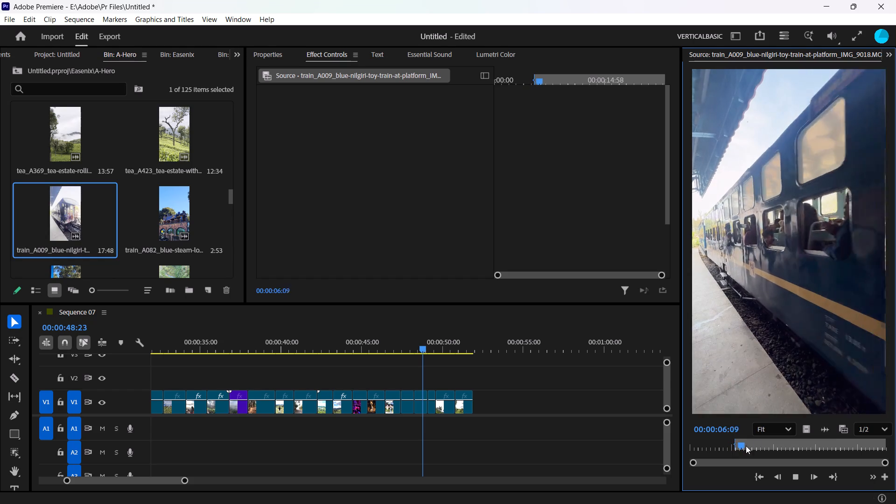
drag(751, 445, 725, 445)
key(i)
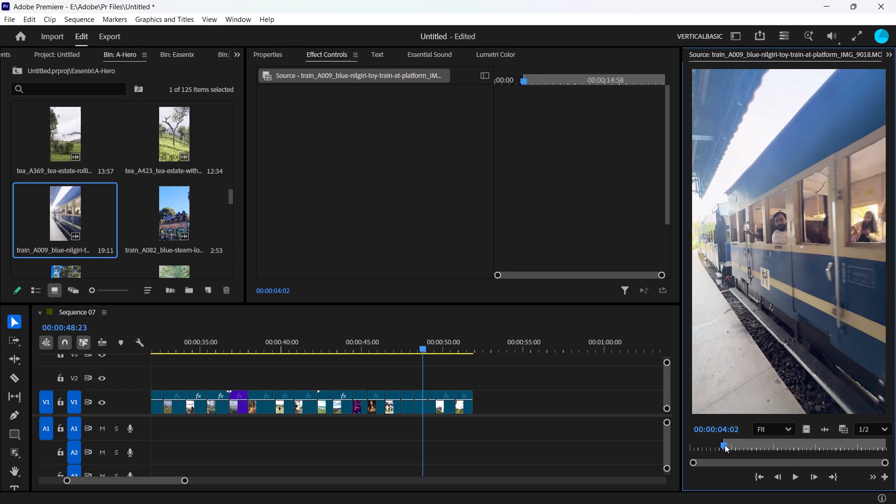
key(space)
text(o)
key(space)
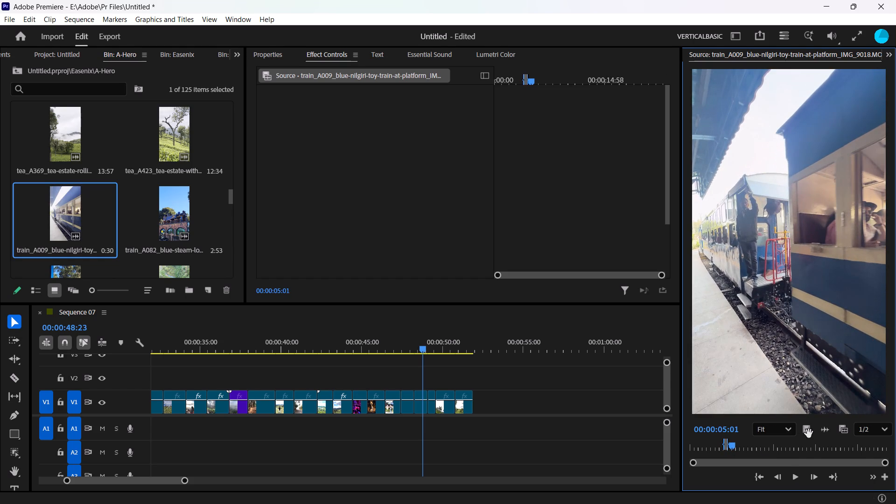
drag(808, 431, 480, 401)
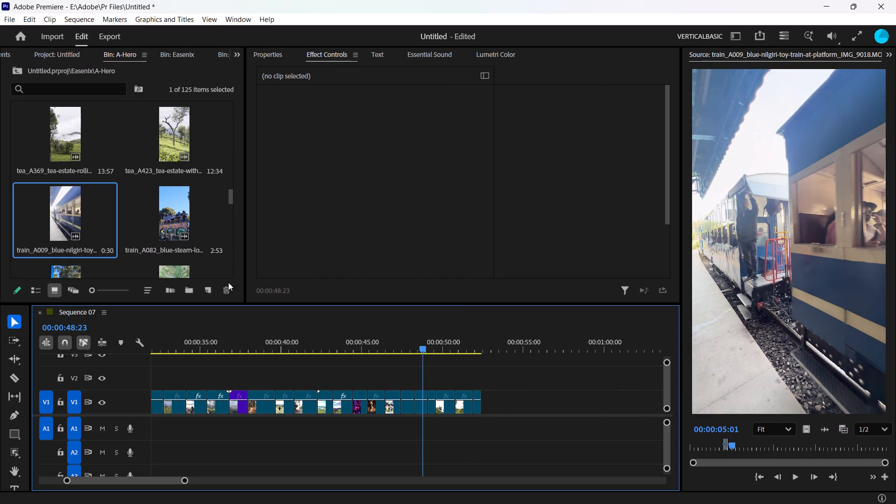
Mark a 0:55 excerpt from the start of train_A082 and place its video on V1 directly after the train_A009 clip.
double_click(184, 206)
drag(712, 447, 741, 450)
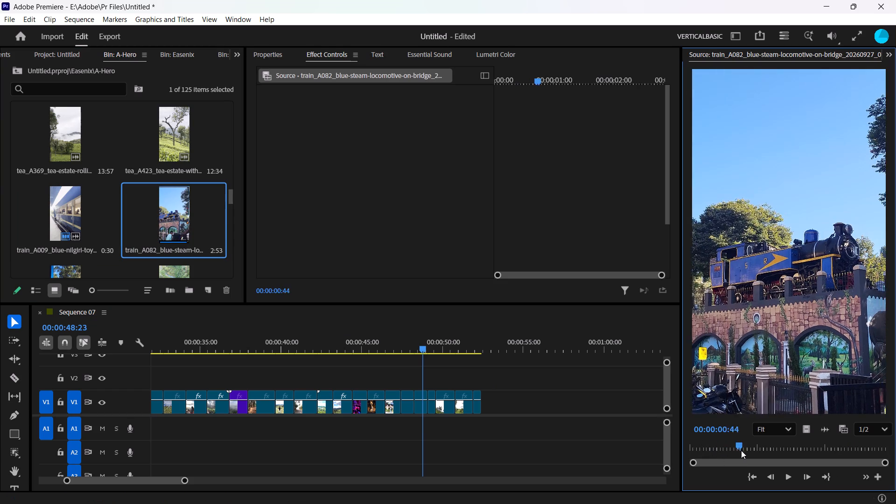
drag(741, 450, 867, 470)
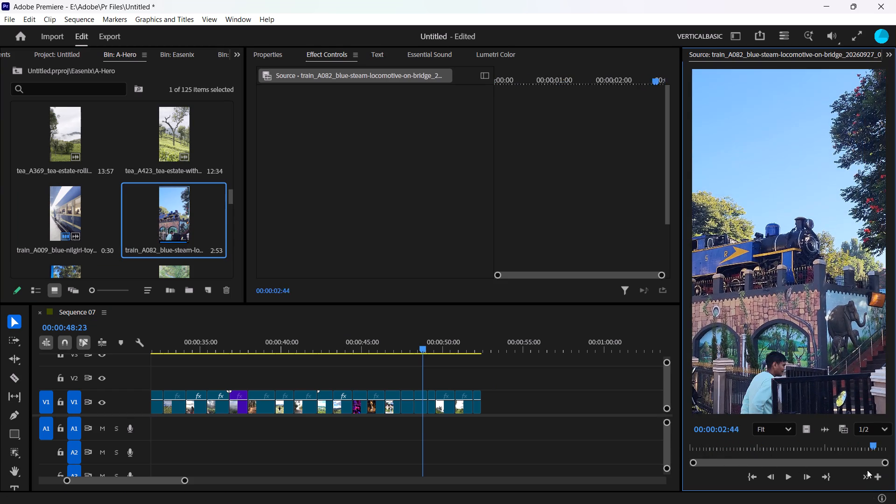
drag(867, 470, 752, 459)
key(o)
drag(805, 427, 495, 396)
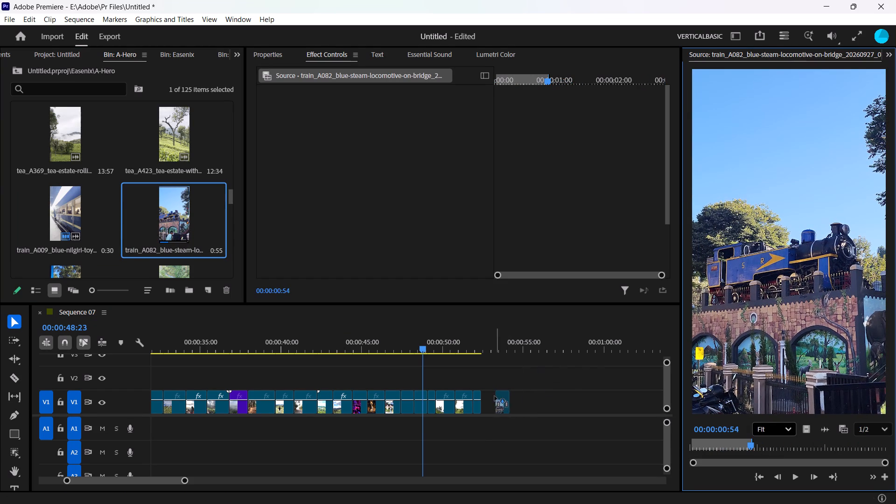
drag(495, 396, 479, 398)
Review the train_A087 green-embankment and train_A088 man-leaning-out clips from the A-Hero bin.
scroll(122, 217, down, 1)
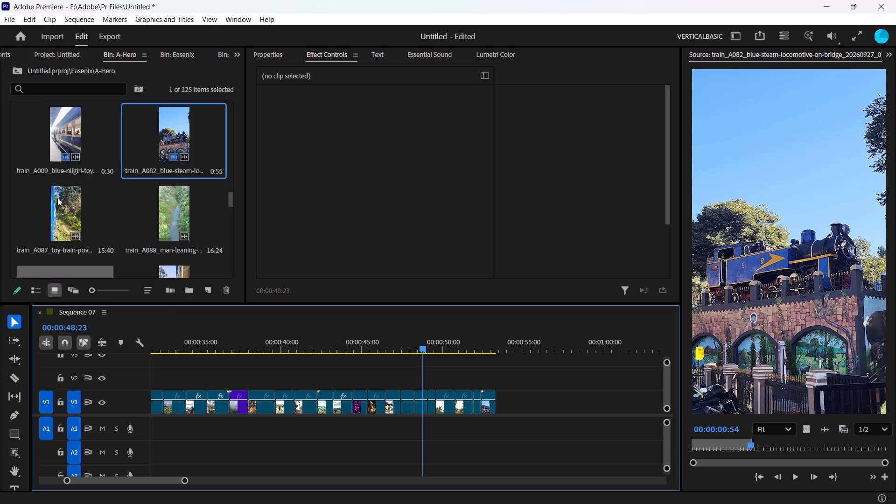
double_click(57, 198)
drag(713, 441, 679, 445)
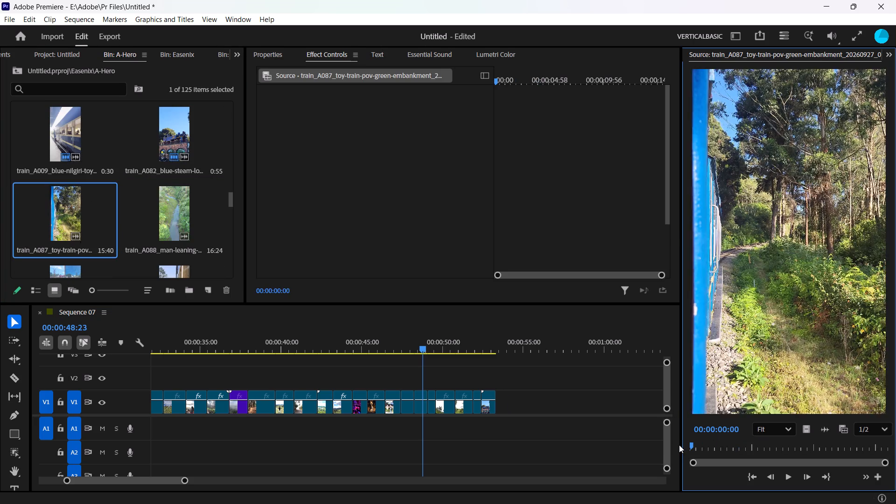
drag(679, 445, 862, 453)
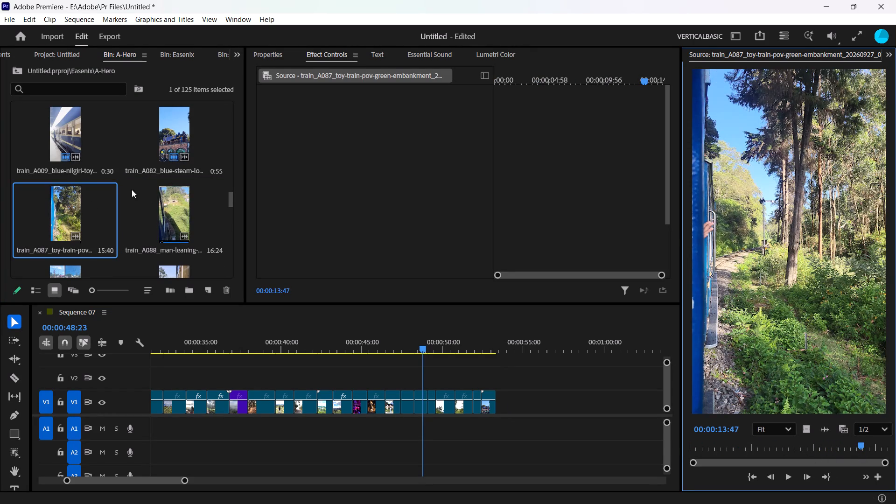
double_click(181, 195)
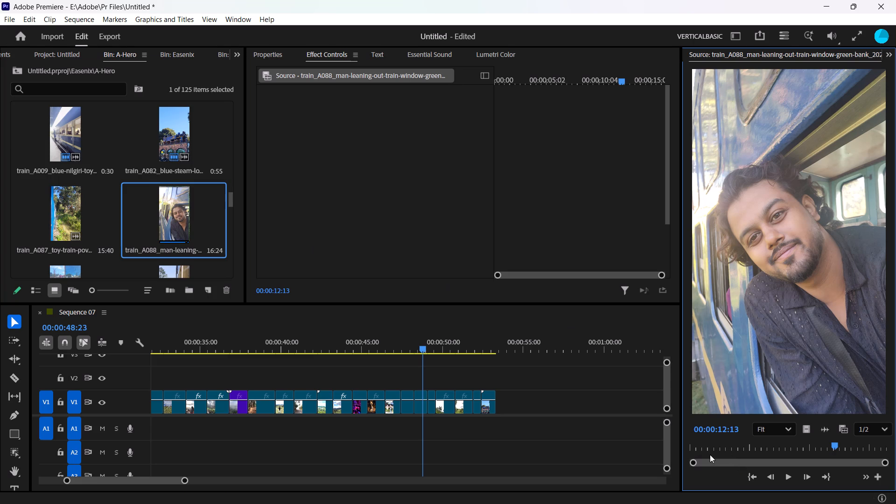
drag(708, 448, 863, 461)
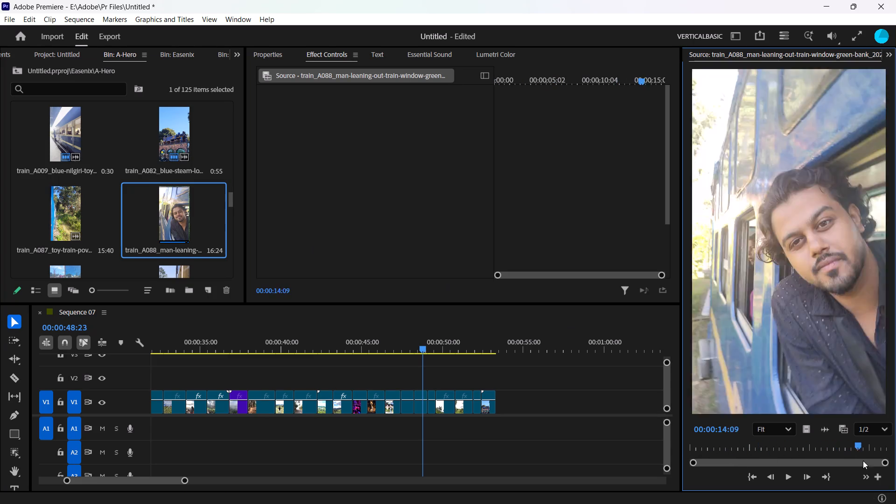
drag(863, 461, 881, 463)
Review the train_A092 steam-locomotive and train_A180 side-view clips from the A-Hero bin.
scroll(123, 231, down, 1)
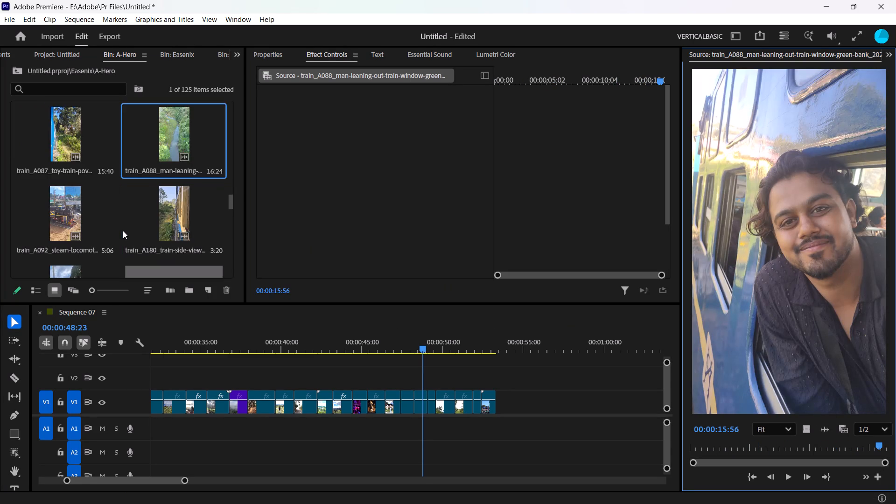
scroll(123, 231, down, 1)
double_click(73, 123)
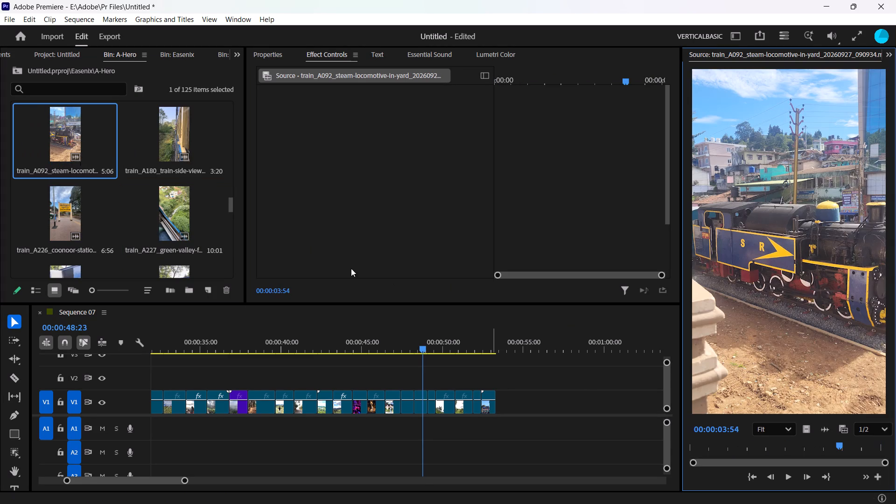
double_click(71, 119)
drag(707, 443, 664, 443)
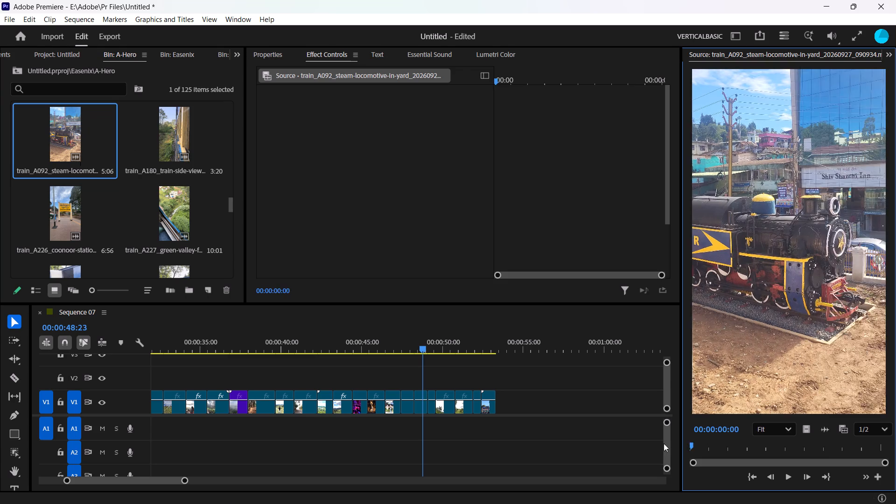
drag(664, 443, 890, 461)
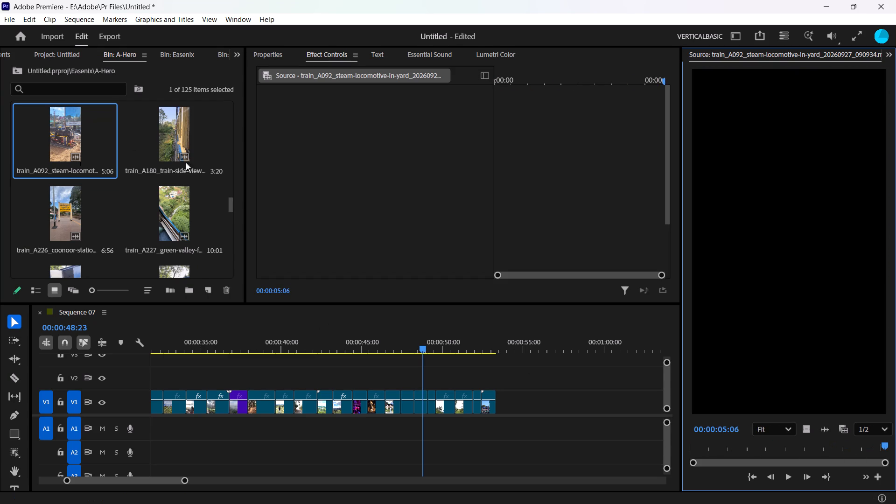
double_click(175, 119)
drag(696, 441, 664, 441)
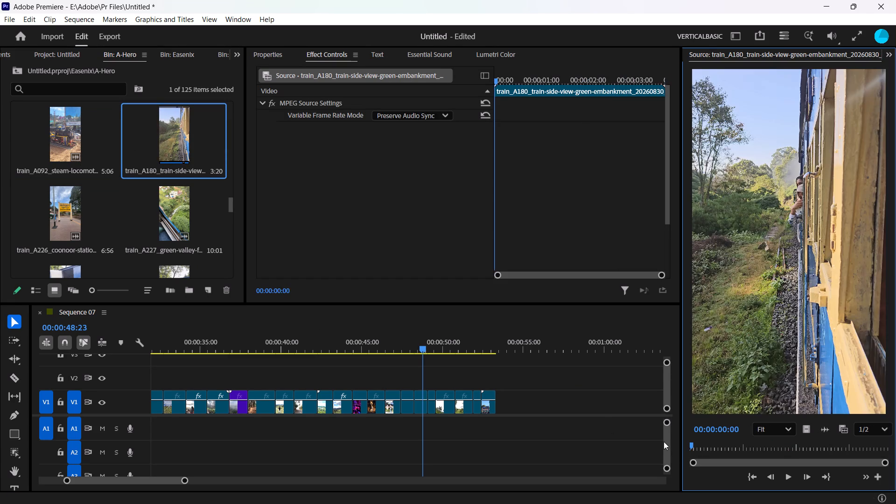
drag(664, 441, 870, 442)
Mark a 0:54 excerpt from the start of train_A226 and place its video on V1 directly after the train_A082 clip.
triple_click(70, 204)
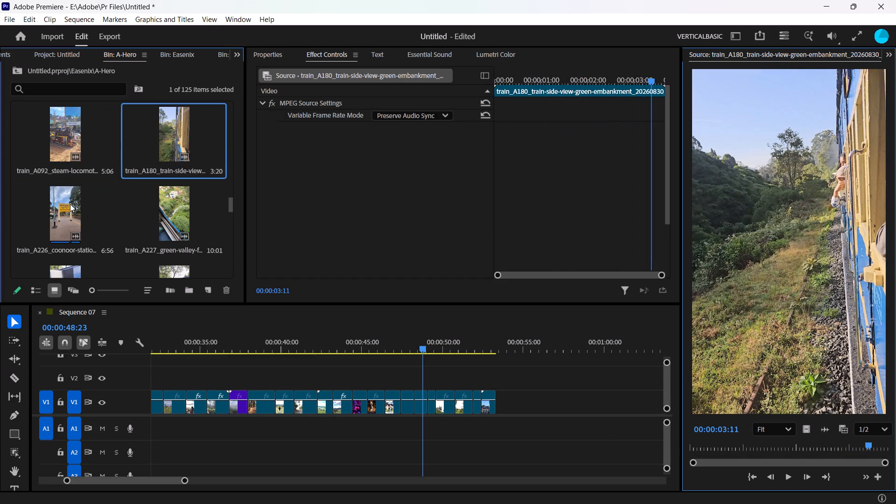
drag(700, 444, 715, 446)
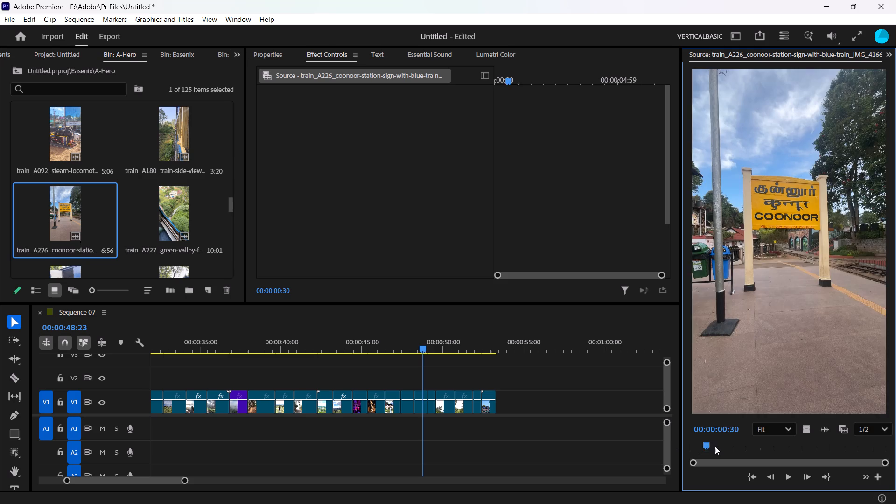
drag(715, 446, 895, 447)
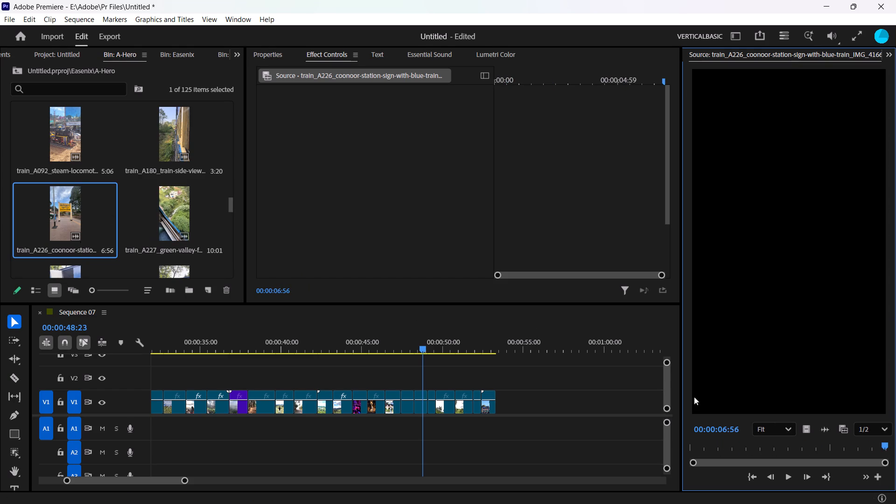
drag(707, 446, 658, 443)
key(space)
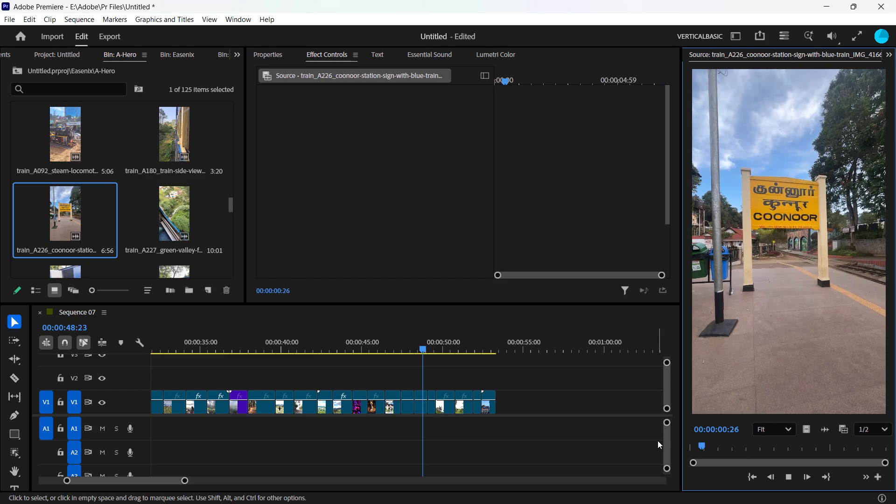
key(space)
key(o)
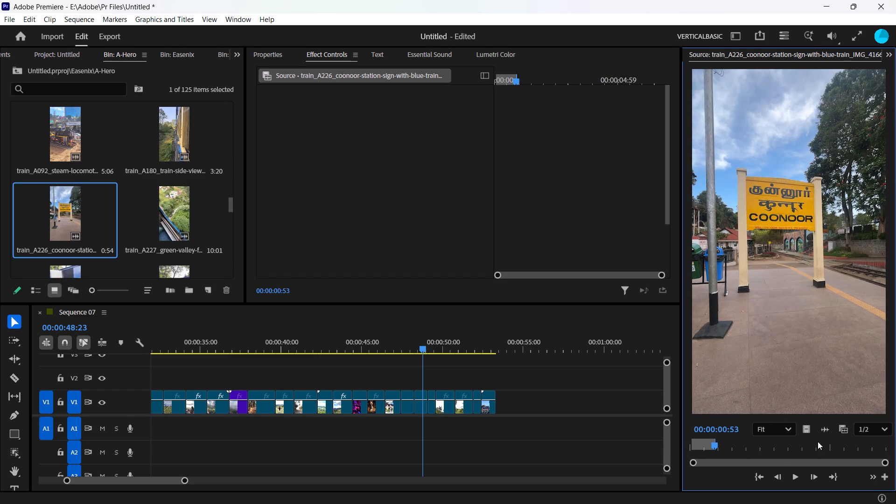
drag(805, 432, 494, 399)
Reverse the speed of the train_A226 Coonoor station clip at the end of V1.
right_click(504, 407)
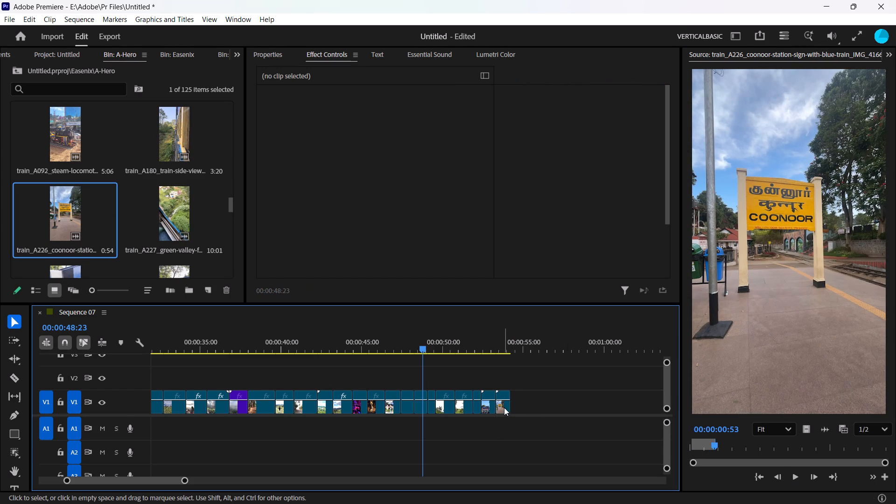
click(542, 344)
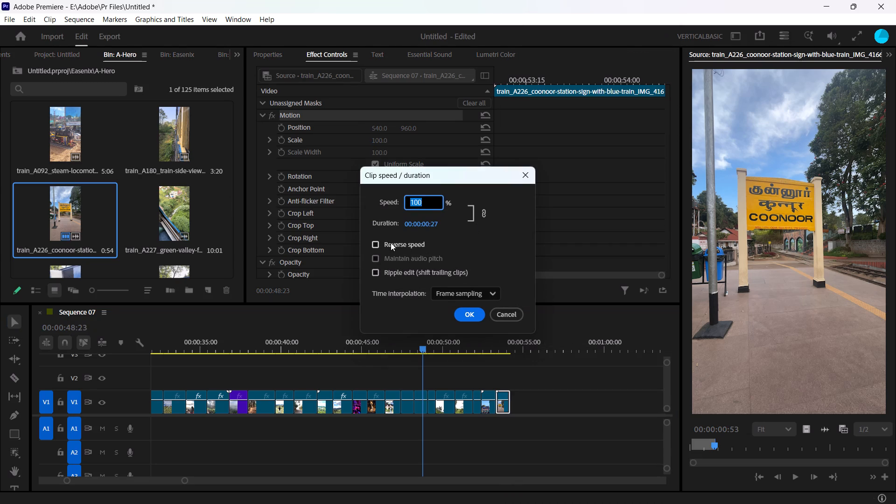
click(391, 243)
click(477, 315)
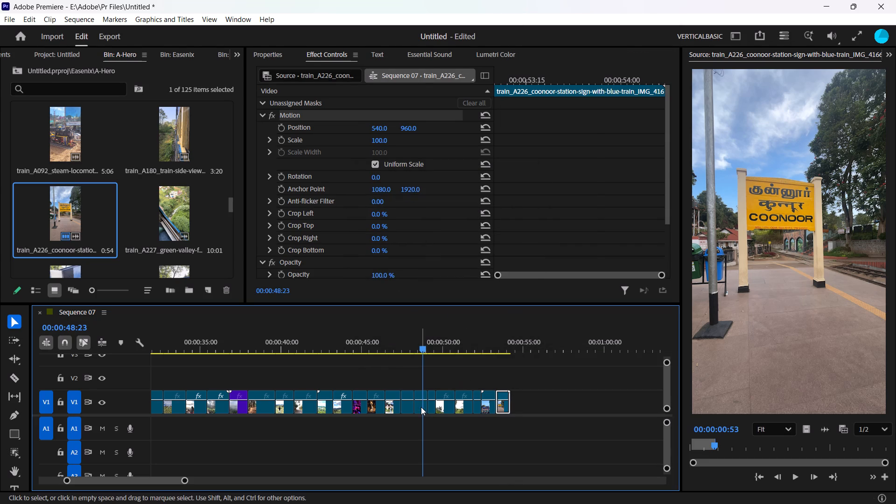
Check the tea_A044 clip's frame fit, and set the tea_A347 clip's scale to 150 so it fills the vertical frame.
click(421, 407)
click(424, 341)
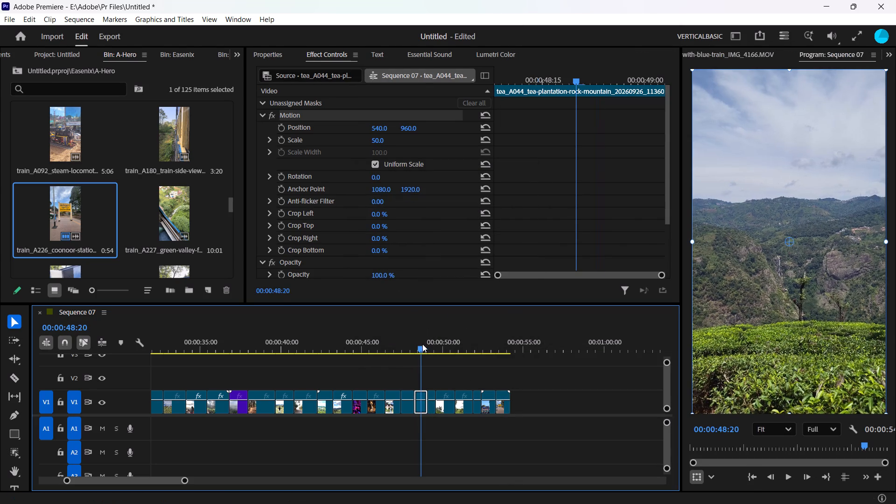
click(433, 406)
click(431, 344)
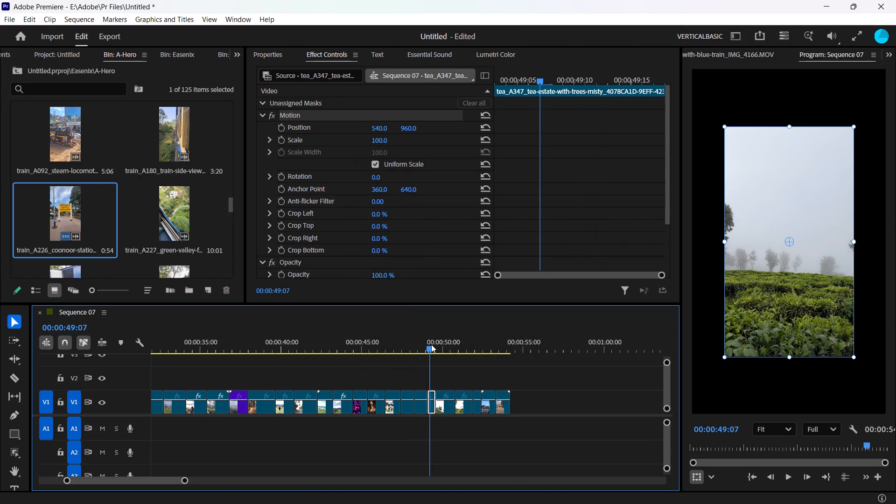
click(375, 140)
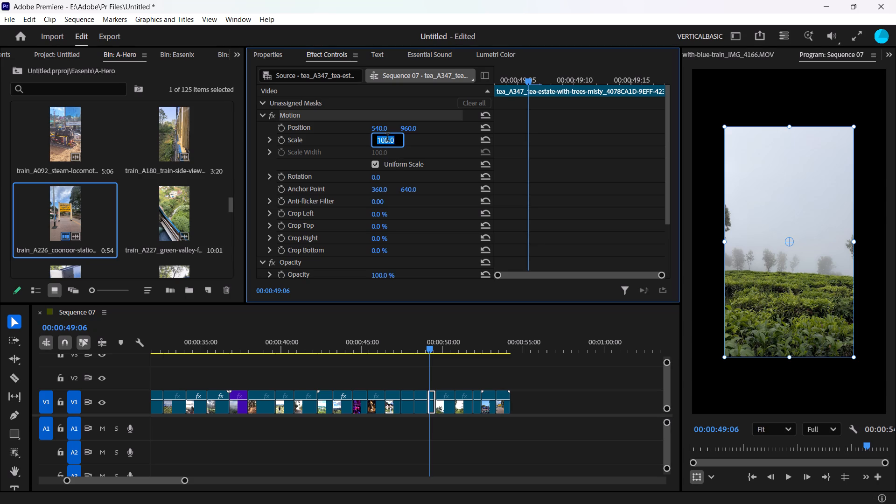
text(150)
key(Return)
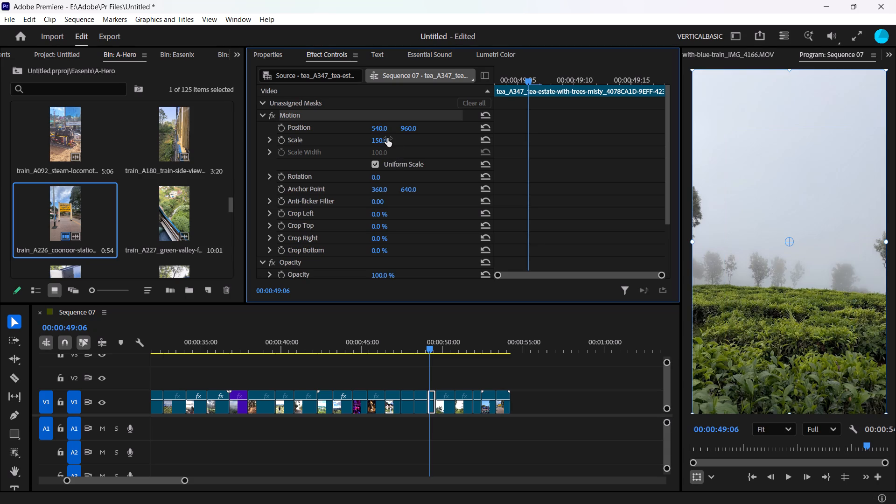
Check the frame fit of the tea_A366 and tea_A368 clips, and set the train_A009 clip's scale to 50.
click(445, 347)
click(455, 414)
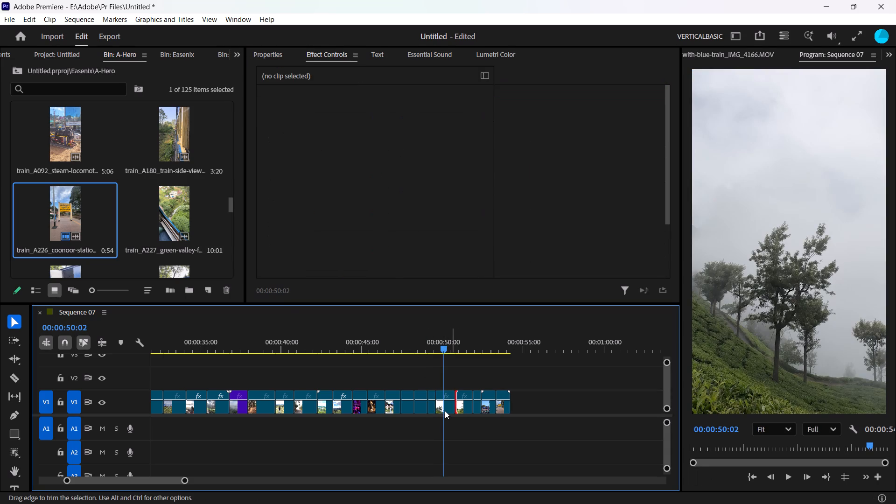
click(445, 411)
click(466, 342)
click(464, 406)
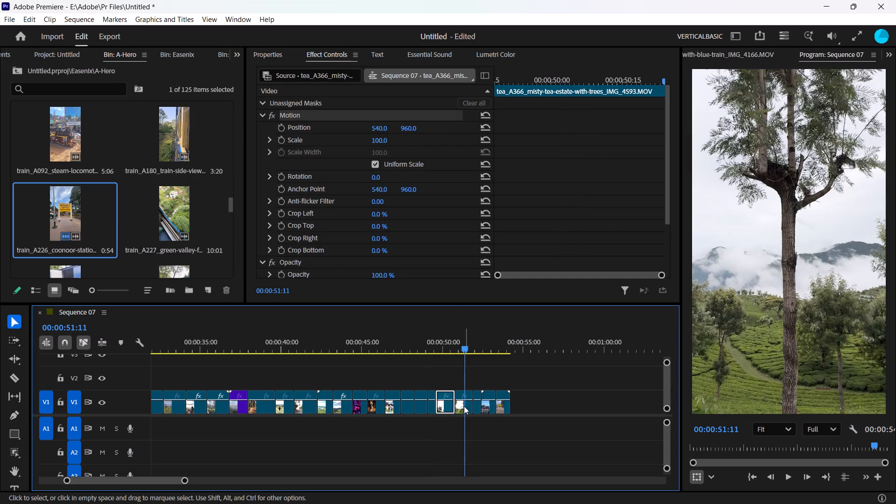
click(482, 340)
drag(480, 341, 477, 345)
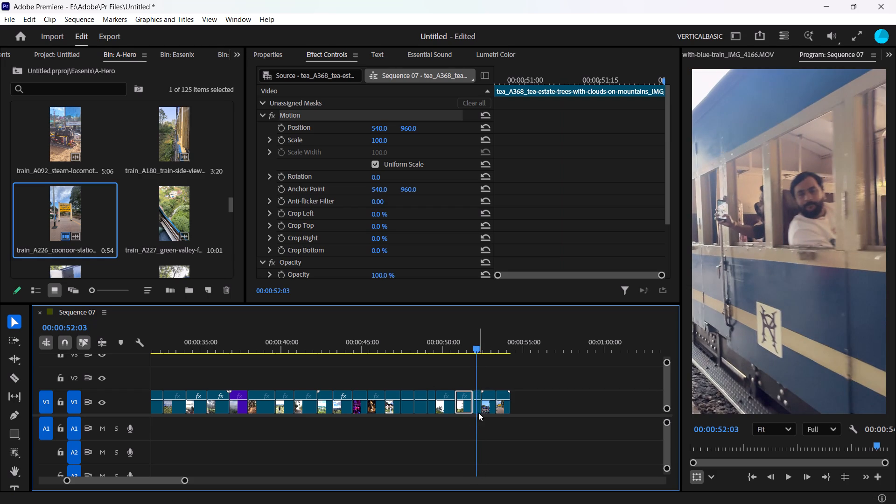
click(478, 410)
click(383, 144)
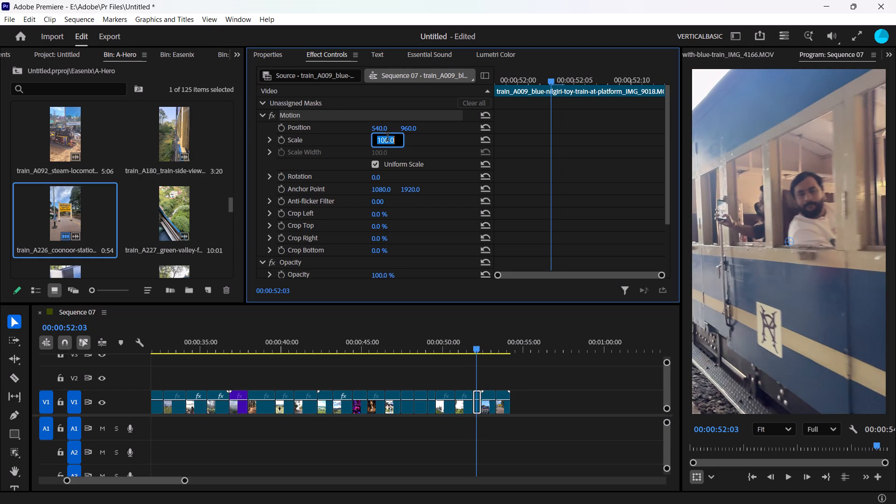
text(50)
key(Return)
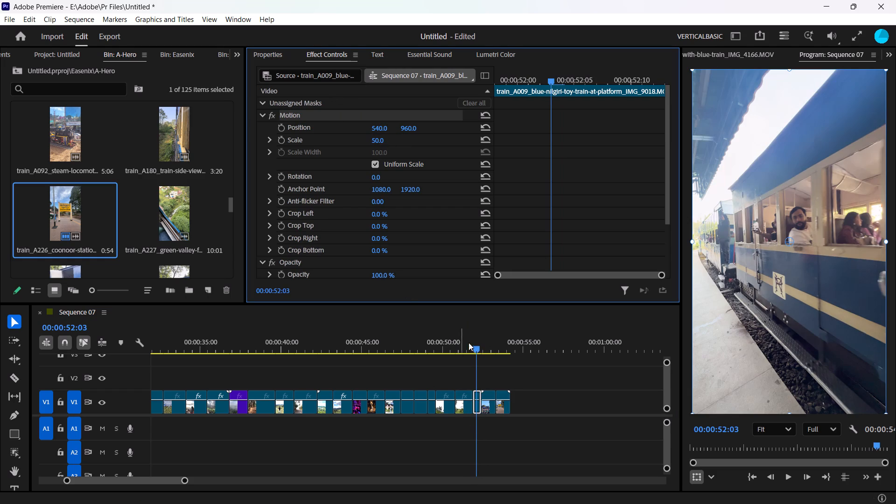
Set the scale of the train_A082 blue steam-locomotive clip on V1 to 50.
click(488, 352)
click(487, 409)
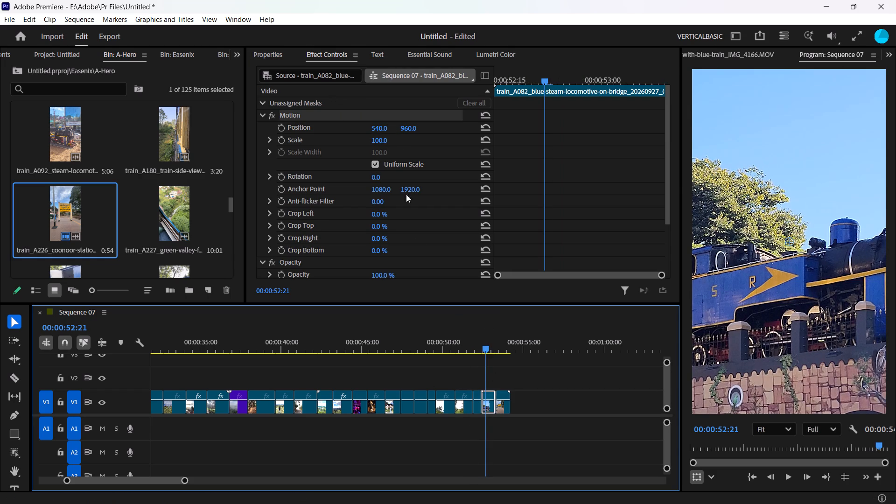
click(380, 139)
text(50)
key(Return)
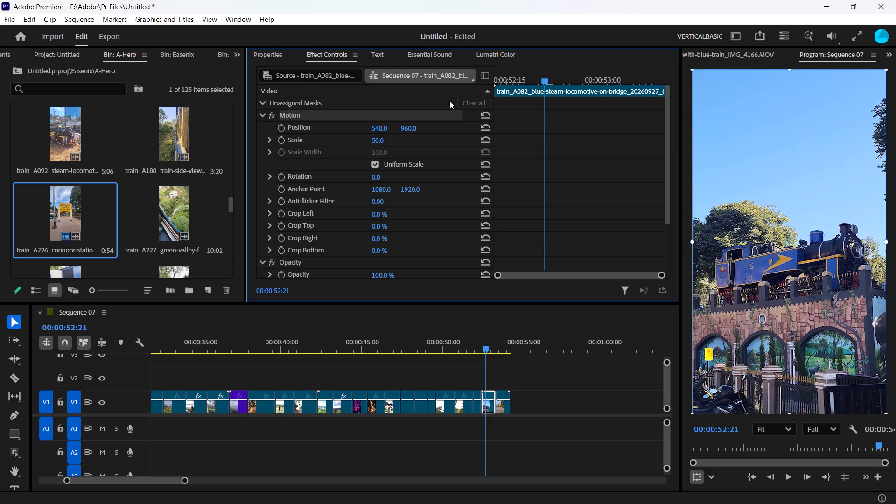
Set the scale of the train_A226 Coonoor station clip at the end of V1 to 70 and play it through.
click(502, 350)
click(502, 410)
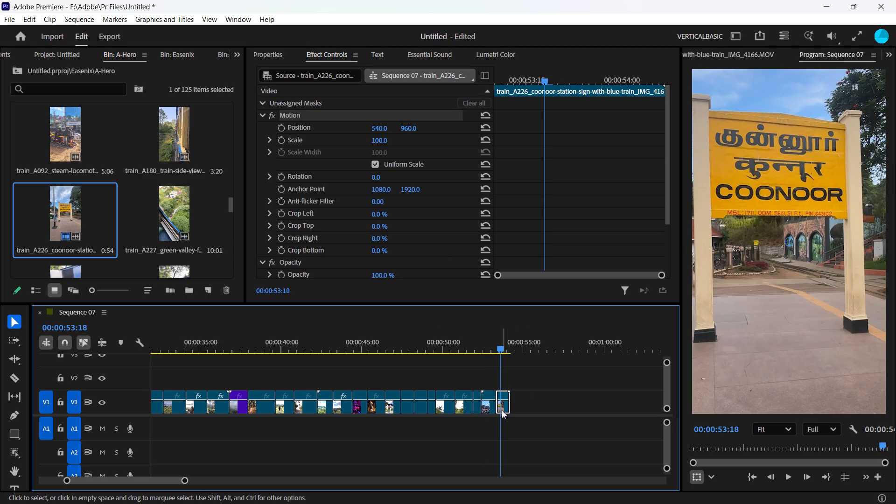
drag(389, 140, 378, 140)
click(387, 138)
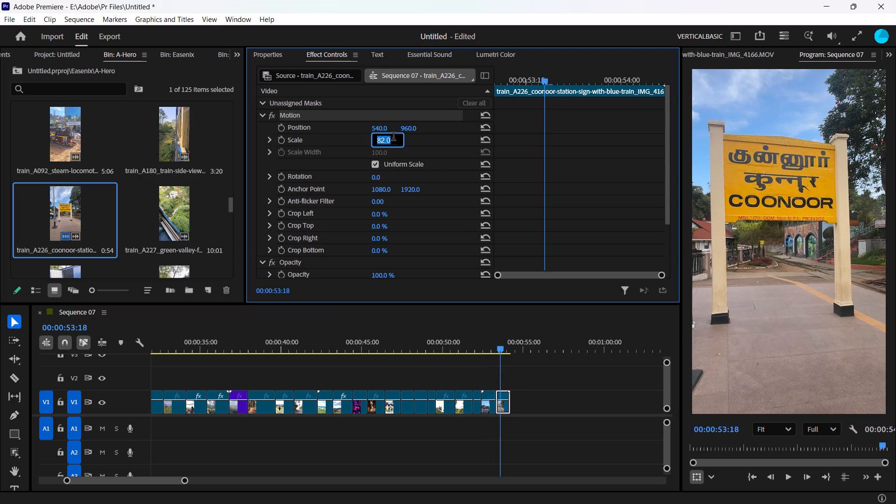
text(50)
key(Return)
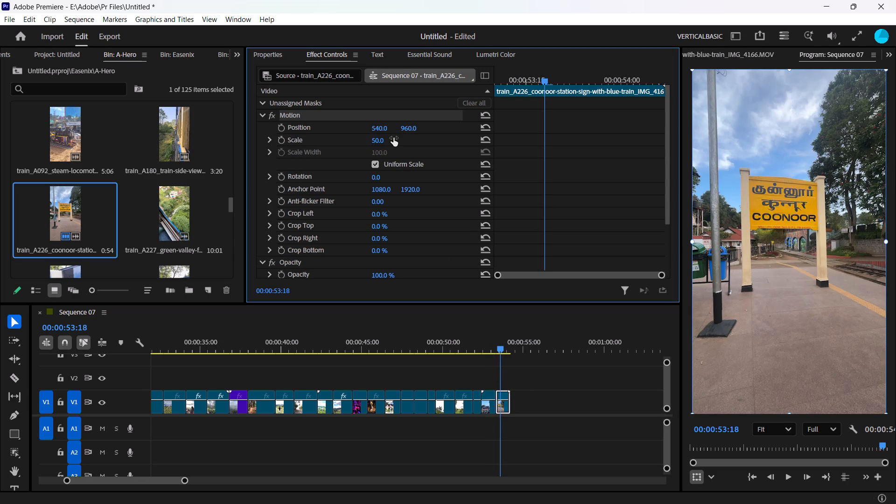
click(393, 138)
text(70)
key(Return)
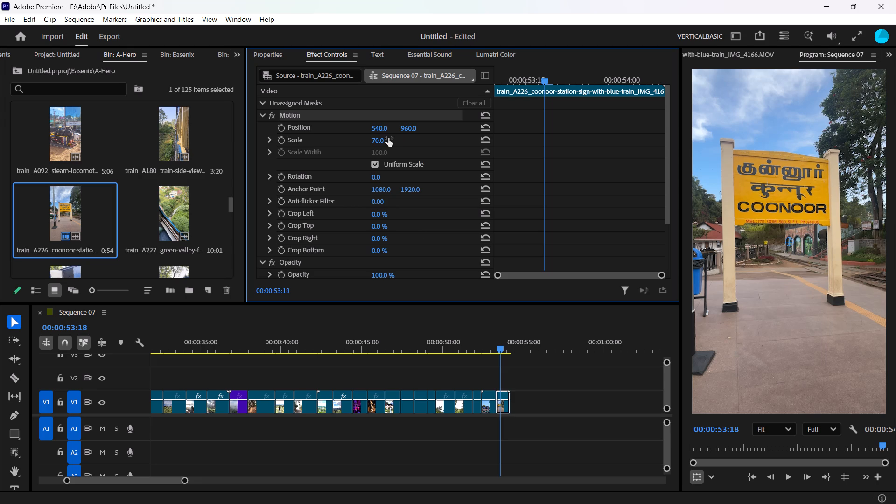
key(space)
click(579, 385)
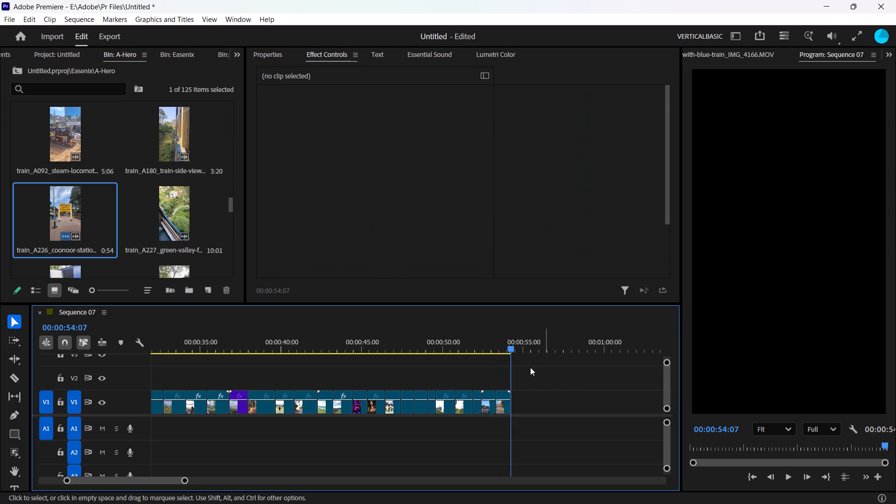
Review the train_A227 green-valley, train_A286 and train_A288 doorway, and train_A289 embankment clips from the A-Hero bin.
double_click(186, 209)
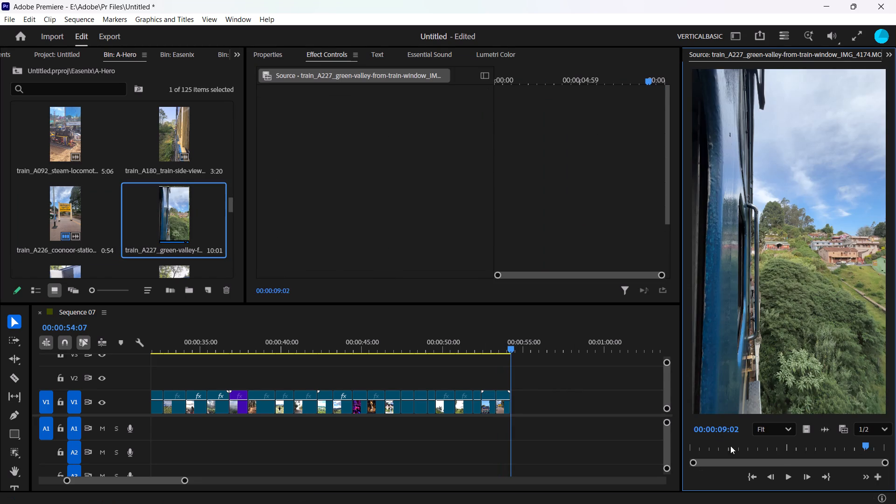
drag(728, 449, 785, 456)
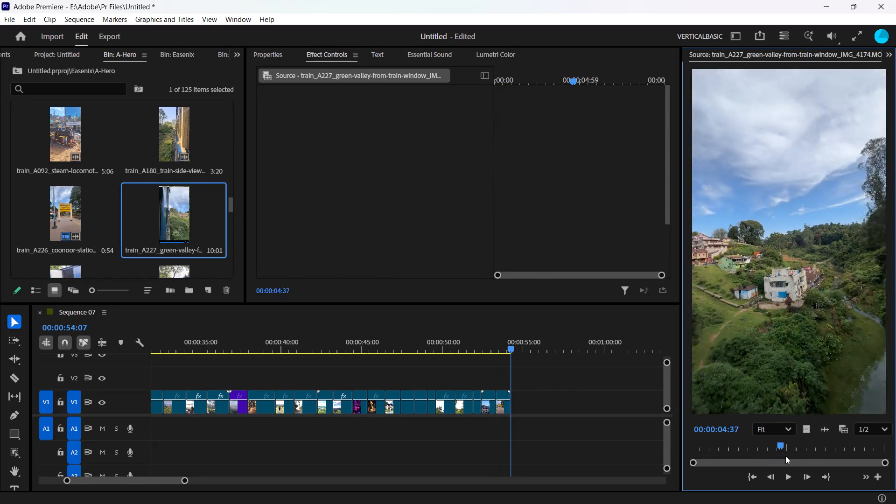
drag(785, 456, 895, 455)
scroll(125, 191, down, 1)
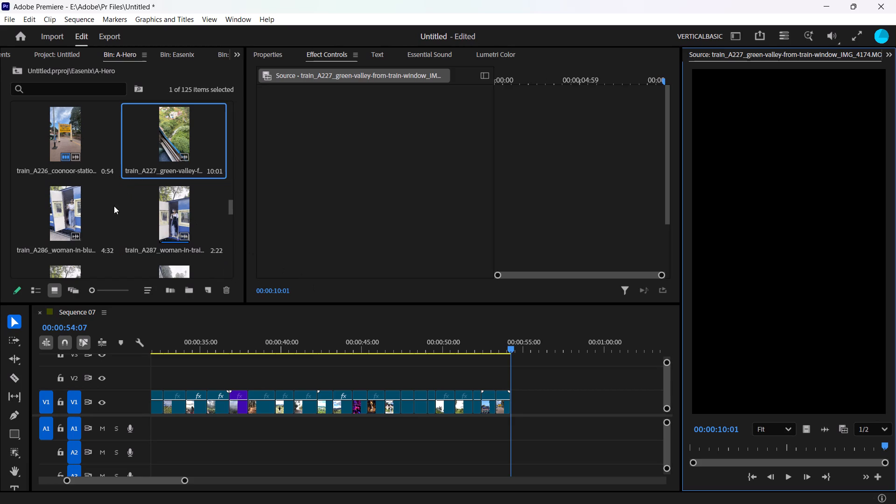
double_click(99, 214)
scroll(128, 213, down, 1)
double_click(49, 204)
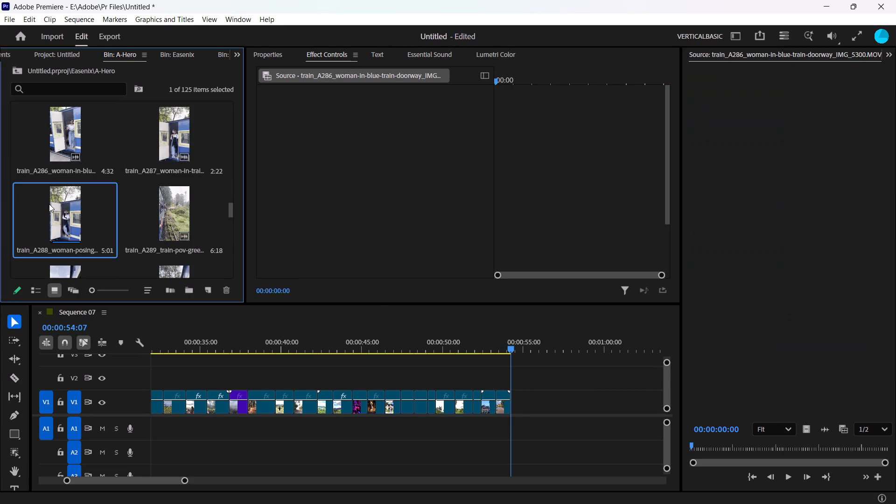
double_click(179, 209)
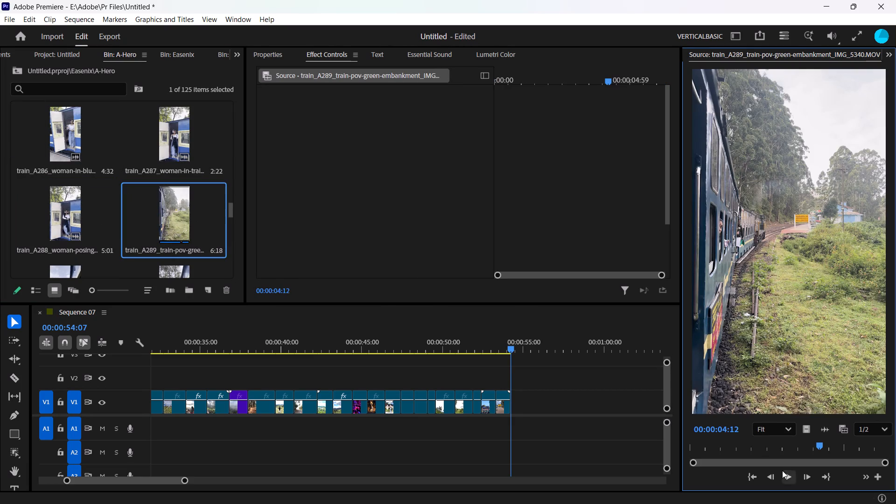
drag(739, 442, 763, 459)
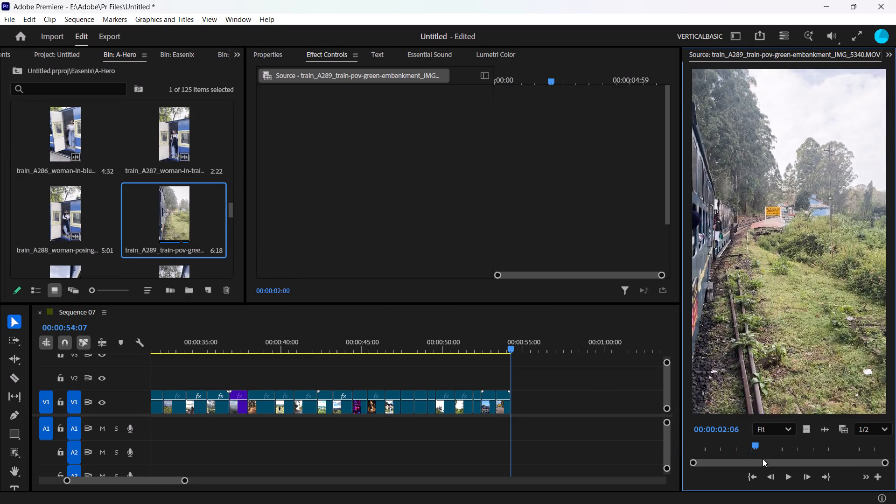
drag(763, 459, 600, 460)
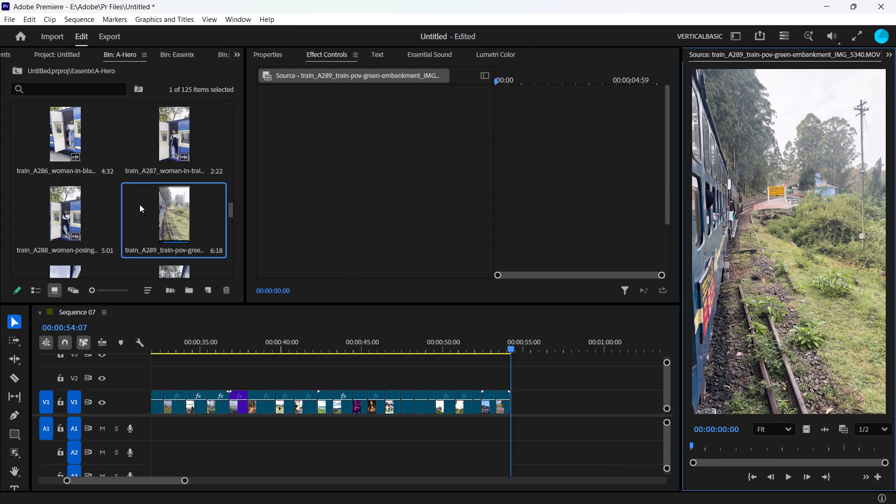
Review the train_A291 track-curve, train_A294 hand-out-of-window and train_A297 looking-back clips for a usable shot.
scroll(96, 209, down, 1)
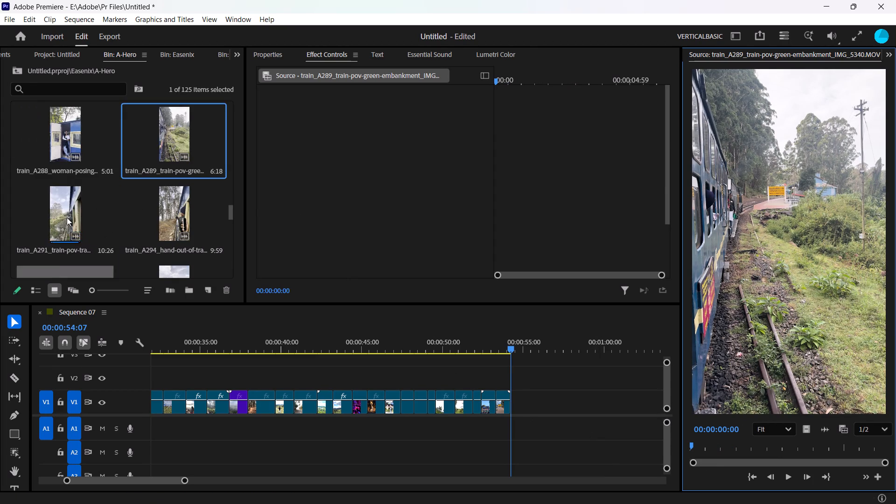
double_click(62, 215)
drag(728, 446, 677, 445)
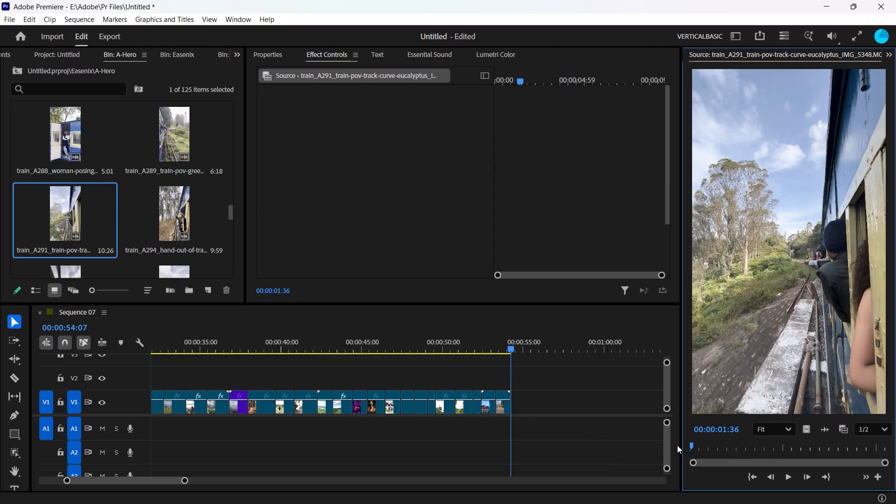
drag(677, 445, 895, 464)
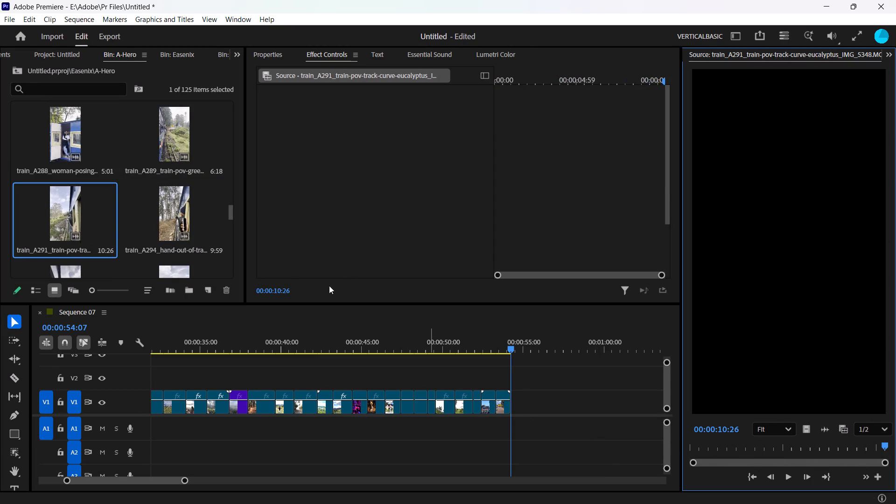
double_click(174, 204)
drag(748, 447, 675, 447)
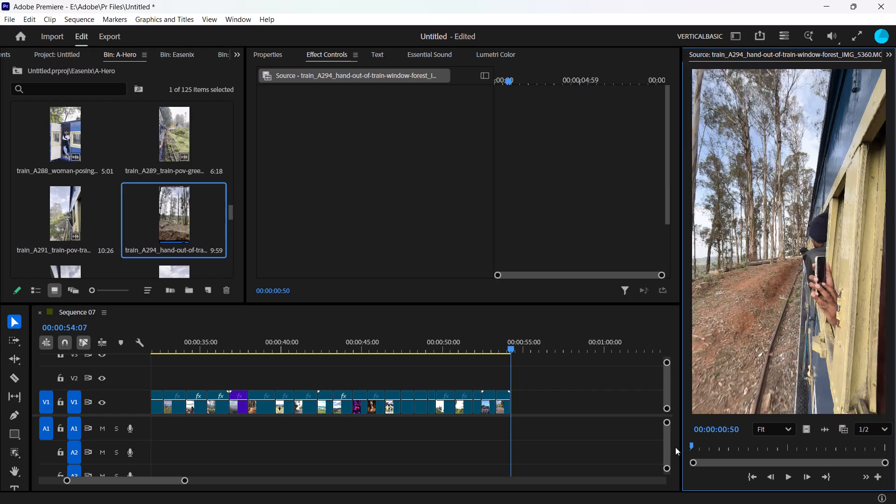
drag(675, 447, 852, 455)
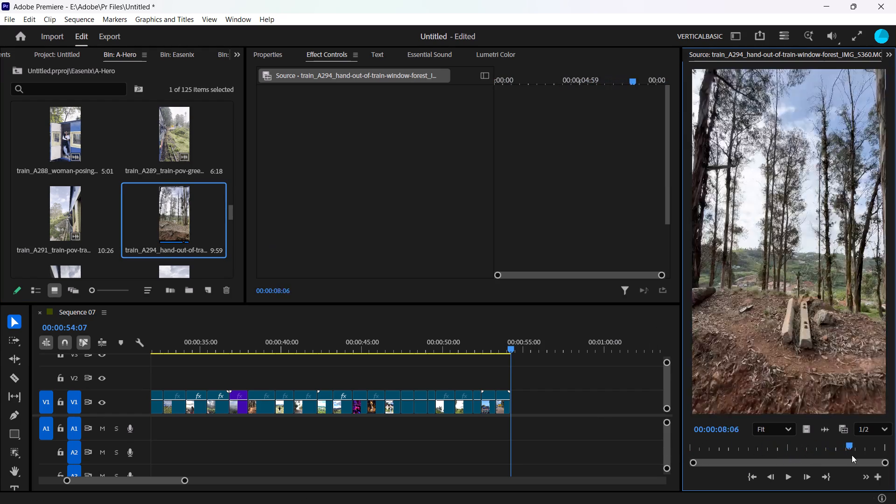
drag(852, 455, 895, 456)
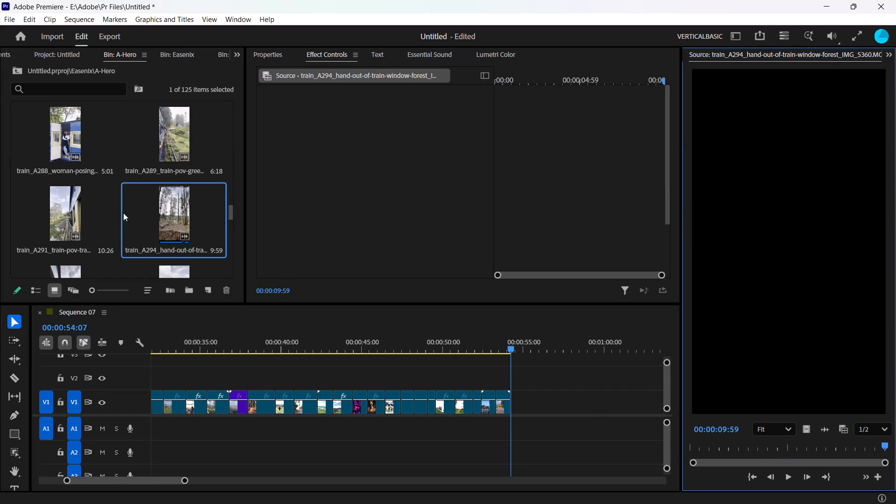
scroll(123, 213, down, 1)
double_click(73, 198)
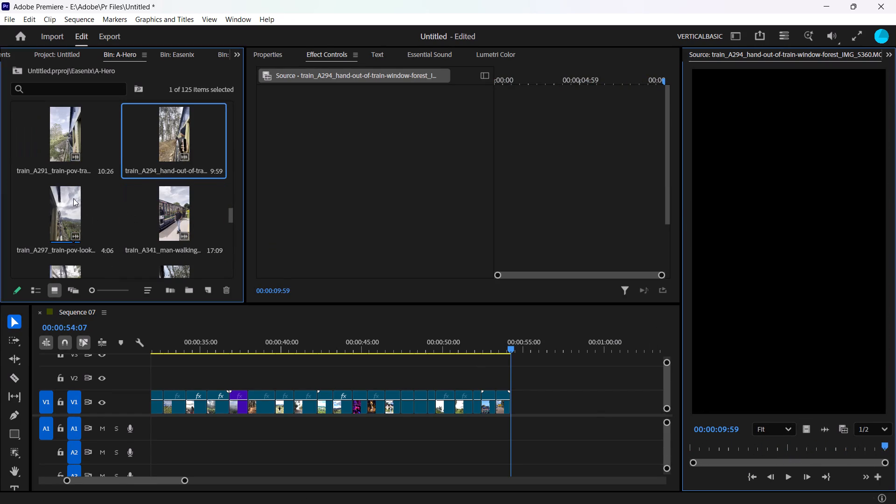
drag(728, 447, 638, 469)
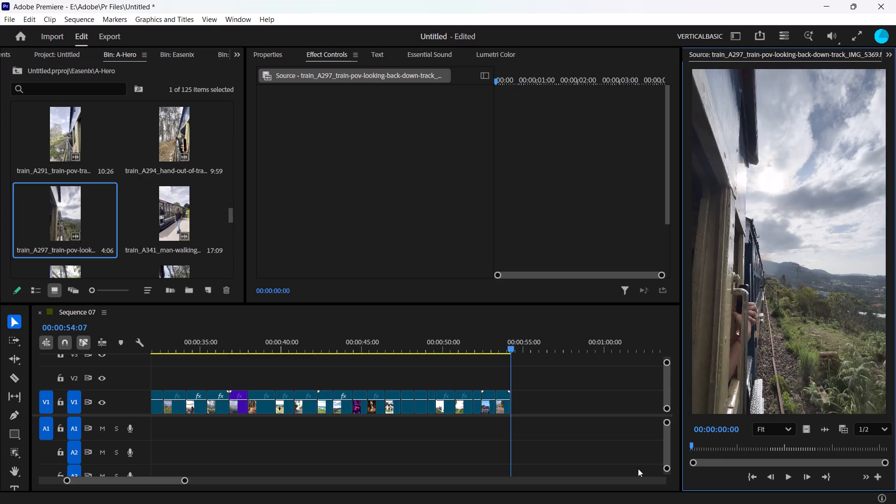
drag(638, 469, 656, 448)
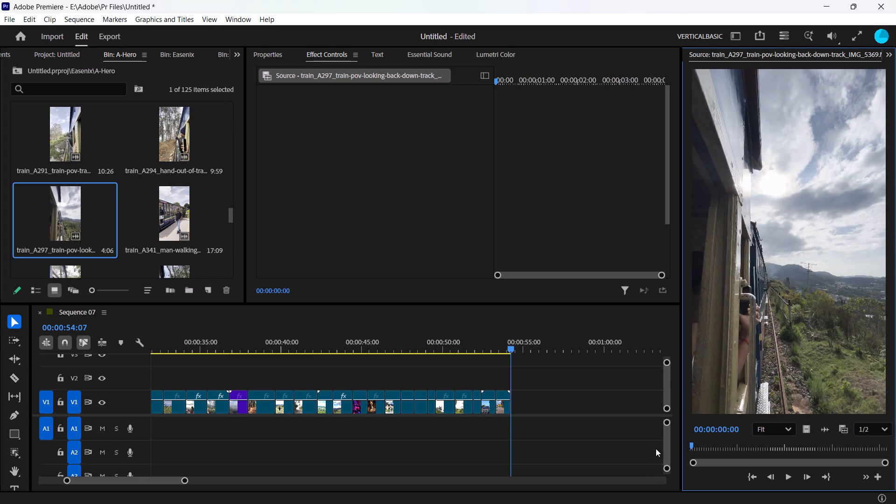
drag(656, 448, 753, 452)
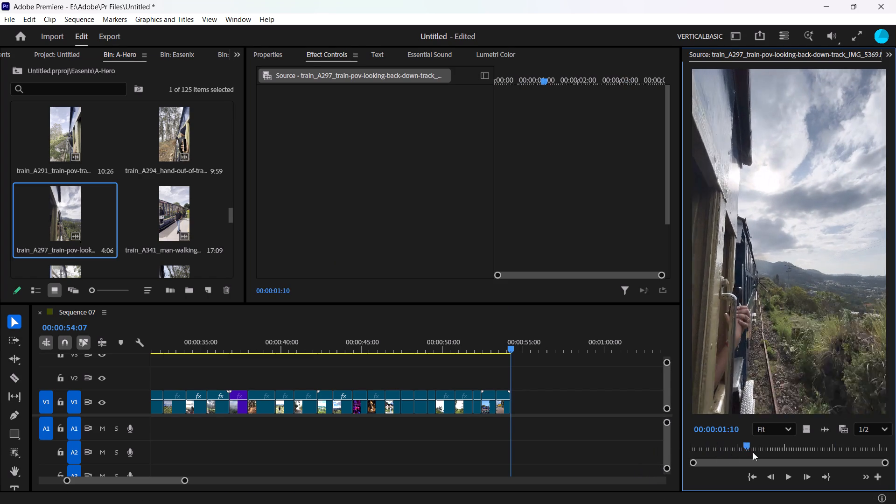
drag(753, 452, 895, 455)
Mark a 1:16 excerpt of the train_A341 man-walking-platform clip from about five seconds in and append it to the clips on V1.
double_click(183, 208)
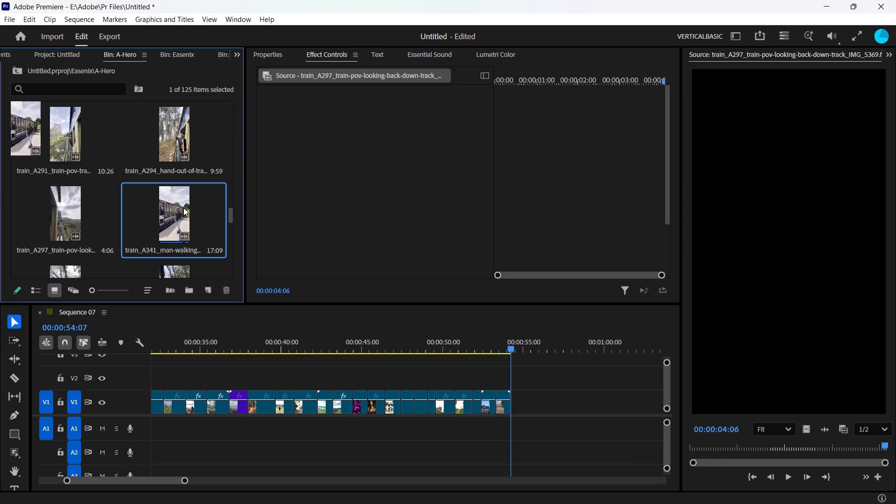
drag(700, 445, 735, 455)
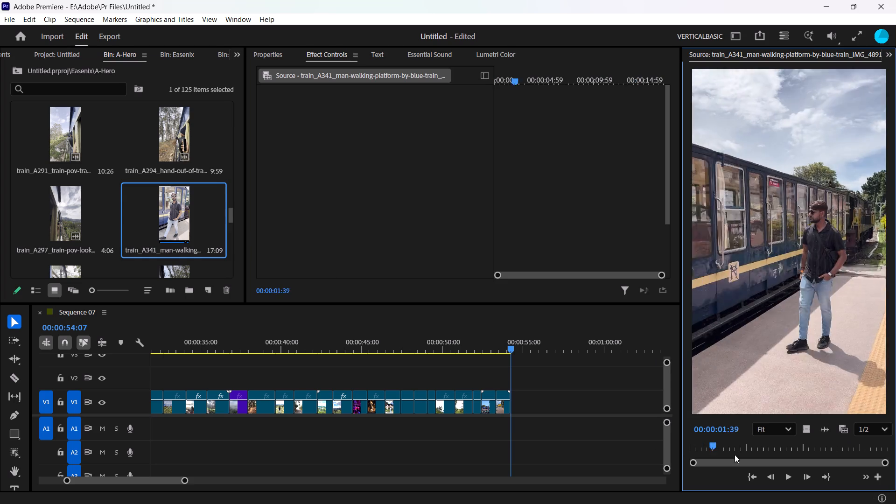
drag(735, 455, 844, 455)
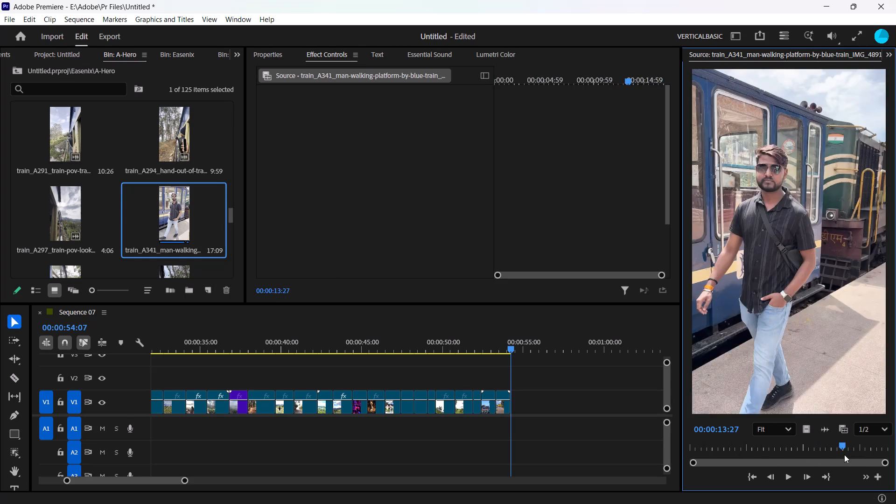
drag(844, 455, 754, 452)
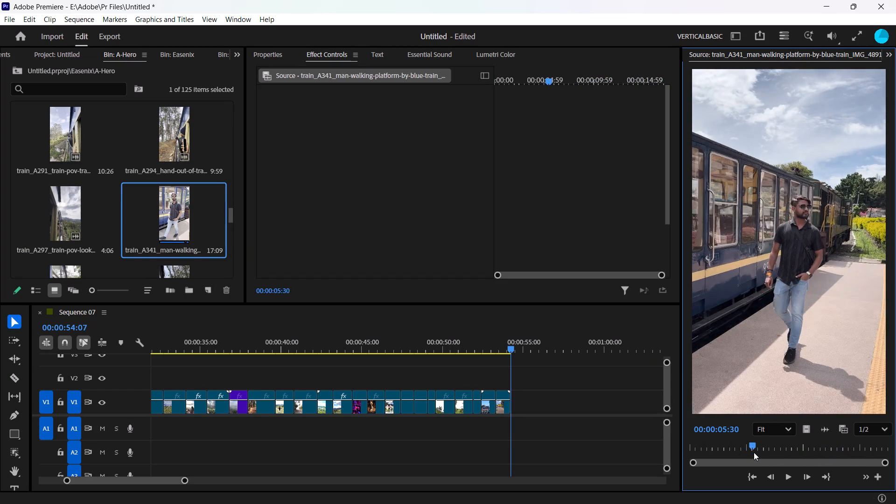
drag(754, 452, 745, 451)
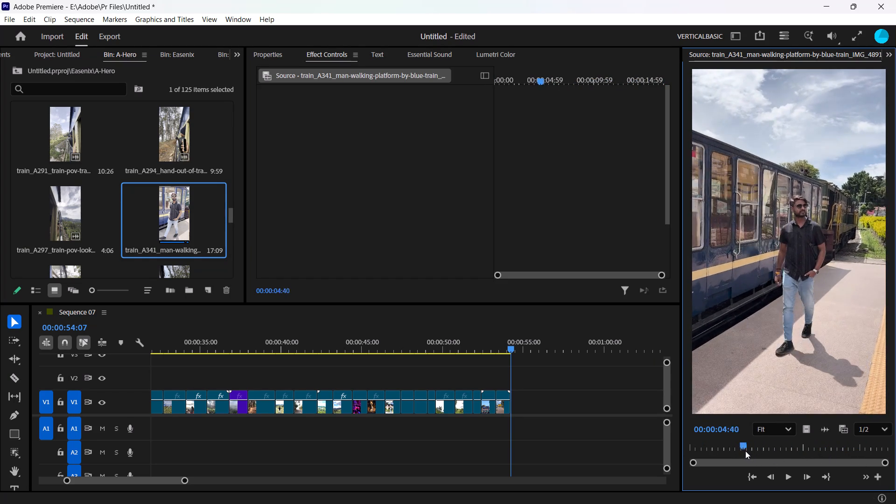
drag(745, 451, 749, 449)
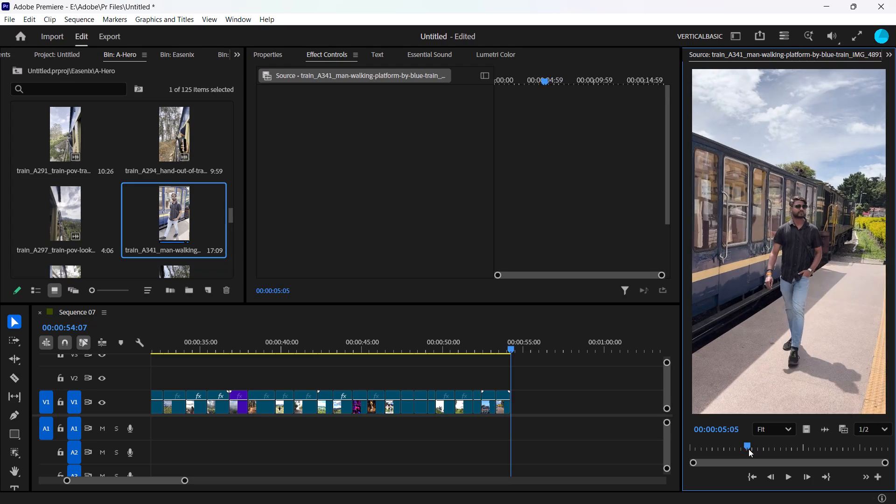
drag(749, 449, 746, 449)
text(i)
key(space)
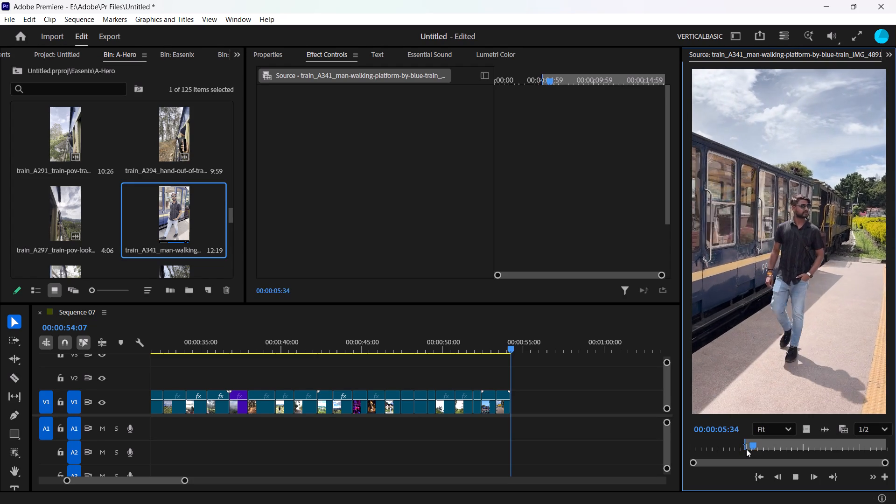
key(o)
key(space)
drag(806, 427, 546, 409)
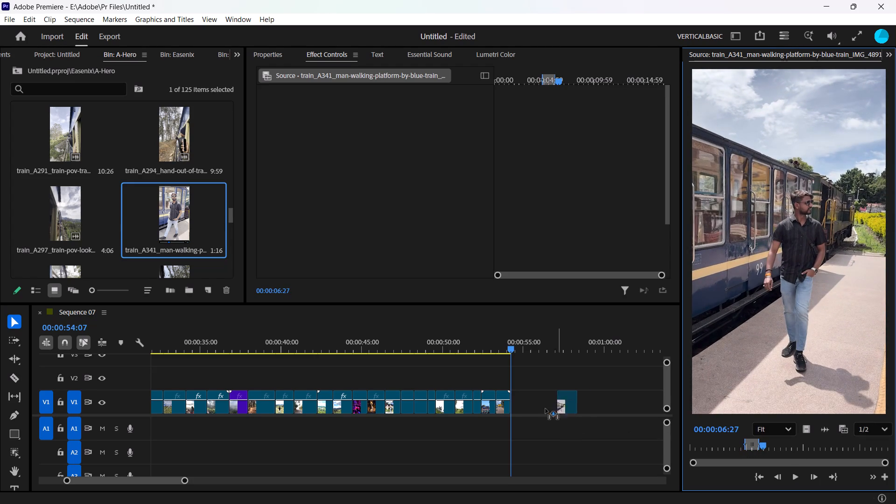
drag(546, 409, 517, 403)
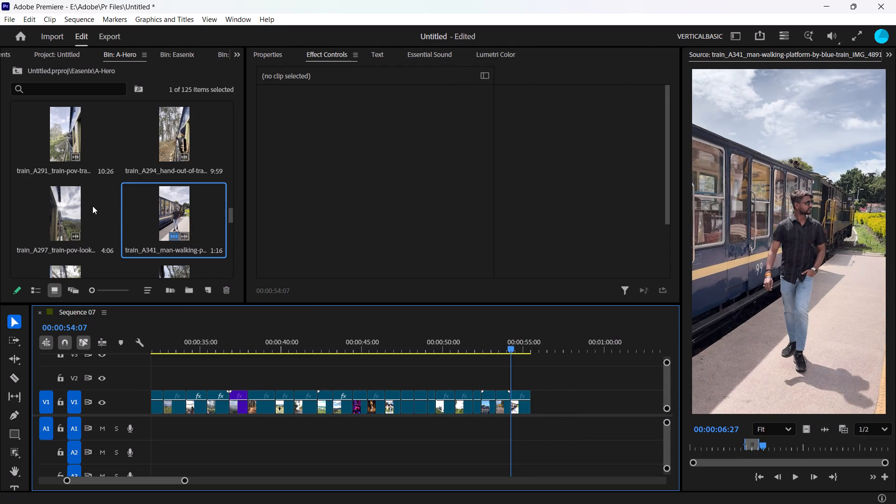
Save the project.
click(115, 209)
key(ctrl+s)
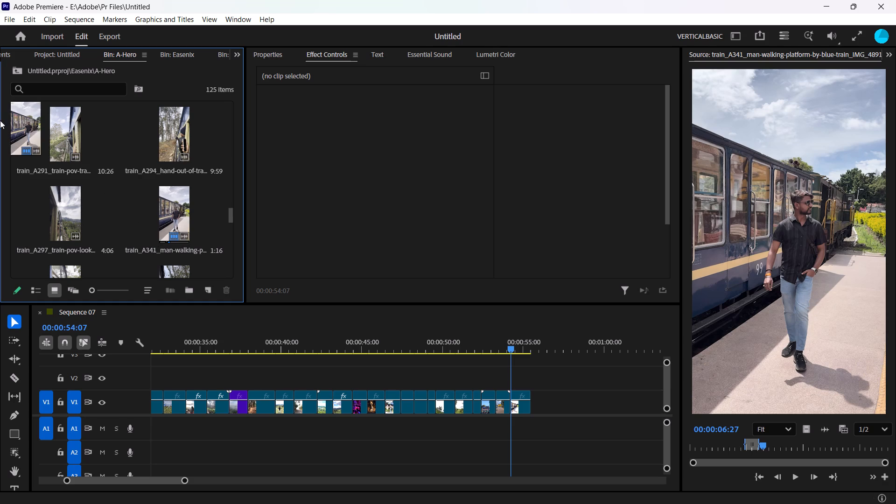
Review the train_A342 leaning-out-of-train and train_A350 curve-through-forest clips from the A-Hero bin for a usable shot.
scroll(131, 204, down, 1)
double_click(56, 203)
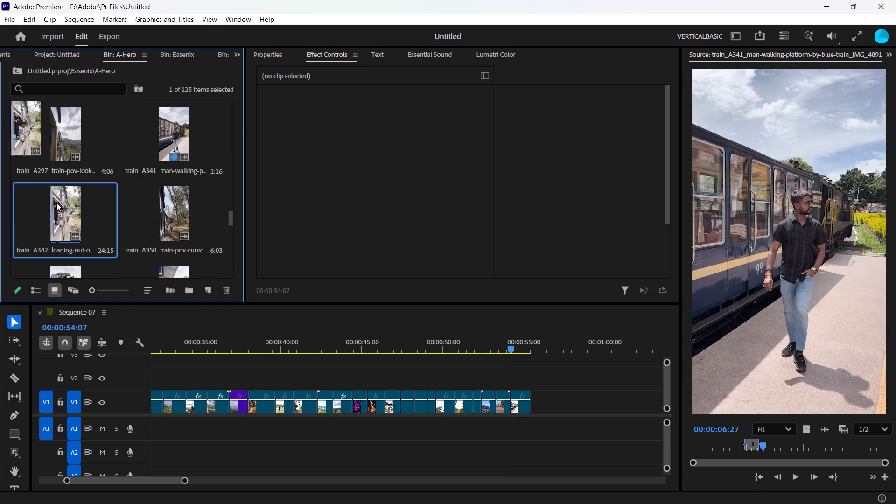
drag(717, 450, 674, 453)
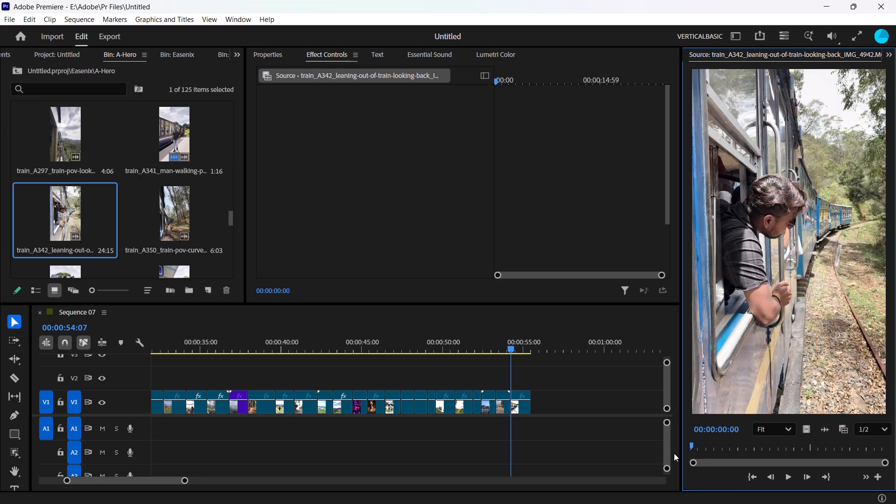
drag(674, 453, 895, 477)
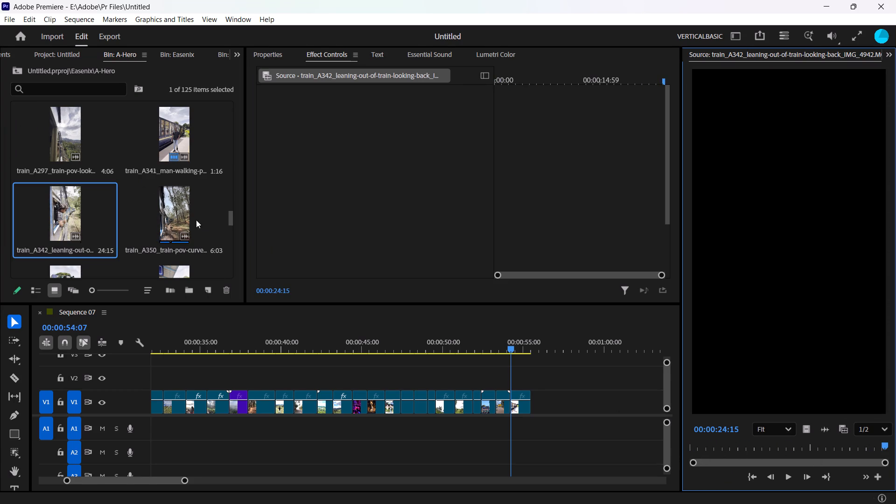
double_click(166, 195)
drag(735, 443, 812, 455)
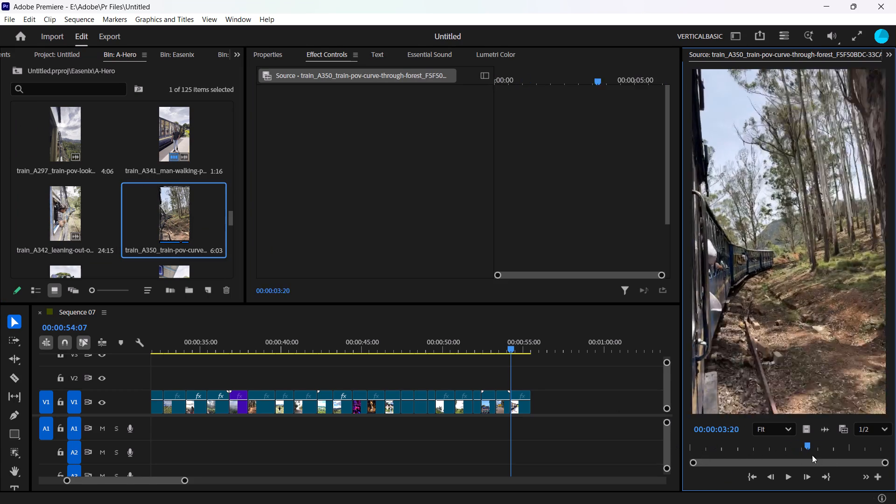
drag(812, 455, 895, 464)
Mark the opening 1:26 of the train_A376 blue-train-at-platform clip, showing the green and red locomotive, and append it to V1.
scroll(140, 227, down, 2)
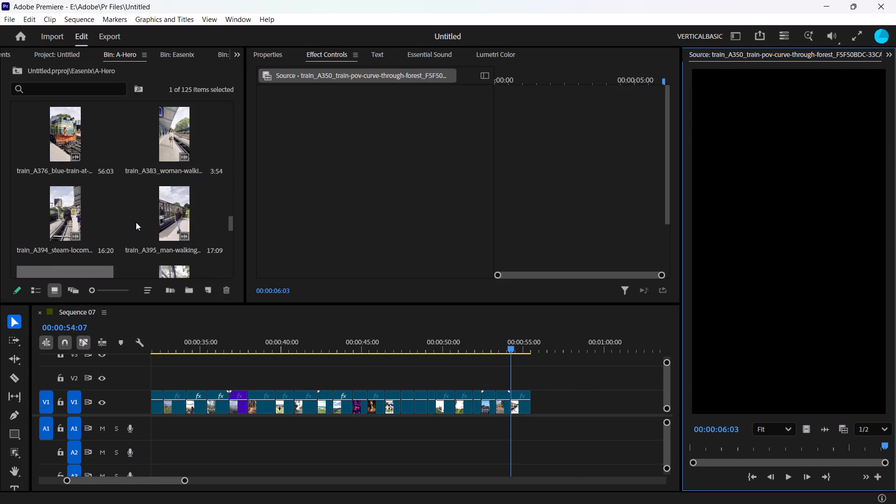
scroll(136, 222, up, 1)
double_click(65, 190)
drag(704, 443, 702, 443)
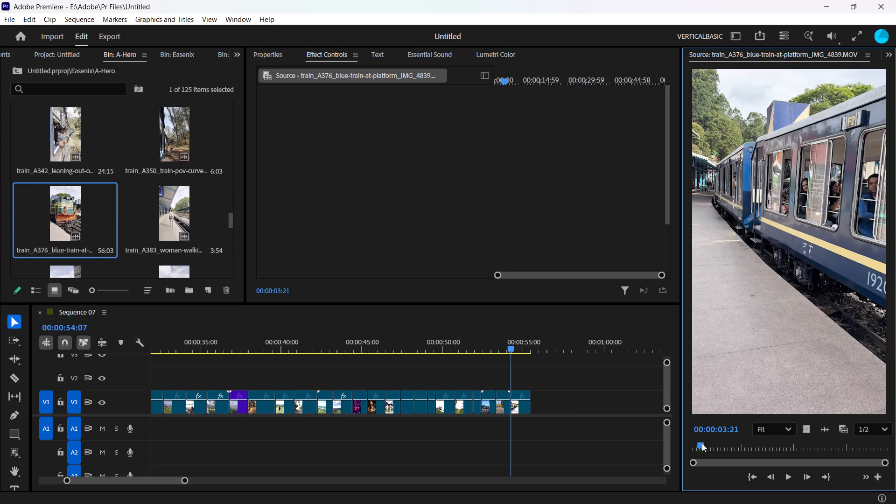
drag(702, 443, 866, 457)
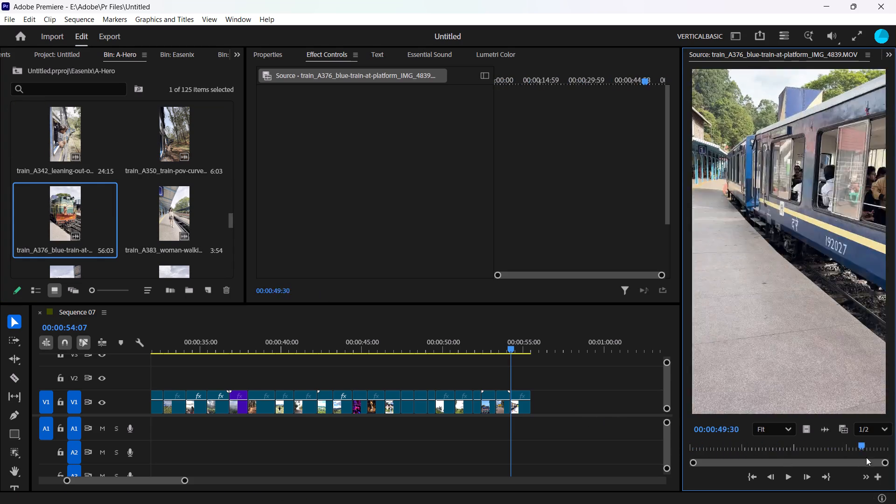
drag(866, 457, 653, 450)
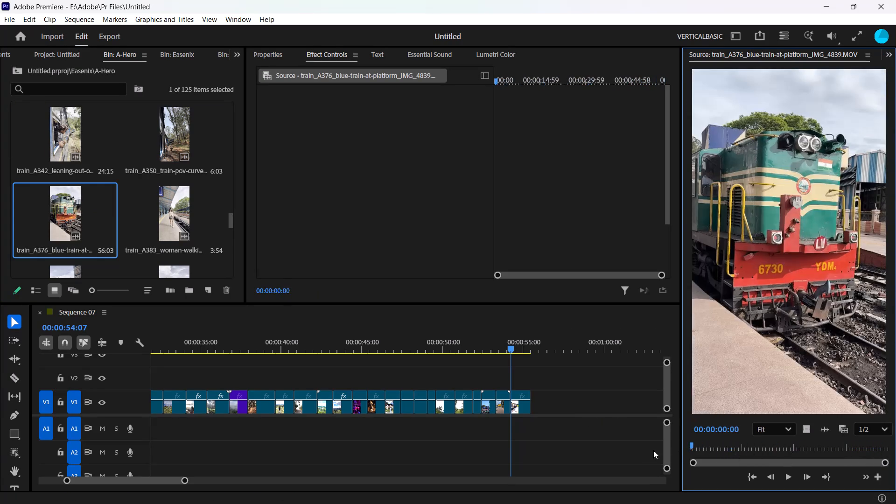
drag(653, 450, 642, 450)
key(space)
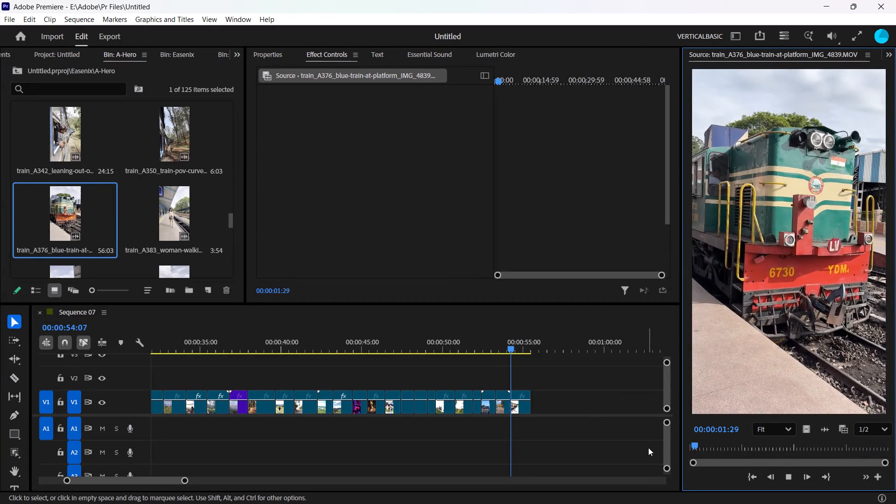
key(space)
drag(705, 444, 656, 444)
key(space)
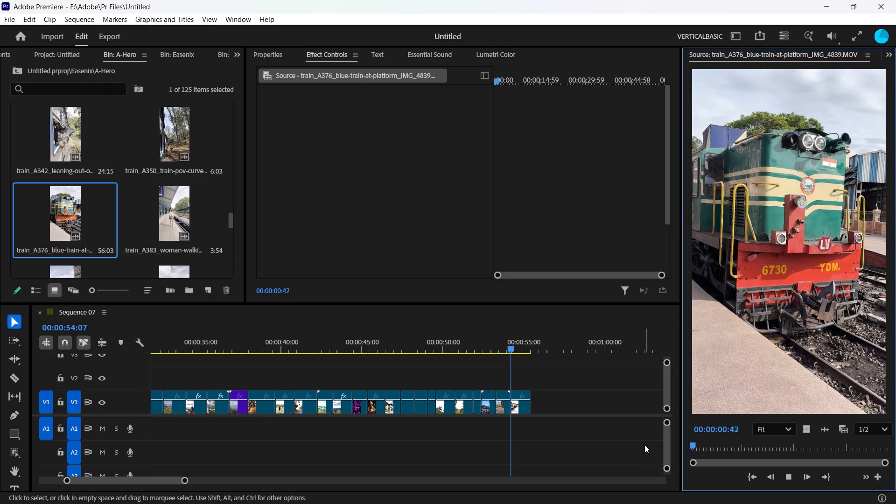
key(o)
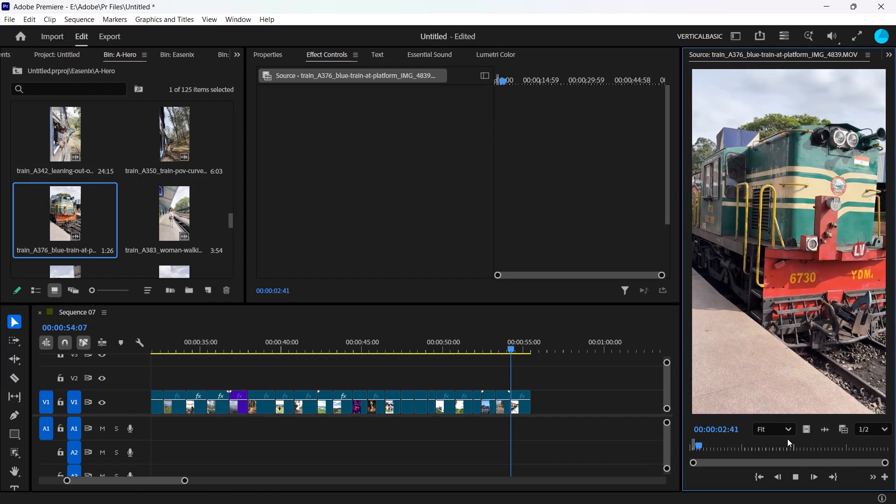
drag(807, 432, 537, 409)
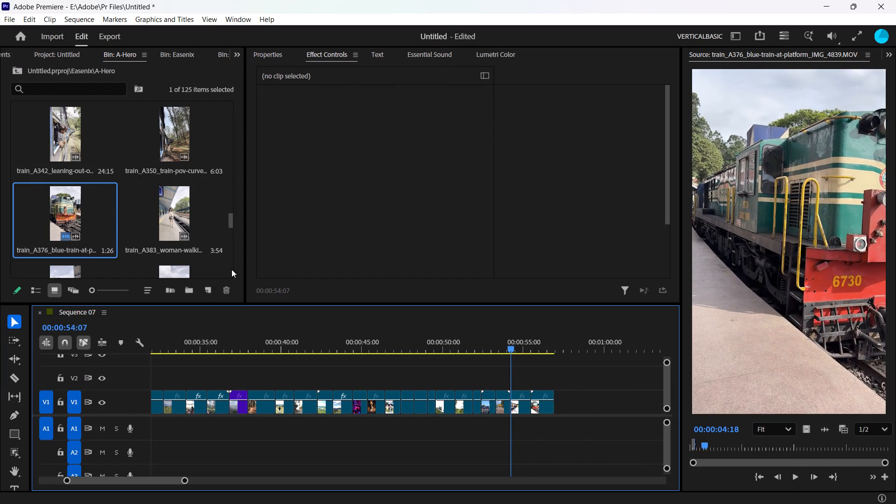
Review the train_A383 woman-walking-down-platform and train_A394 steam-locomotive clips for a usable shot.
double_click(172, 219)
drag(761, 445, 636, 433)
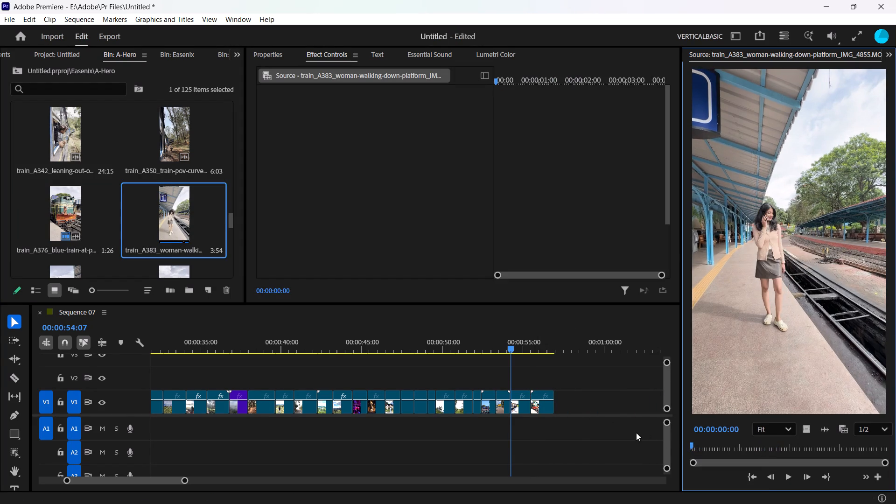
drag(636, 433, 879, 452)
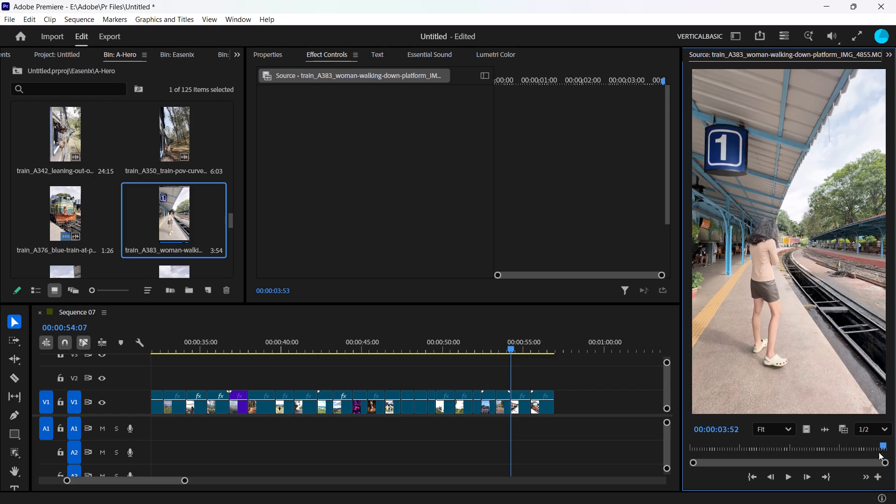
drag(879, 452, 894, 447)
scroll(149, 201, down, 1)
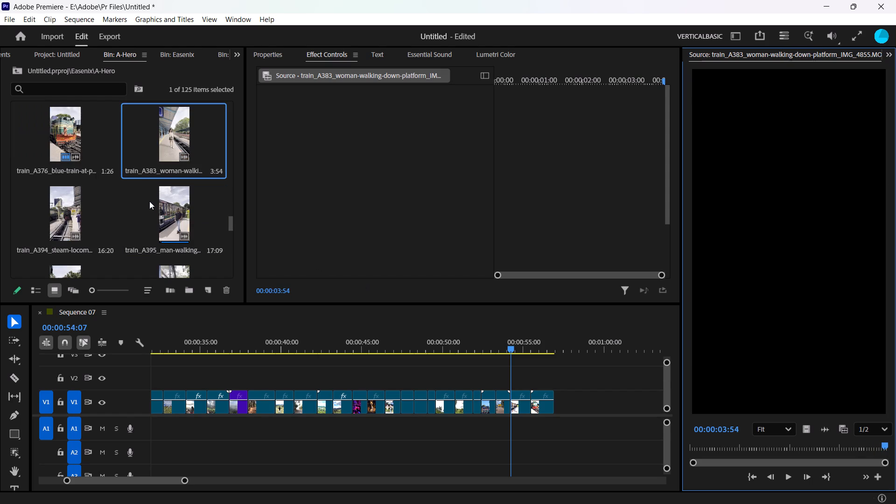
double_click(59, 194)
drag(719, 448, 674, 446)
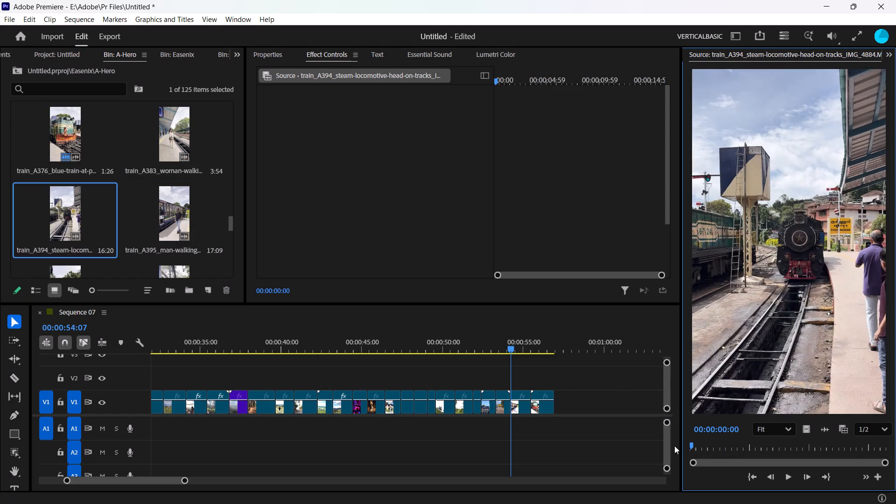
drag(674, 446, 818, 442)
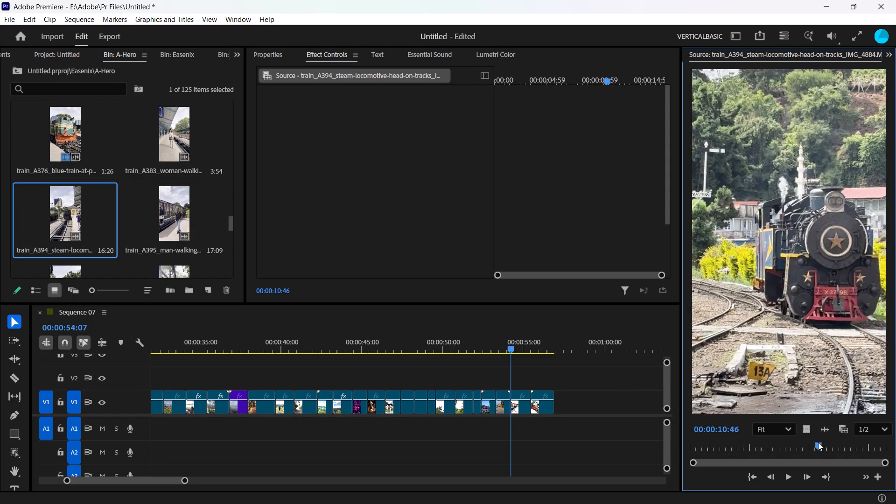
drag(818, 442, 777, 441)
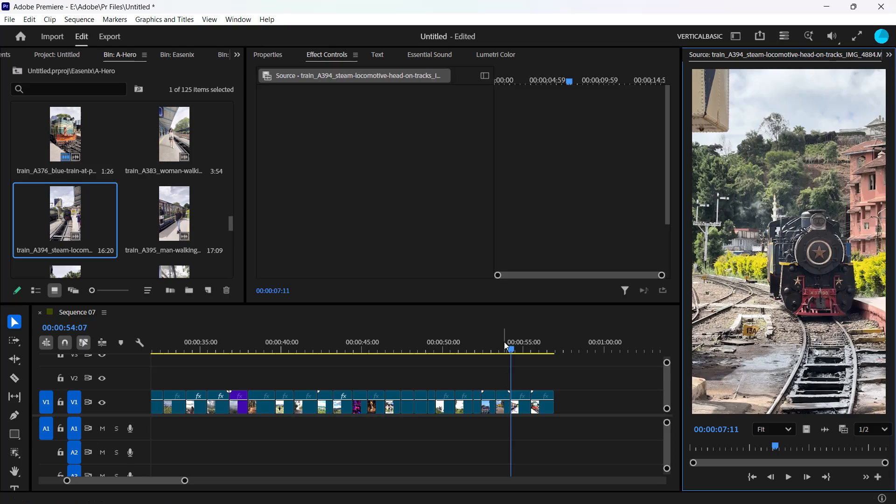
Check the framing and scale of the last three clips on V1: Coonoor station, man on the platform, and locomotive.
click(504, 342)
click(504, 408)
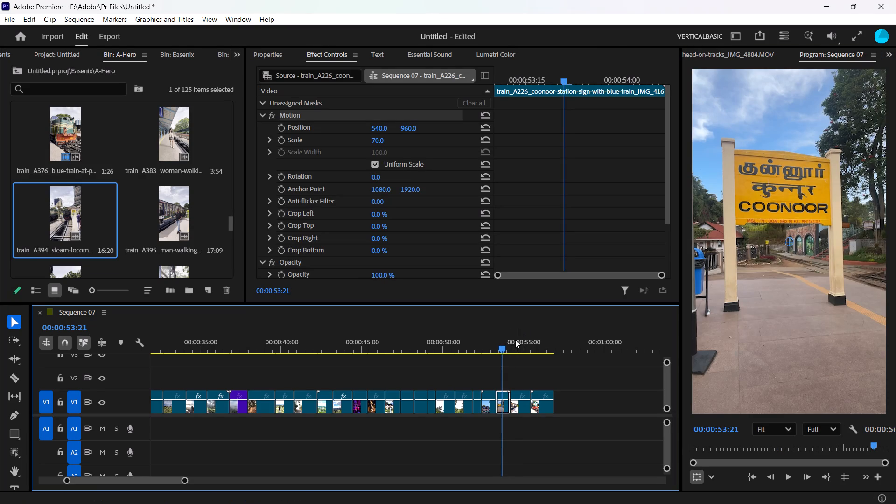
click(515, 342)
click(522, 411)
click(543, 343)
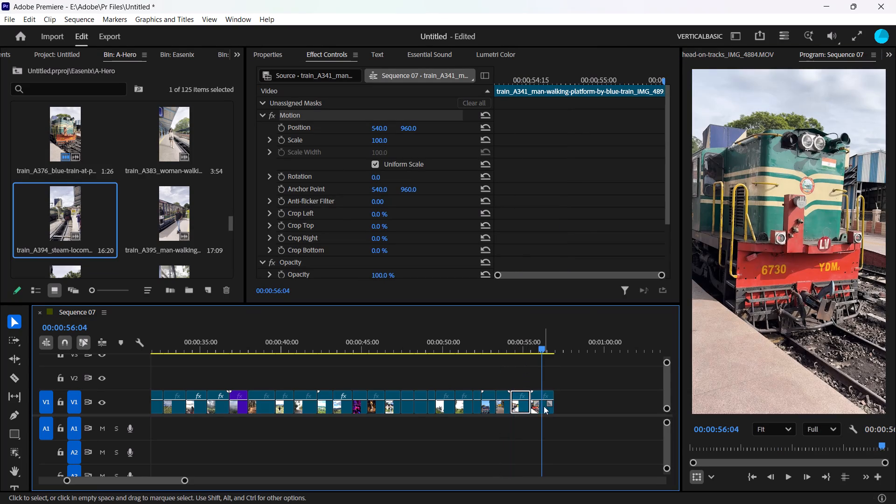
click(546, 413)
Review the train clips from train_A395 man-walking to train_A400 passing-close-stone-wall in the A-Hero bin for a usable shot.
double_click(175, 202)
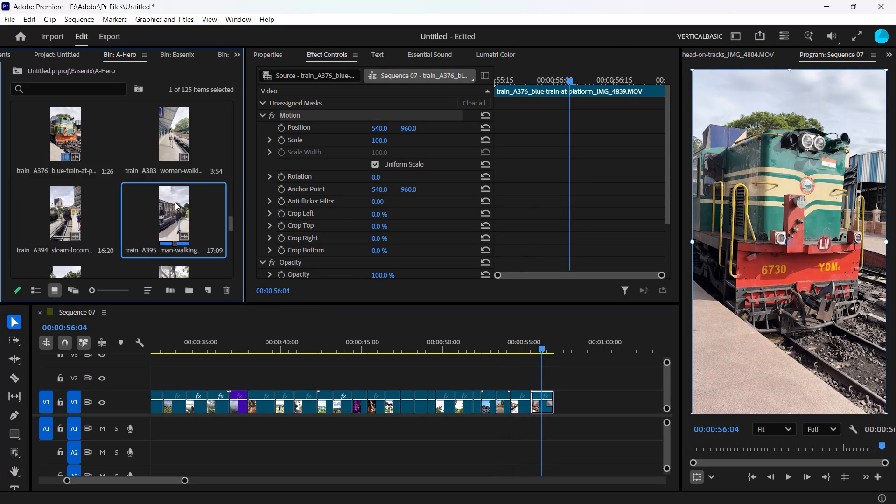
scroll(146, 203, down, 1)
double_click(78, 203)
scroll(118, 211, down, 1)
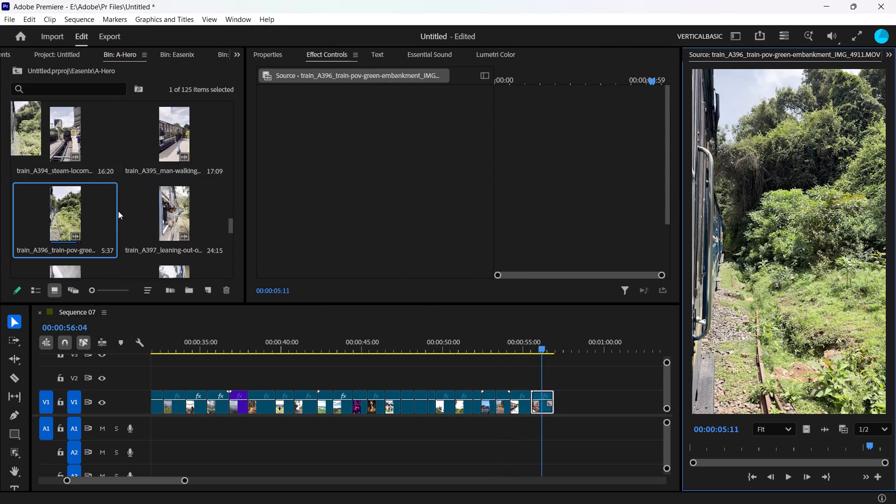
double_click(151, 127)
double_click(91, 205)
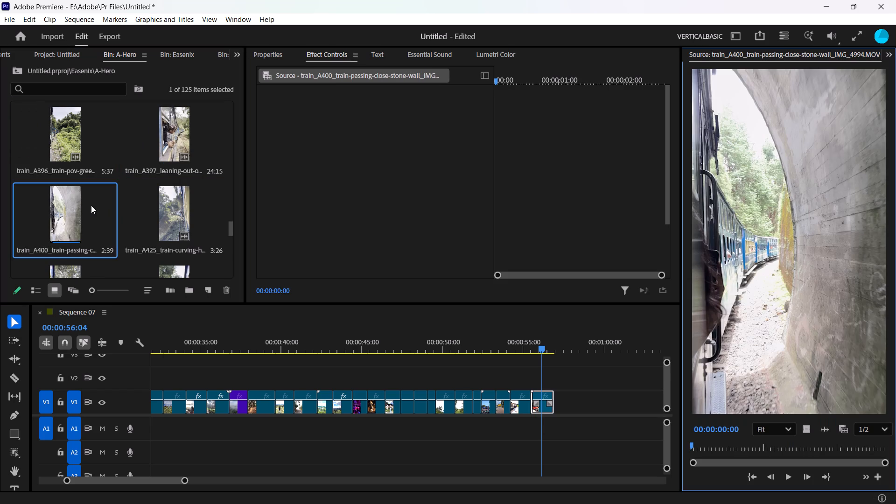
drag(710, 448, 702, 446)
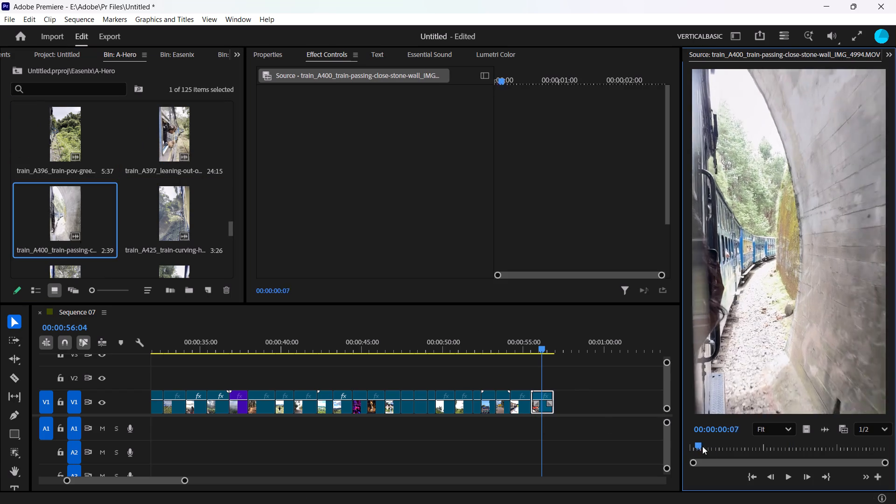
drag(702, 446, 807, 451)
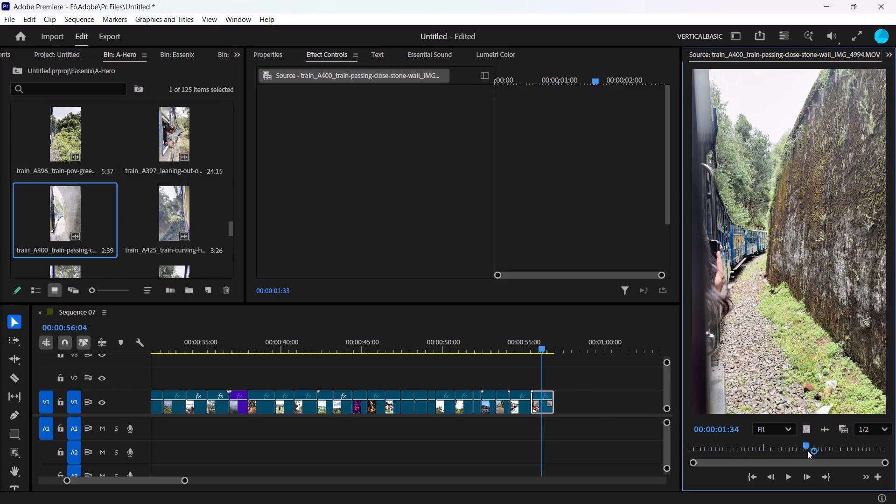
drag(807, 451, 807, 450)
drag(795, 442, 895, 449)
Review the train_A425 hand-out-window, train_A426 forest-track and train_A429 Lovedale-station-sign clips, inspecting the sign up close and restoring the fitted view.
double_click(191, 219)
drag(717, 447, 684, 446)
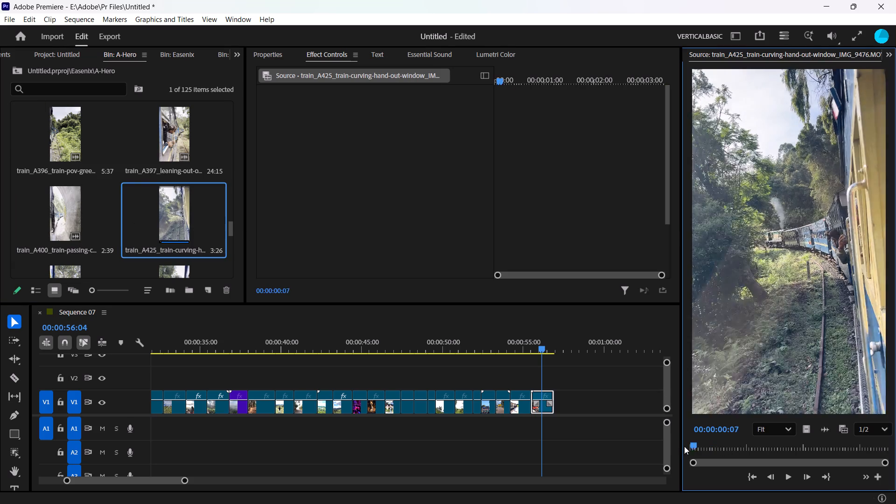
drag(684, 446, 825, 451)
scroll(131, 182, down, 1)
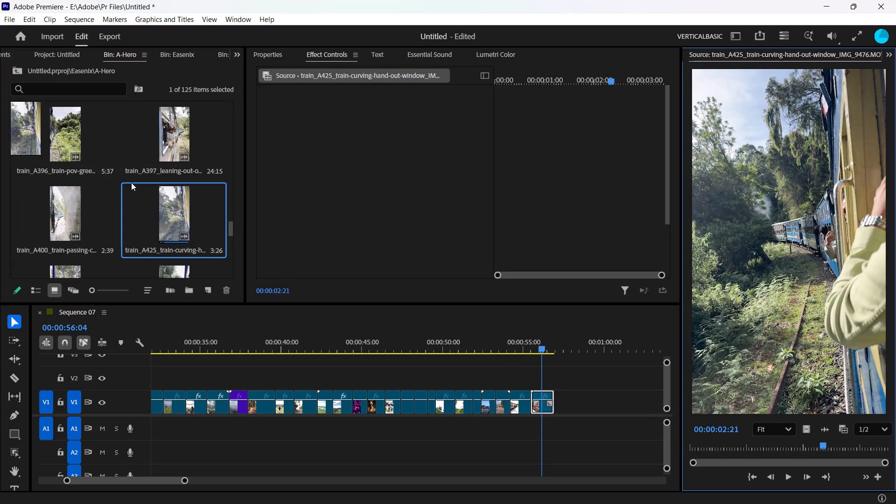
double_click(62, 208)
drag(719, 441, 708, 447)
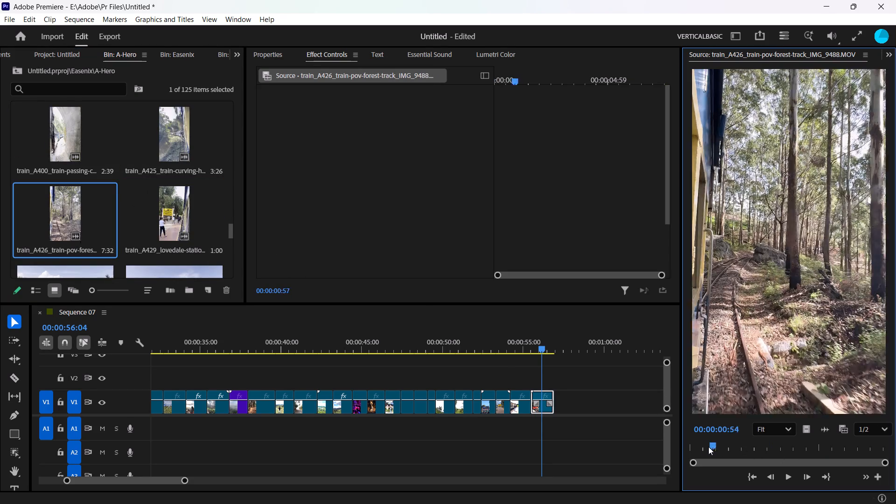
drag(708, 447, 890, 467)
double_click(172, 207)
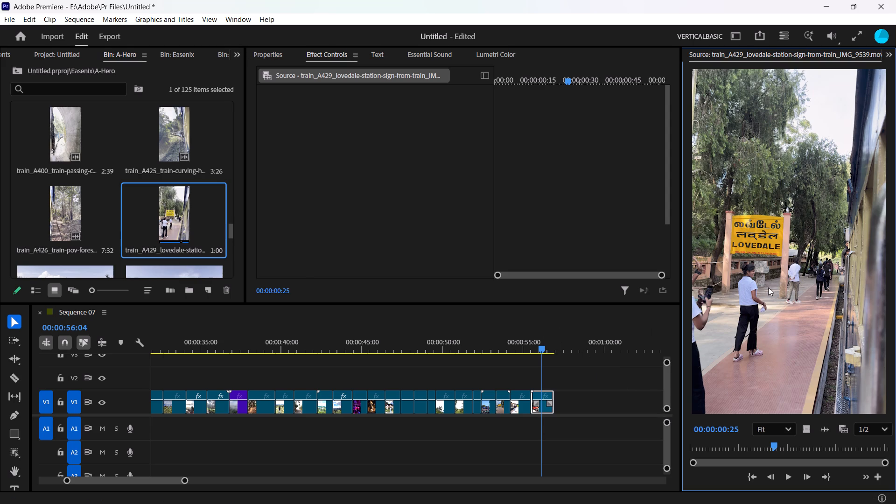
scroll(727, 236, up, 7)
scroll(733, 198, up, 6)
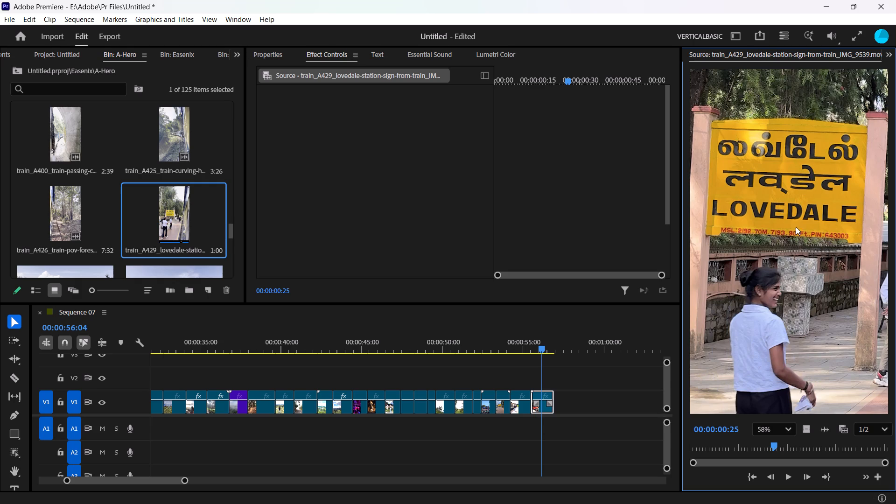
click(785, 435)
click(782, 266)
Save the project.
key(ctrl+s)
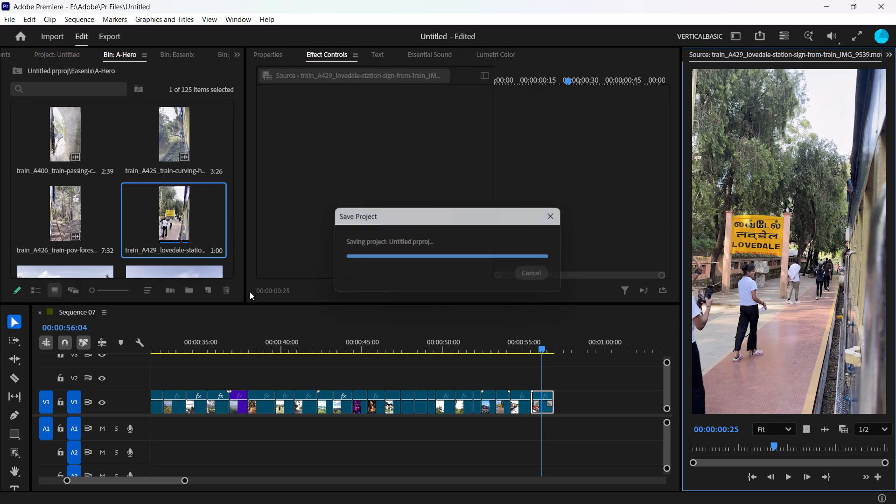
Review the water_A010 lake-pine-reflection and water_A048 colourful-boats-on-lake clips for a usable shot.
scroll(146, 199, down, 1)
double_click(66, 210)
scroll(113, 225, down, 1)
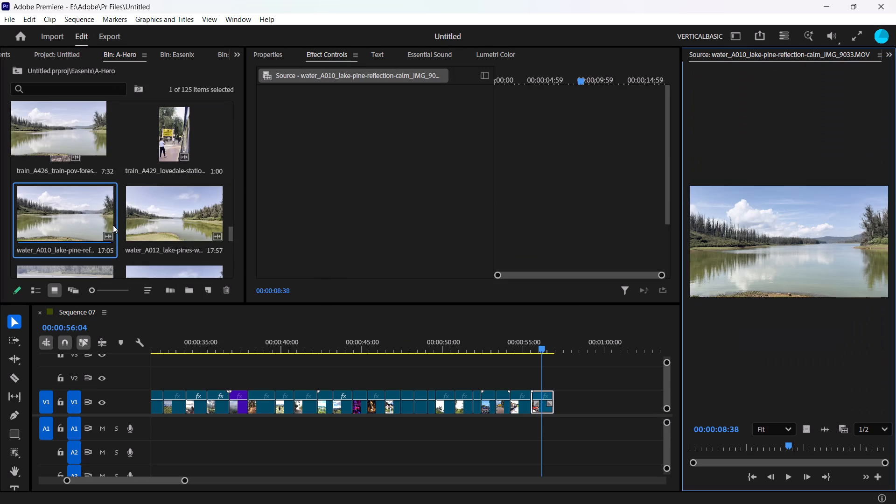
scroll(113, 225, down, 1)
double_click(85, 218)
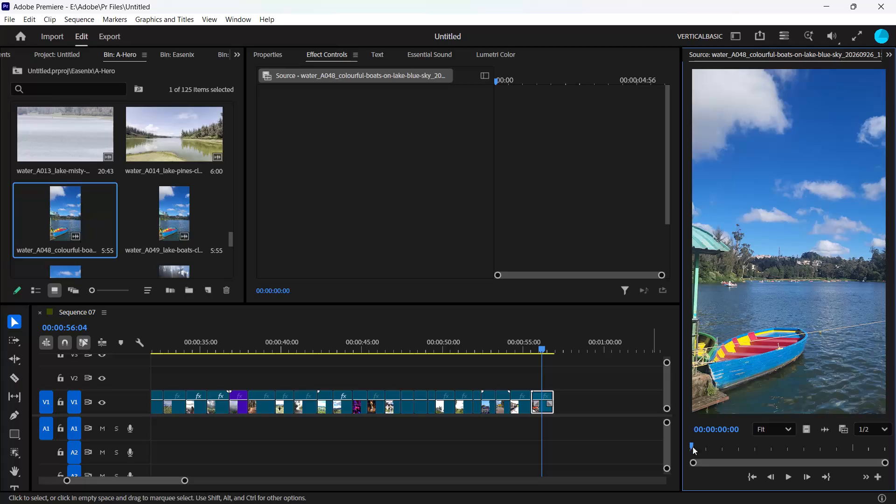
drag(704, 446, 822, 460)
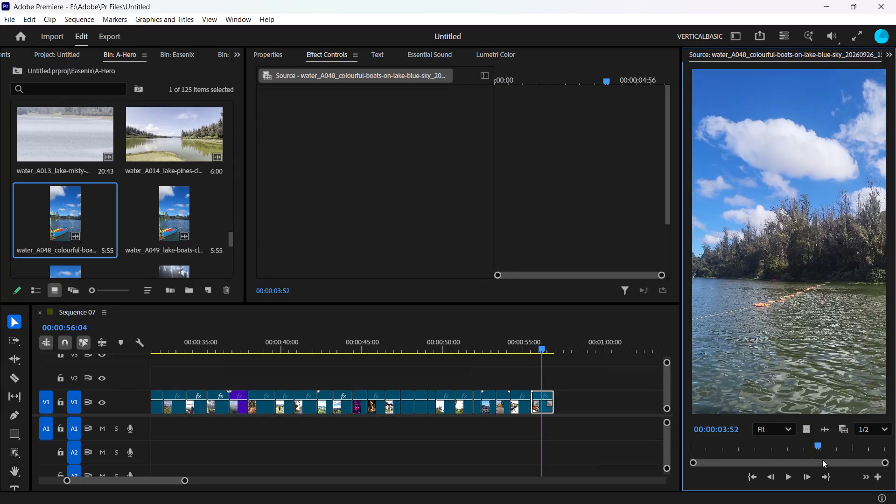
drag(822, 460, 823, 456)
Mark a 0:45 excerpt near the start of the water_A049 lake-boats-clouds clip, showing the blue boat, and append it to V1.
double_click(185, 197)
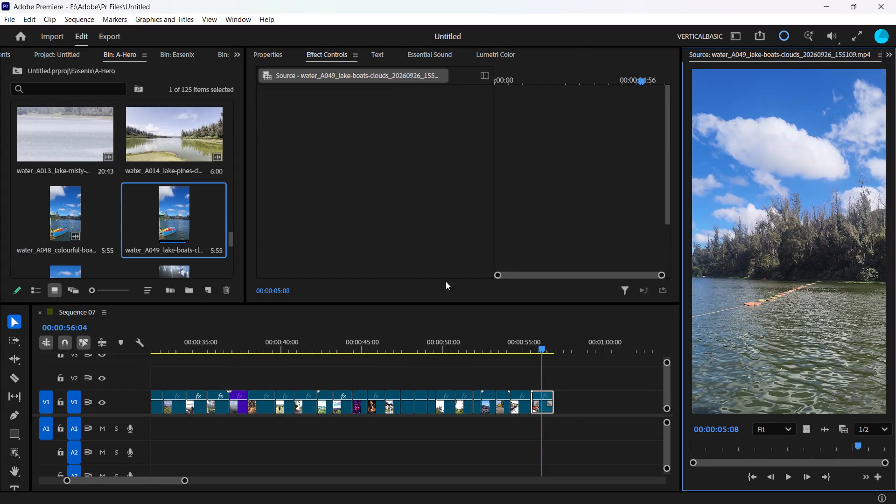
drag(742, 447, 789, 462)
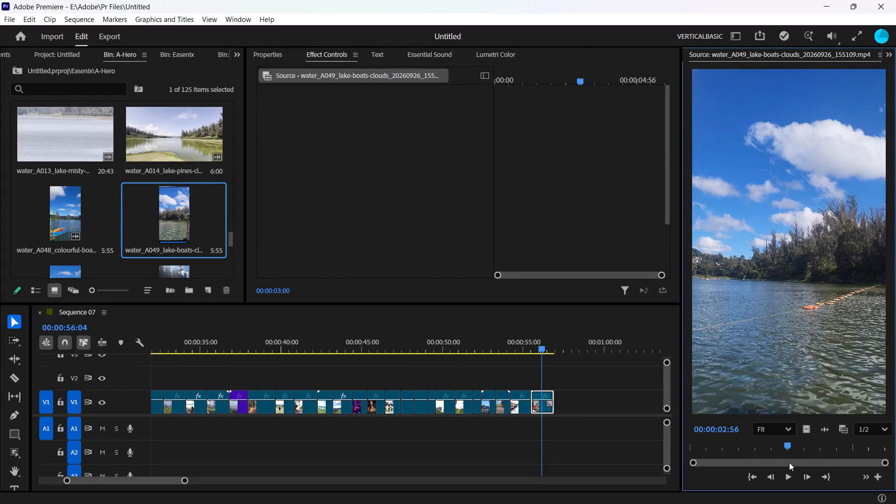
drag(789, 462, 768, 455)
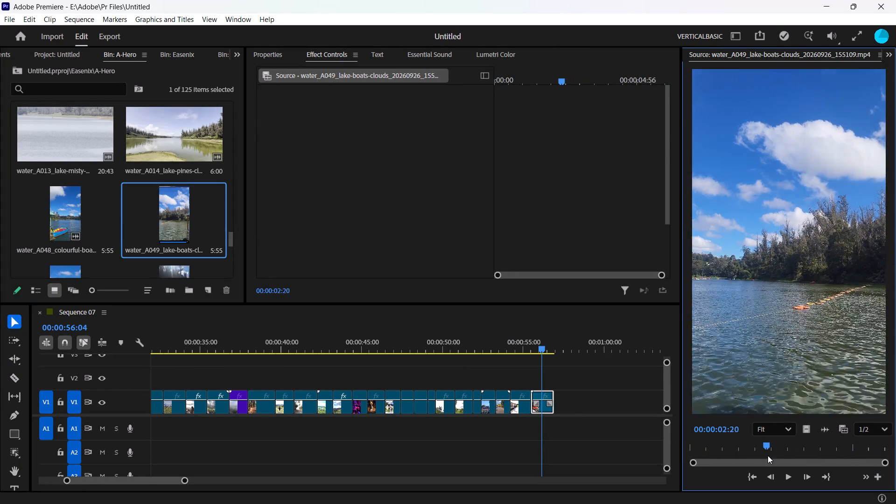
drag(768, 455, 707, 445)
text(i)
key(space)
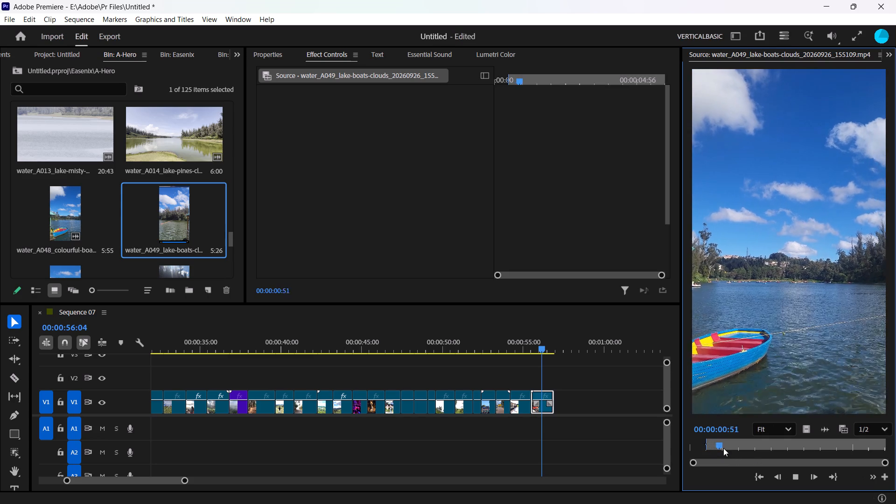
text(o)
key(space)
drag(805, 427, 566, 397)
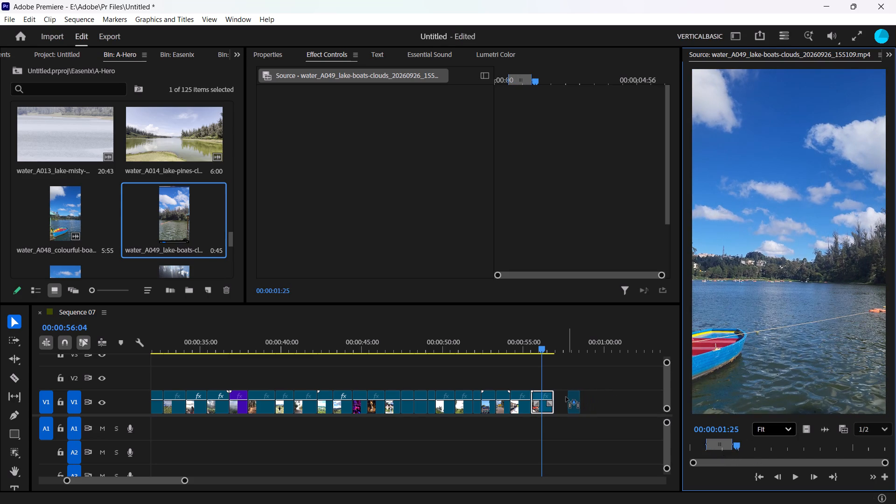
drag(566, 397, 560, 399)
Mark a 0:43 excerpt around the middle of the water_A050 lake-boats-blue clip and append it to the end of V1.
scroll(154, 198, down, 1)
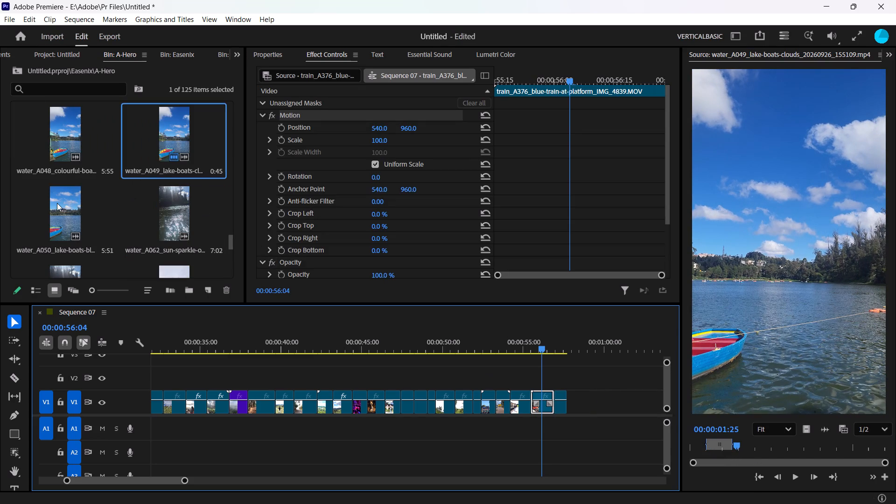
double_click(57, 203)
drag(733, 452, 767, 454)
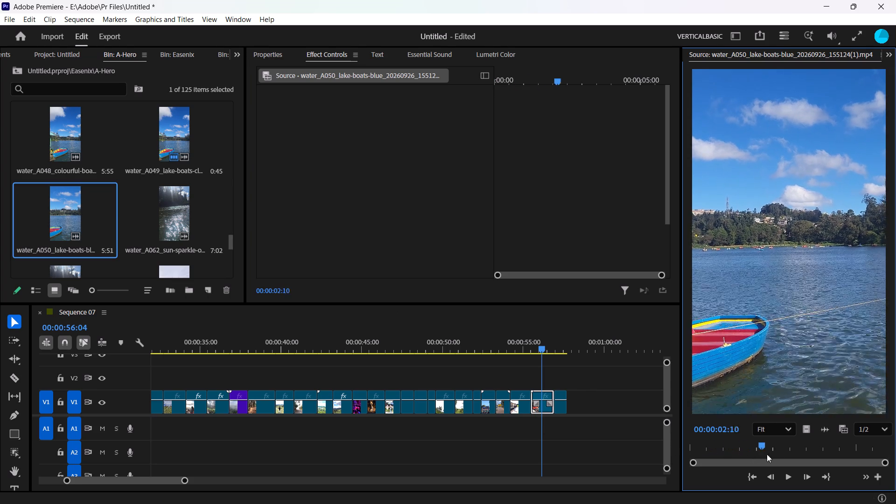
drag(767, 454, 818, 453)
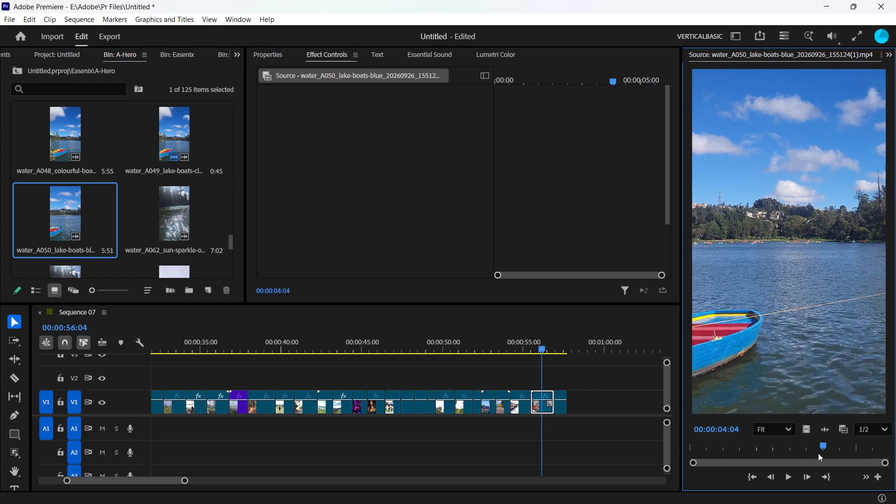
drag(818, 453, 780, 450)
key(space)
text(i)
key(o)
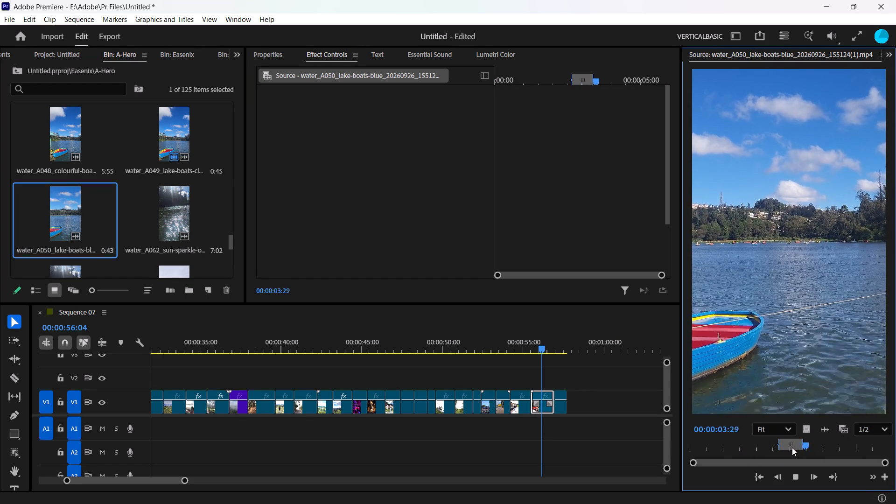
key(space)
drag(806, 433, 574, 402)
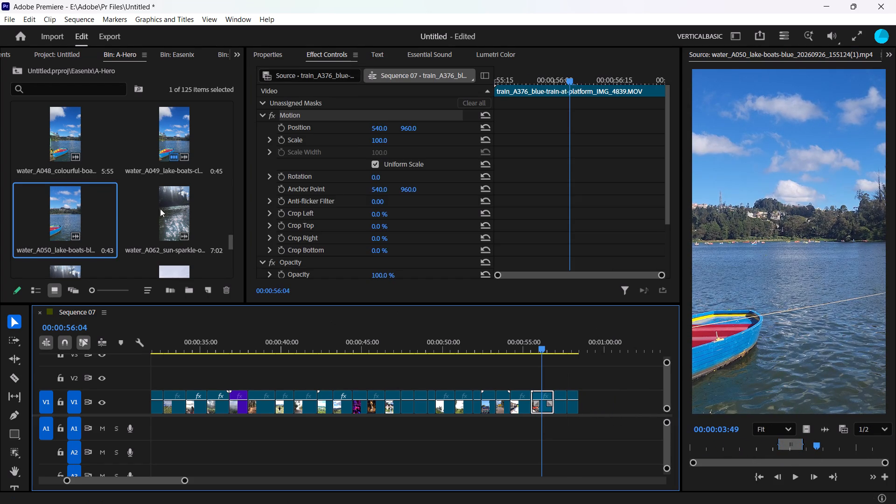
Review the water_A062 and water_A063 sun-sparkle-on-water clips for a usable shot.
double_click(172, 202)
drag(747, 444, 679, 446)
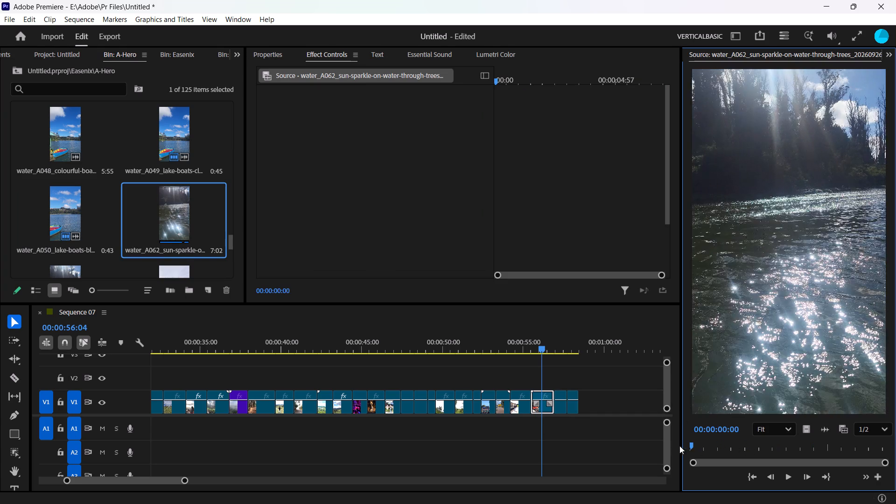
drag(679, 446, 893, 455)
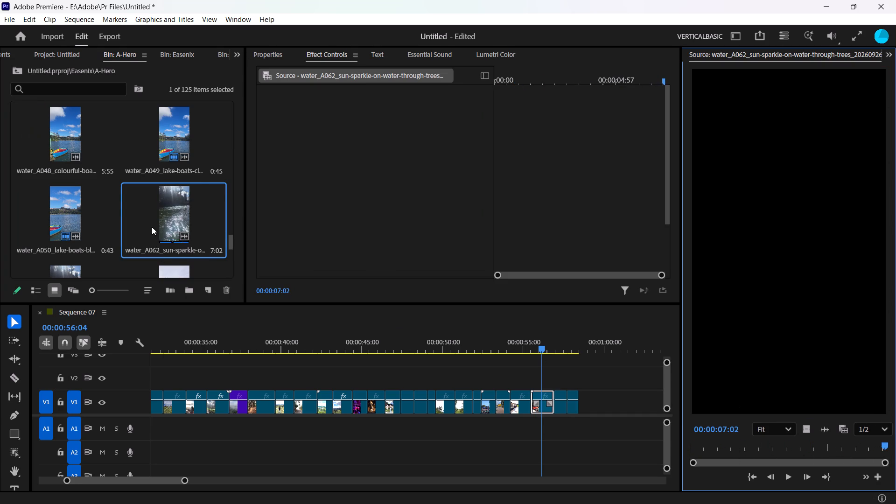
scroll(152, 227, down, 1)
double_click(71, 203)
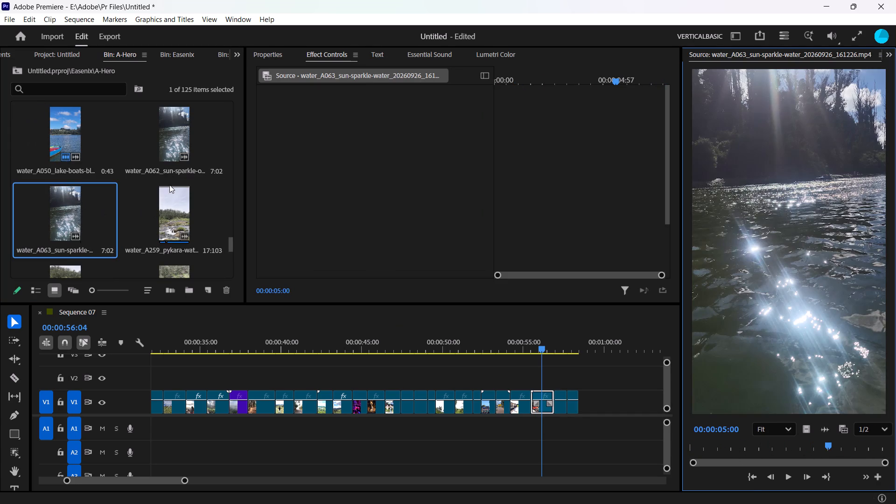
Review the water_A259 Pykara-waterfall, water_A260 stream-over-rocks and water_A261 waterfall-rocks-greenery clips for a usable shot.
double_click(177, 206)
scroll(177, 206, down, 1)
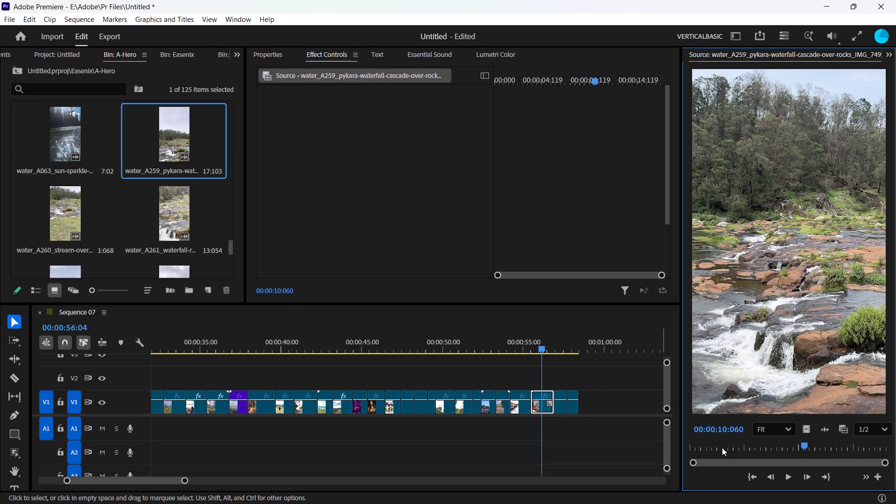
drag(722, 448, 874, 447)
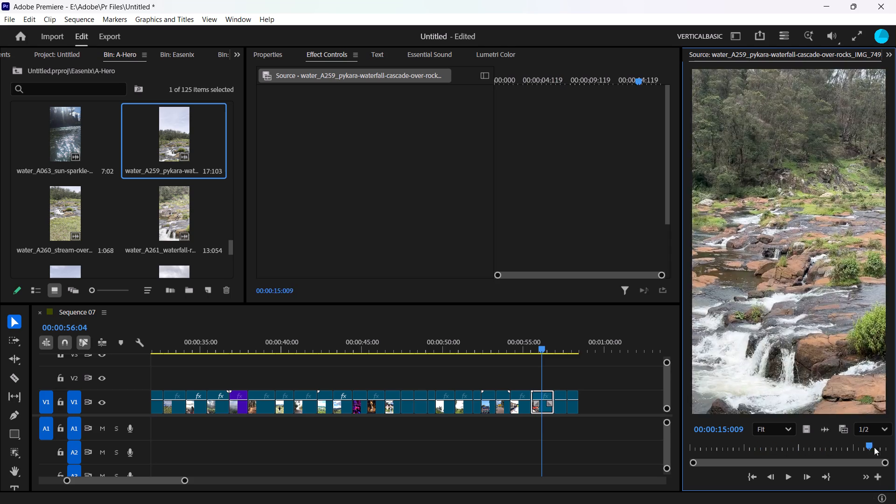
drag(874, 447, 895, 447)
double_click(78, 211)
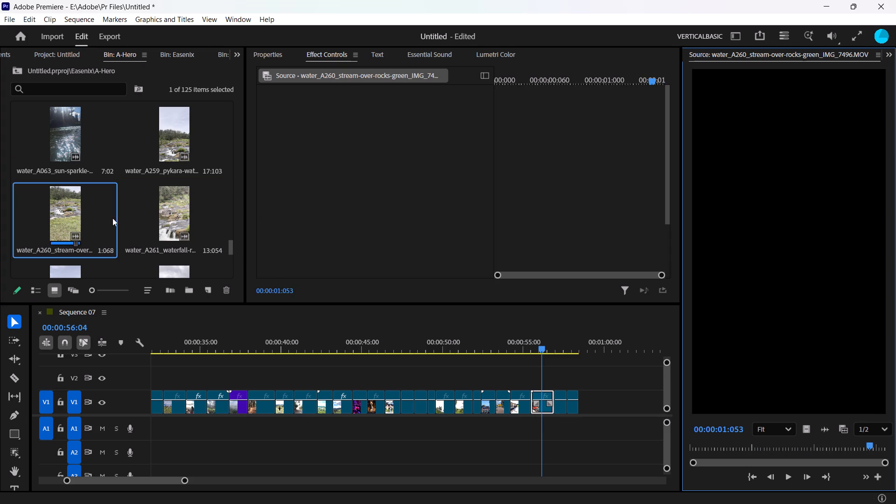
drag(730, 449, 687, 447)
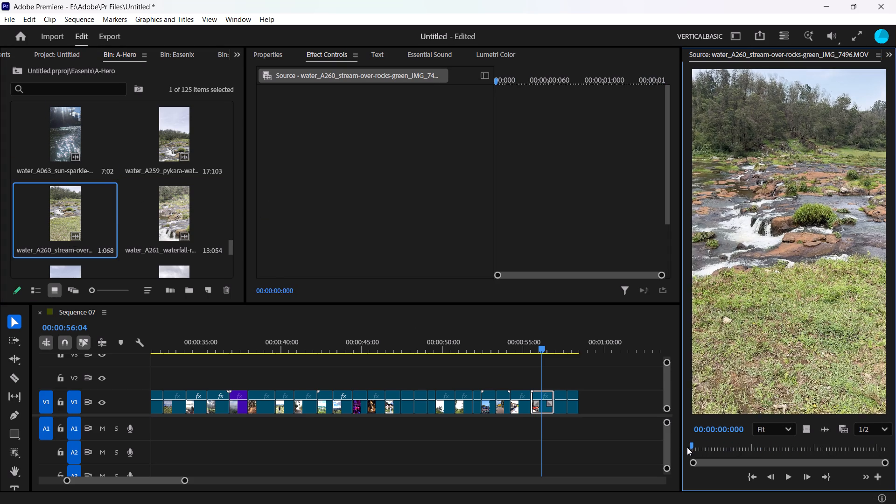
drag(687, 447, 895, 452)
double_click(168, 208)
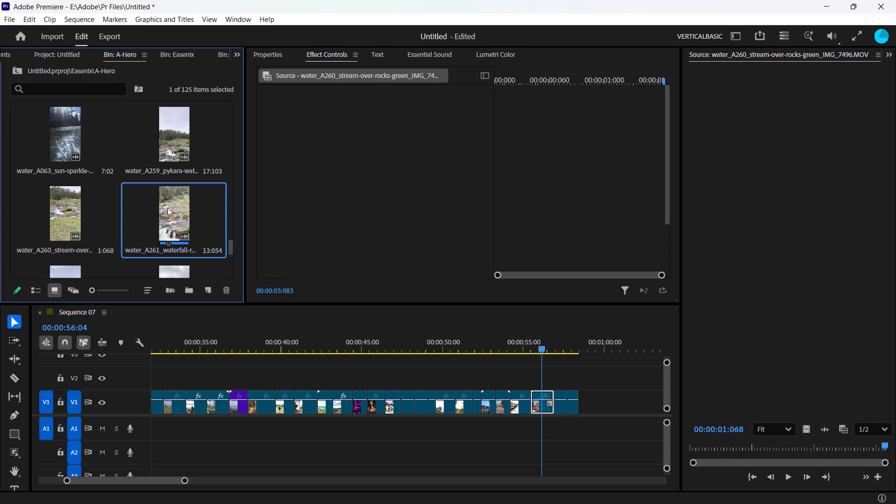
drag(719, 448, 760, 449)
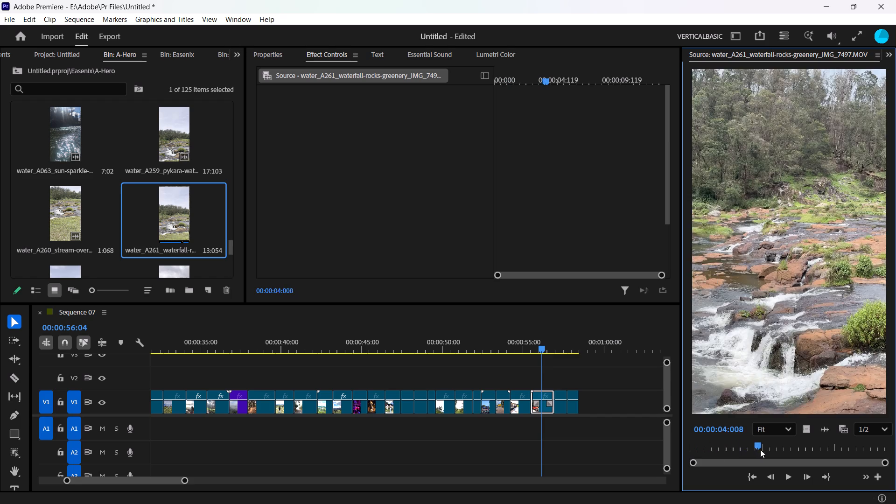
drag(760, 449, 895, 449)
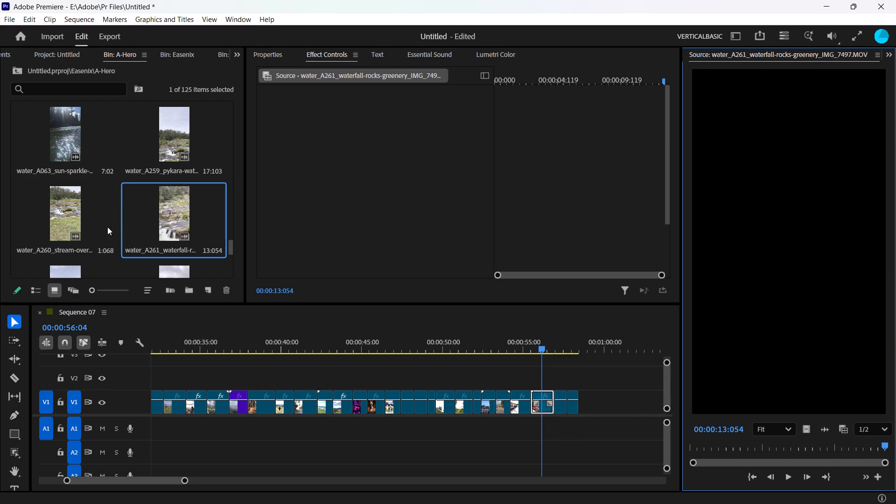
Review the water_A262 waterfall-wide clip for a usable shot.
scroll(148, 220, down, 1)
double_click(73, 213)
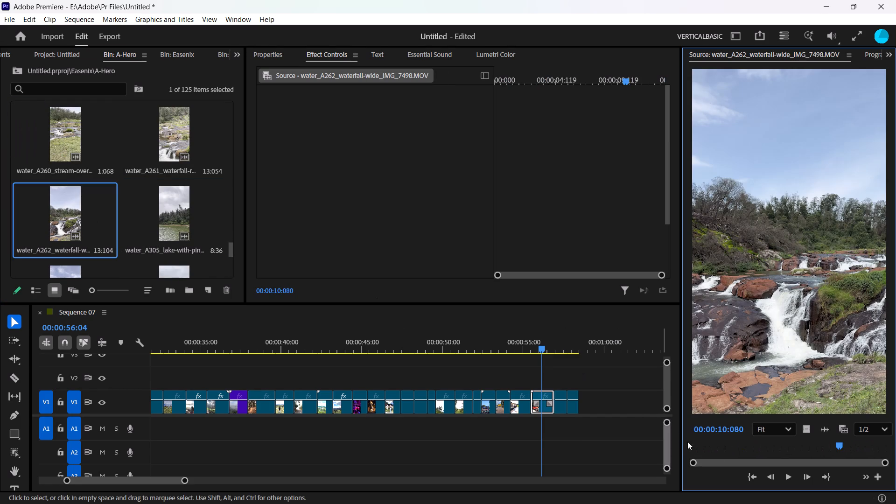
drag(715, 449, 802, 454)
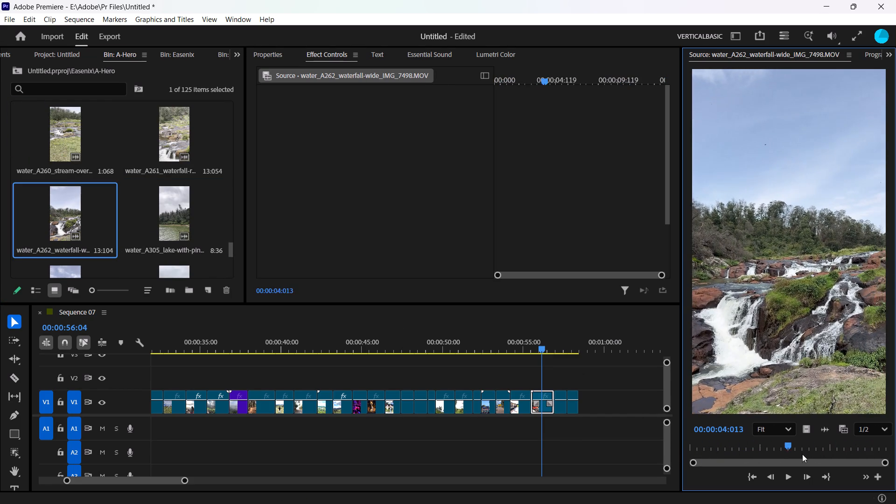
drag(802, 454, 895, 453)
Mark a 0:51 excerpt around the middle of the water_A305 lake-with-pine-shore clip, append it to V1 and save the project.
double_click(164, 212)
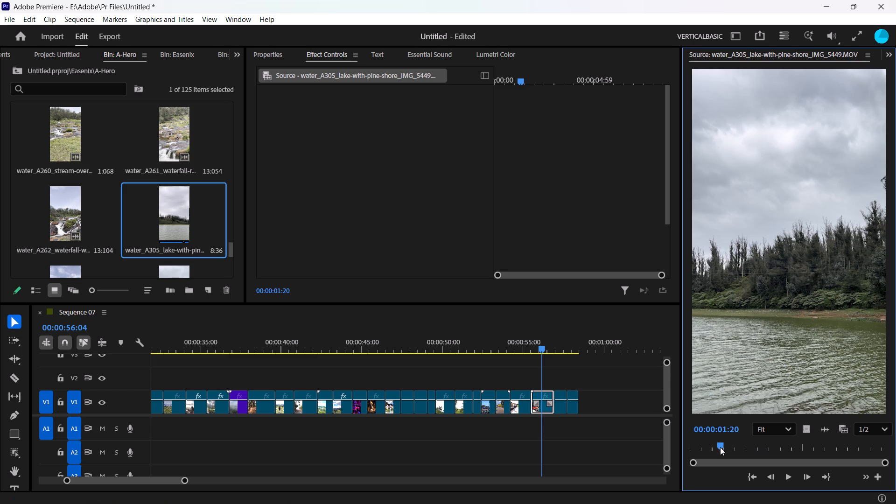
drag(714, 447, 798, 448)
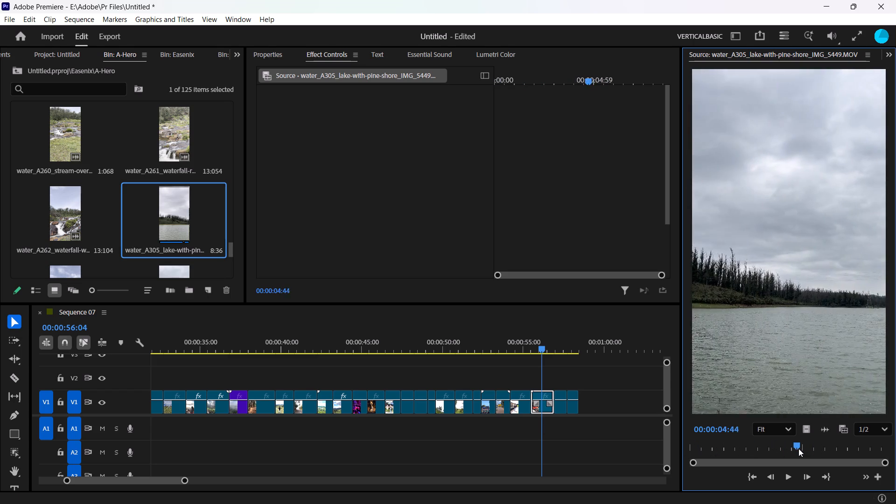
drag(798, 448, 775, 448)
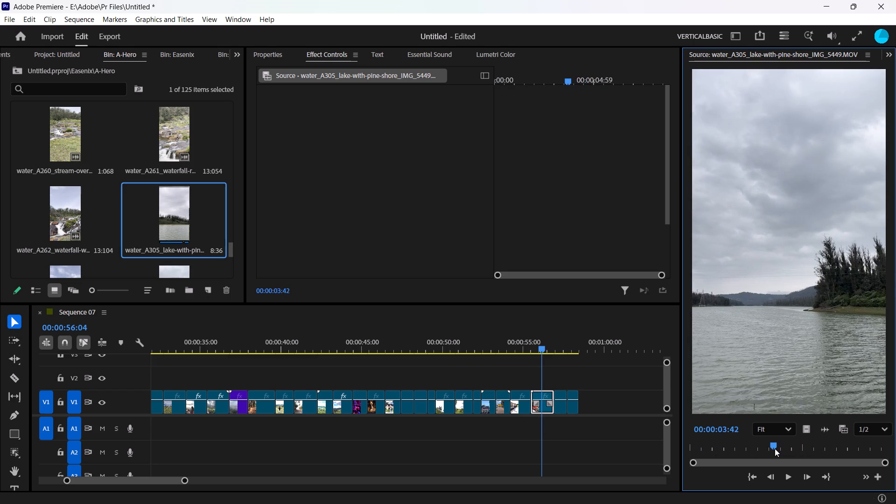
key(i)
key(space)
text(o)
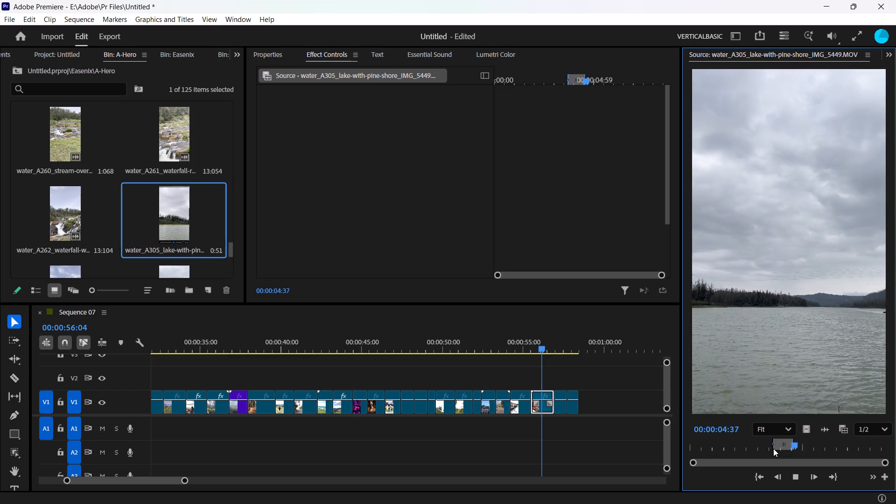
key(space)
drag(805, 433, 580, 404)
key(ctrl+s)
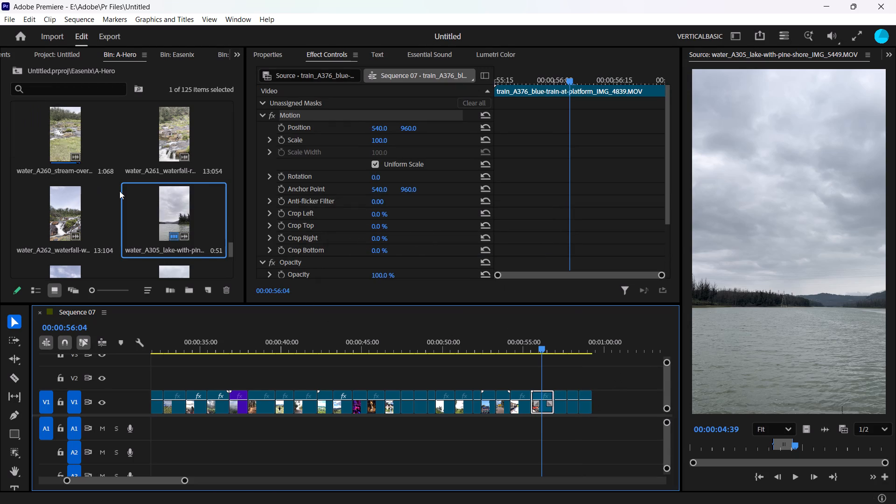
Mark a 0:44 excerpt in the later part of the water_A316 waterfall-over-rocks-wide clip and append it to the end of V1.
scroll(119, 191, down, 1)
double_click(67, 207)
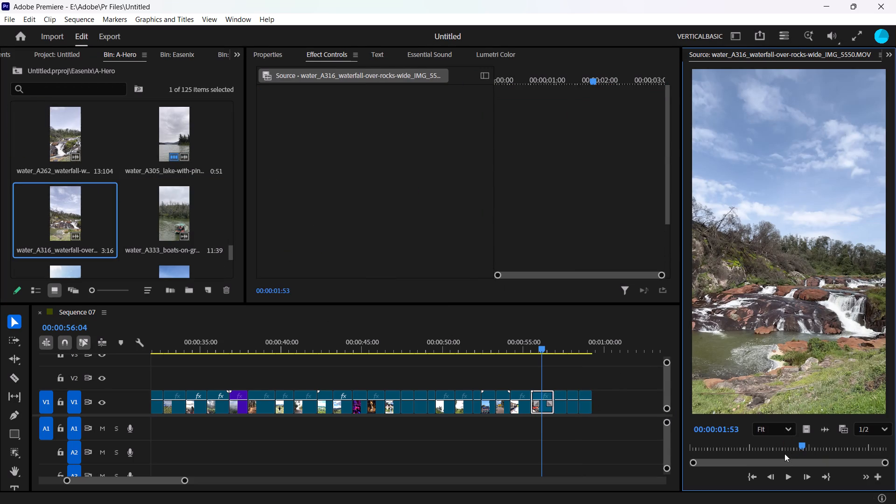
drag(786, 448, 745, 445)
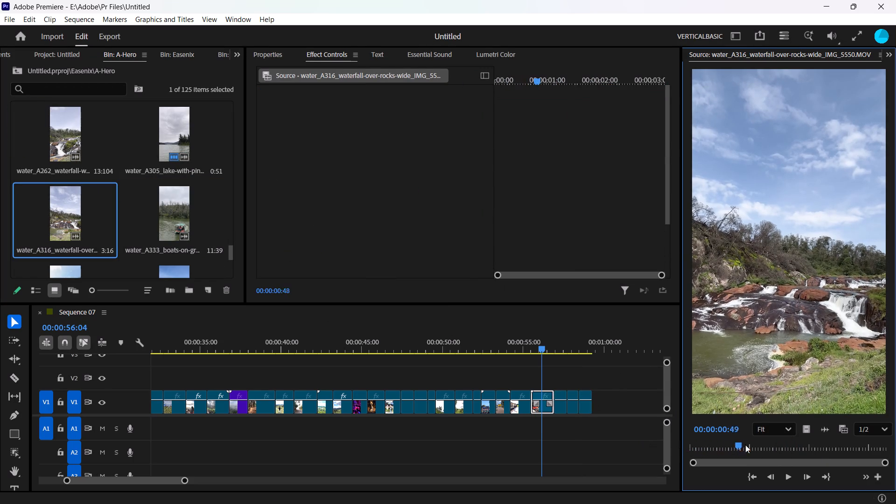
drag(745, 445, 821, 451)
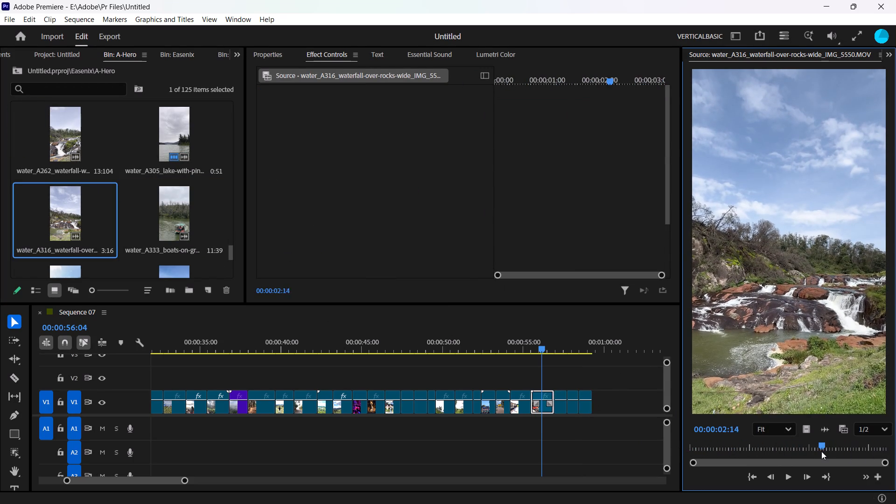
drag(821, 451, 819, 451)
key(space)
drag(821, 449, 815, 449)
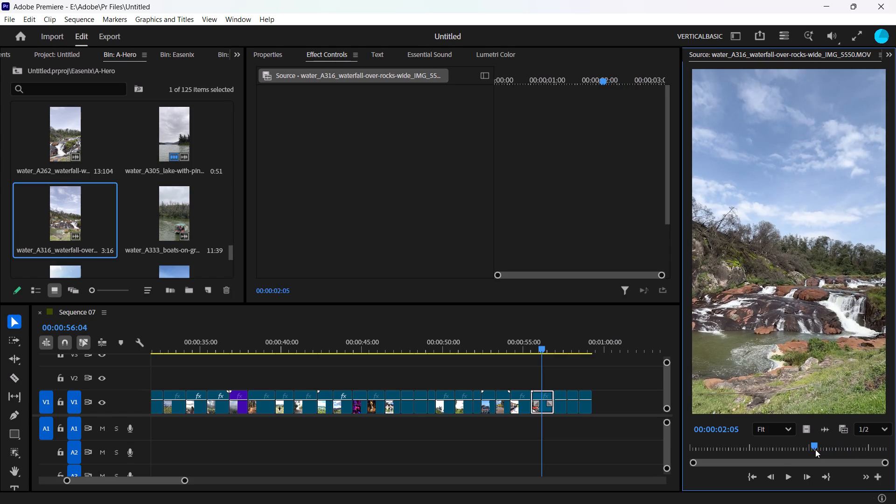
text(i)
key(space)
text(o)
key(space)
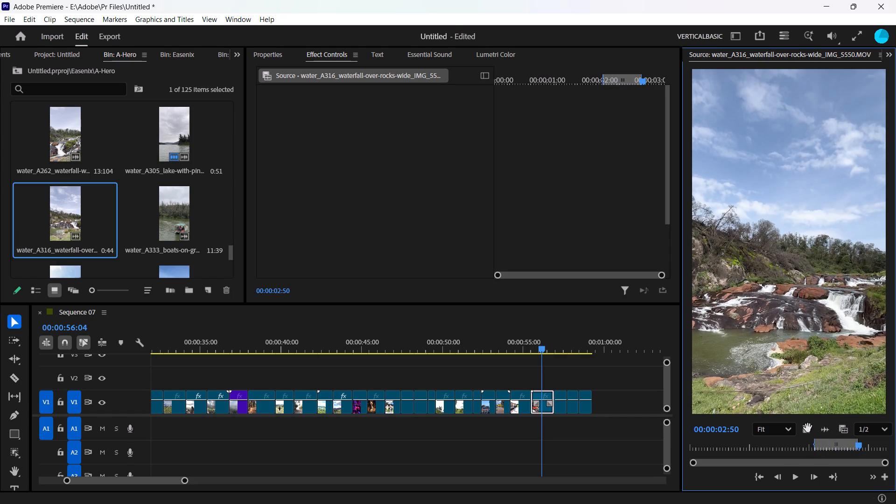
drag(808, 428, 596, 405)
Play back the train clips near the end of the sequence to check their framing.
scroll(599, 405, down, 6)
click(555, 392)
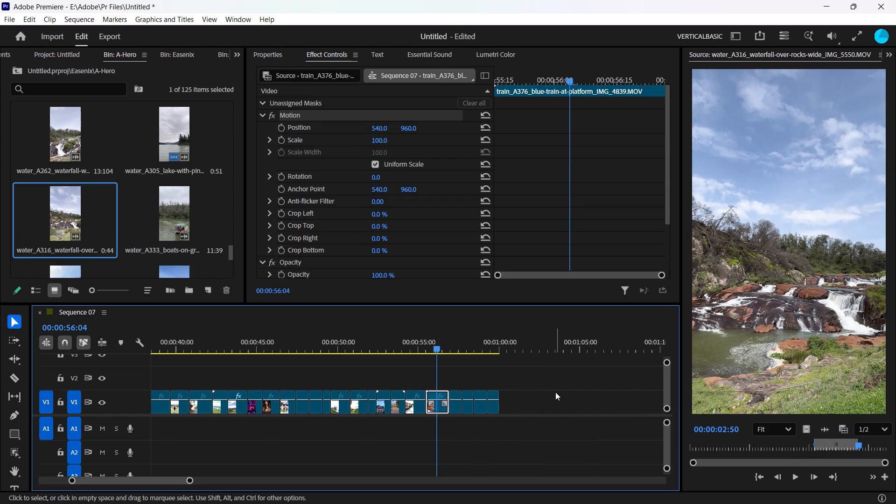
click(441, 378)
click(438, 404)
click(419, 350)
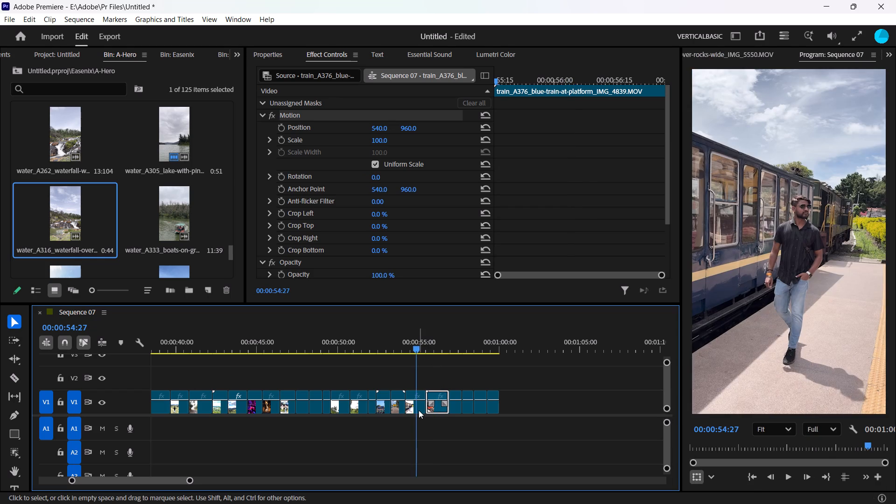
click(419, 410)
click(434, 411)
key(space)
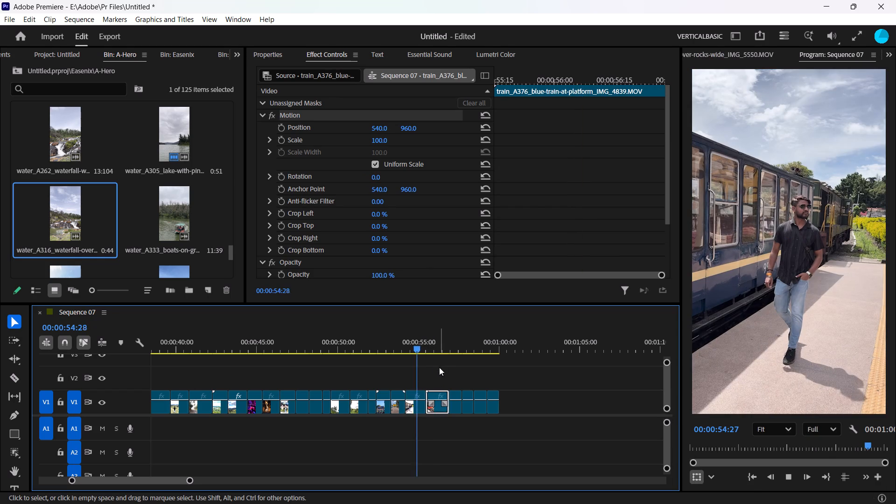
key(space)
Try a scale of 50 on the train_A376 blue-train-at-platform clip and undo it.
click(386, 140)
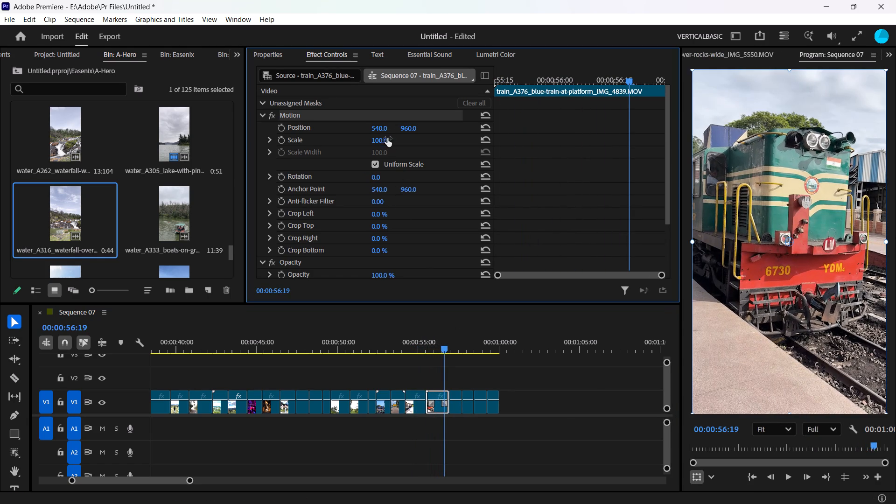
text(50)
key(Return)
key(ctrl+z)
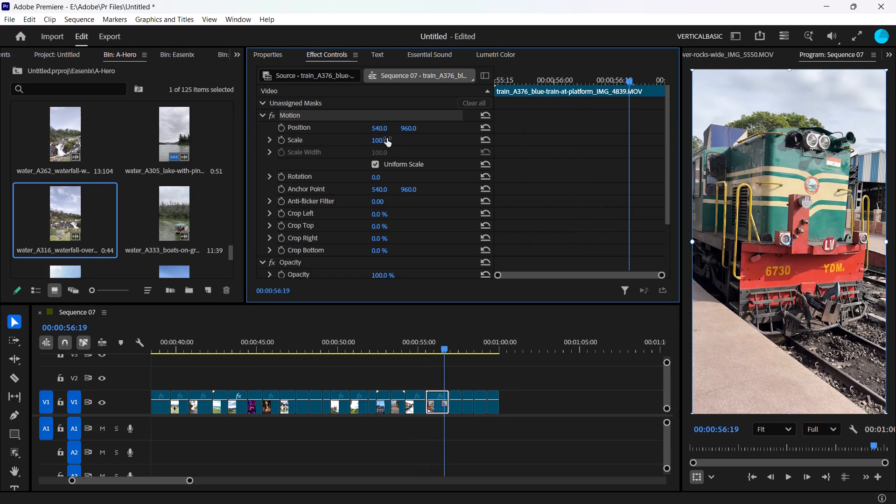
Set the scale of the water_A049 lake-boats-clouds clip in the sequence to 50.
key(space)
key(space)
click(455, 405)
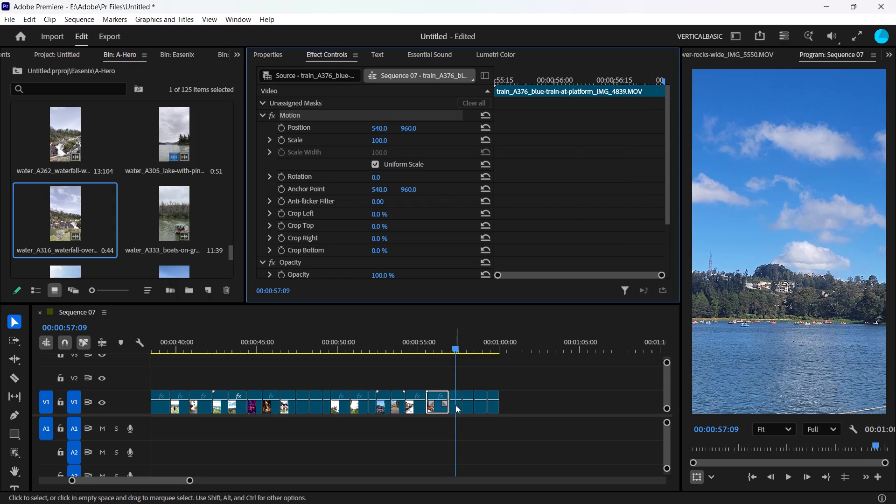
click(385, 141)
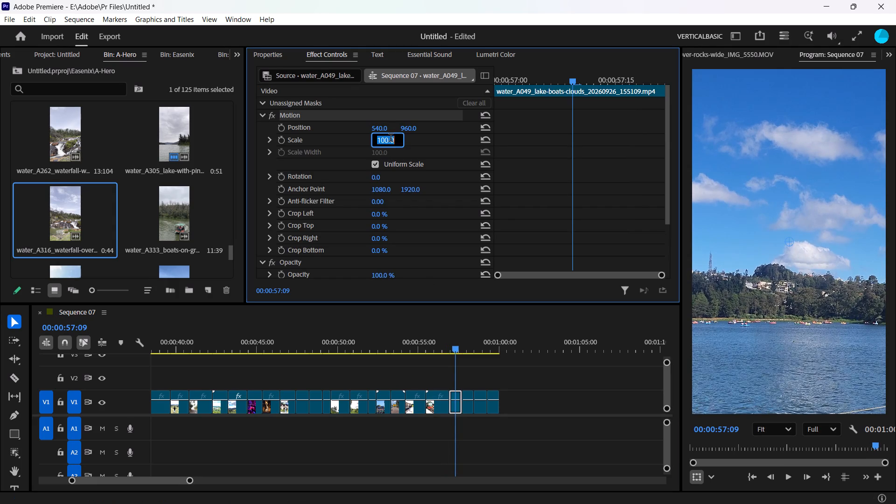
text(50)
key(Return)
key(space)
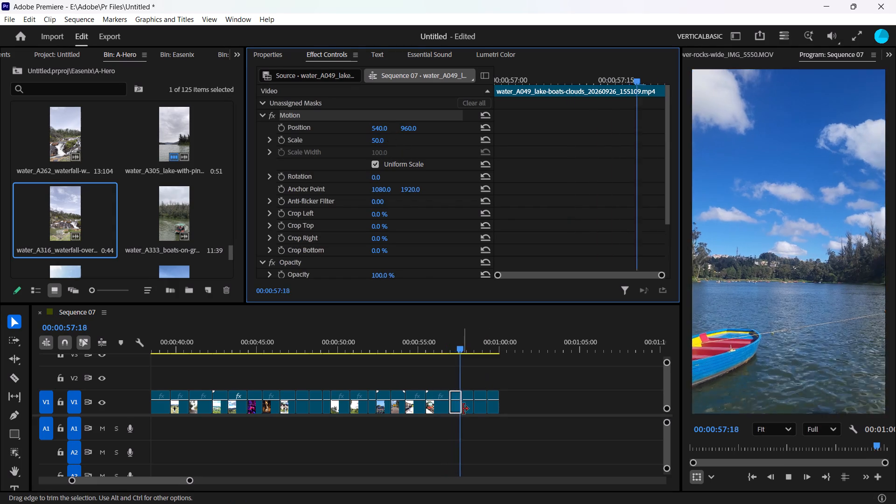
Set the scale of the water_A050 lake-boats-blue clip in the sequence to 50.
click(463, 409)
click(467, 410)
key(space)
click(381, 134)
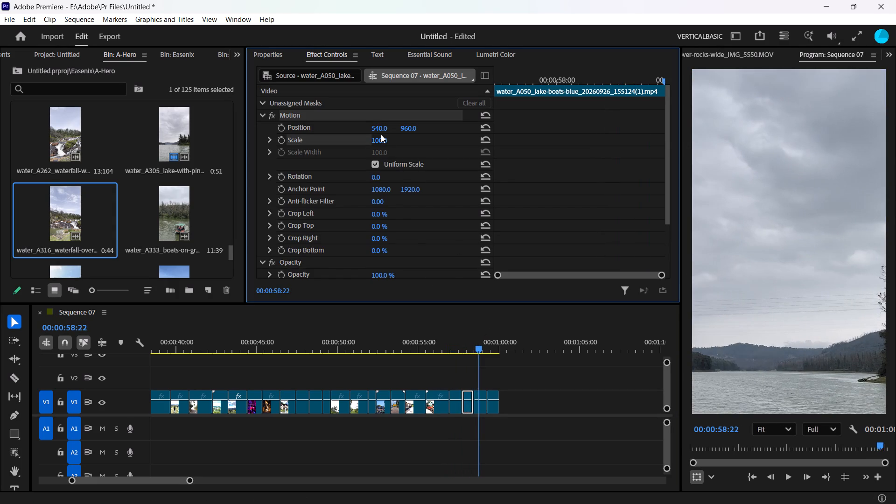
click(472, 345)
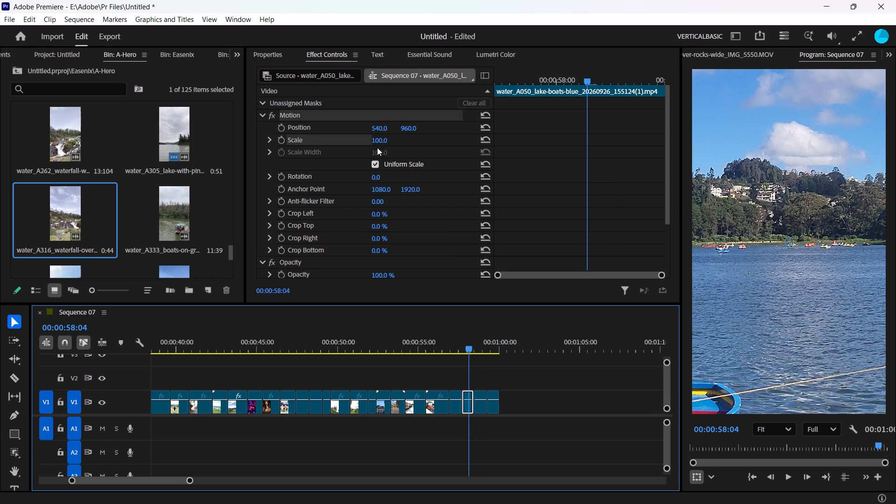
click(382, 141)
text(50)
key(Return)
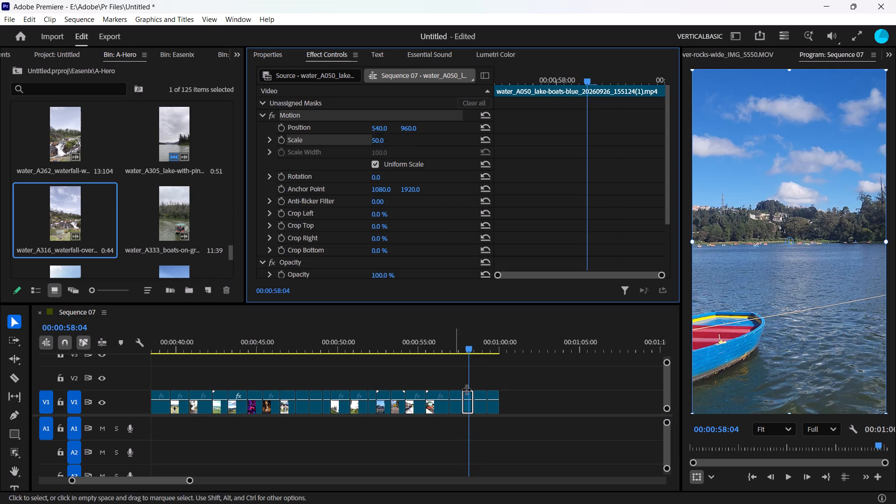
Set the scale of the water_A305 lake-with-pine-shore clip in the sequence to 50.
click(477, 343)
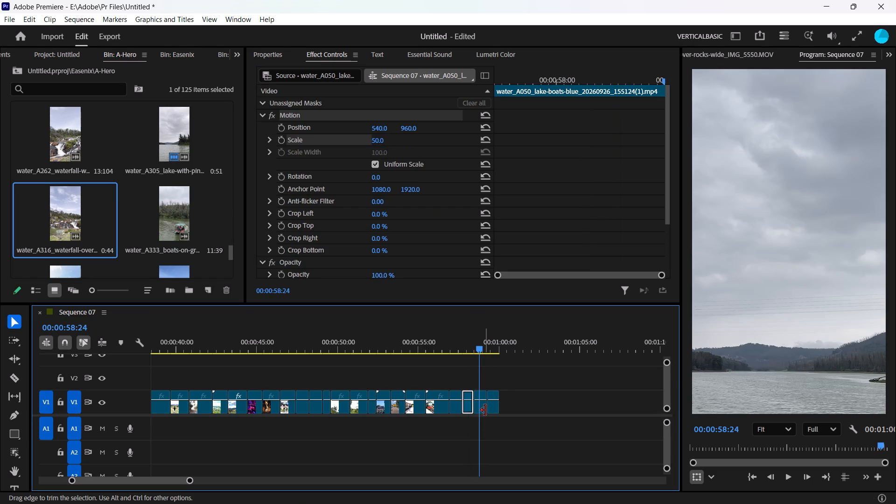
click(485, 410)
click(480, 407)
click(380, 141)
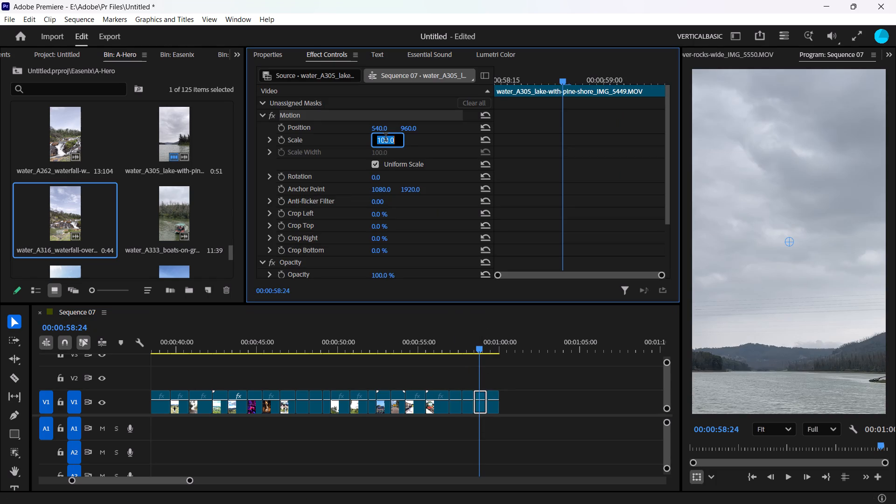
text(50)
key(Return)
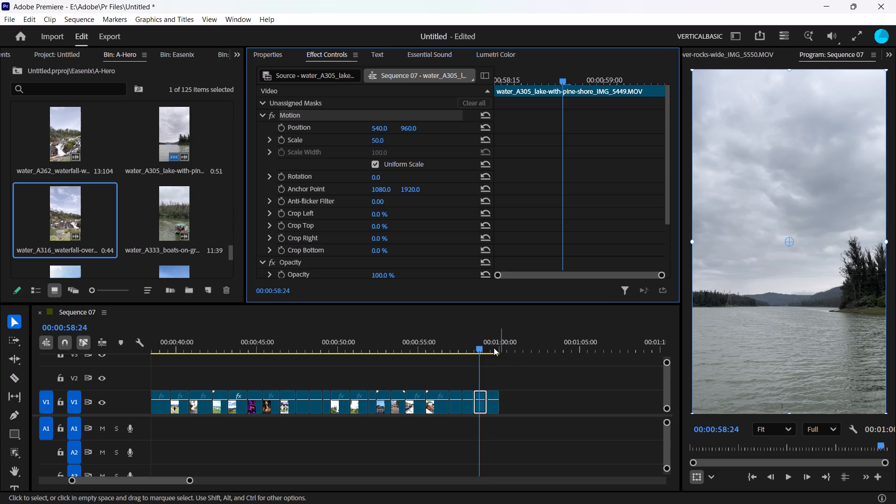
Set the scale of the water_A316 waterfall-over-rocks-wide clip at the end of V1 to 50 and save the project.
click(493, 346)
click(495, 408)
click(380, 138)
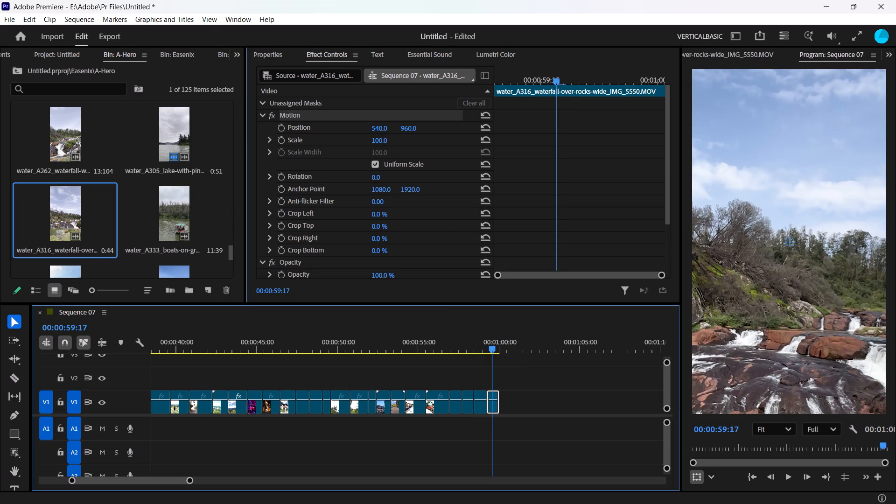
text(50)
key(Return)
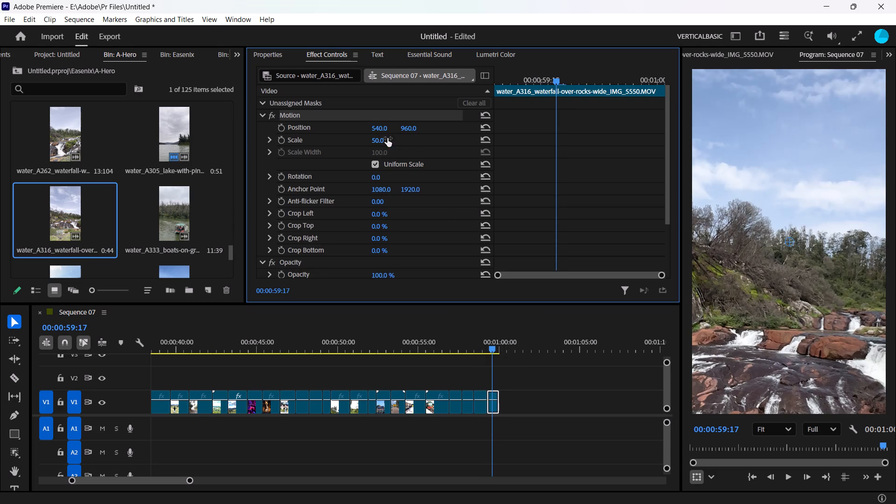
key(ctrl+s)
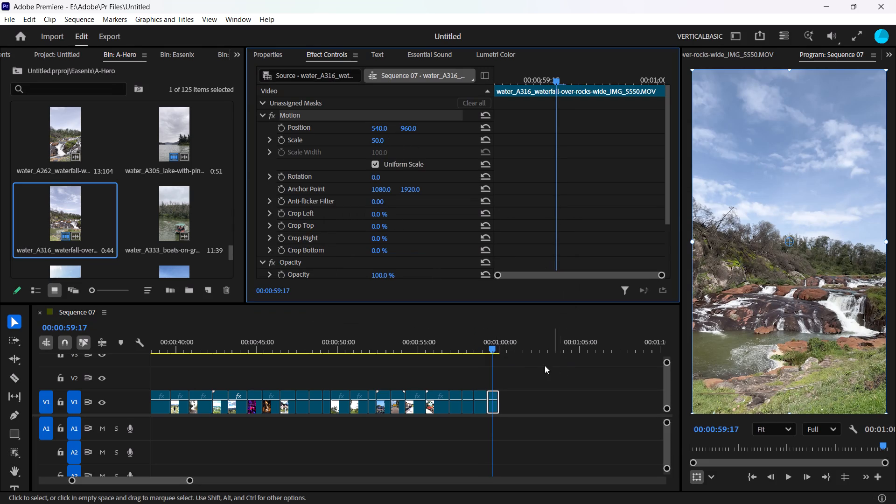
Append a 0:55 excerpt of the water_A333 boats-on-green-lake clip, starting at 00:00:06:06, as video only to the end of V1.
double_click(181, 196)
drag(763, 448, 686, 454)
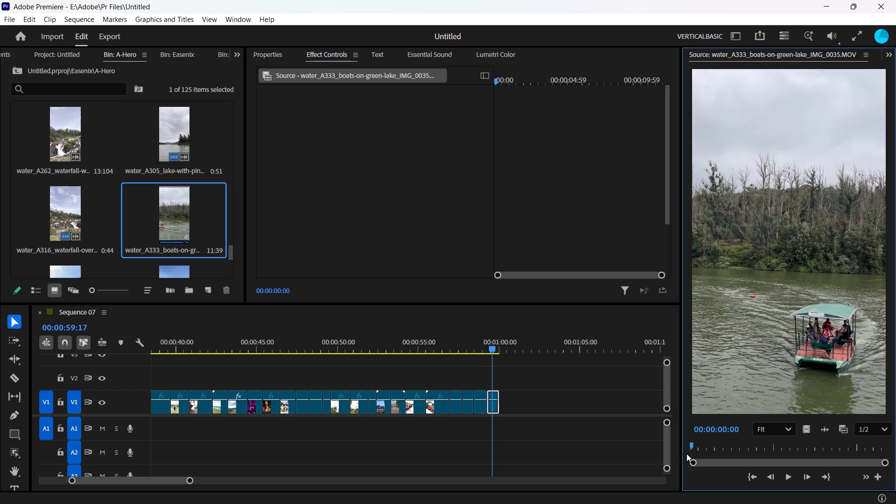
drag(686, 454, 854, 453)
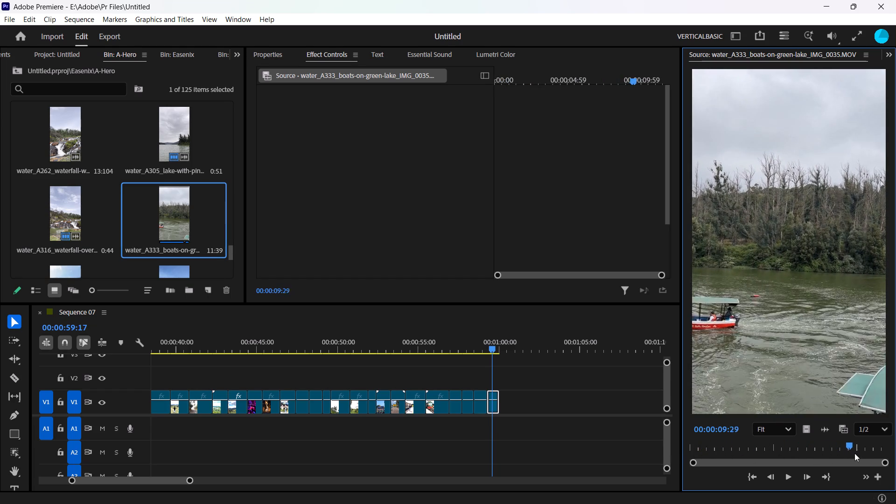
drag(854, 453, 793, 448)
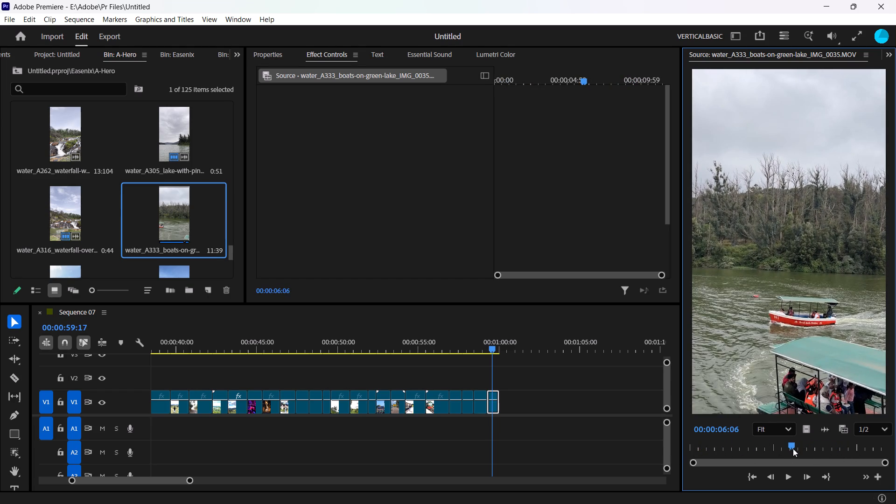
text(i)
key(space)
text(o)
key(space)
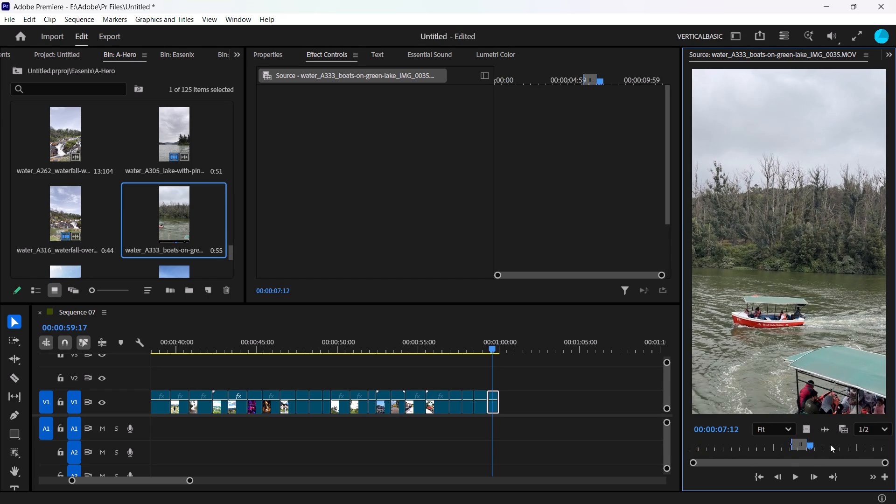
key(space)
drag(819, 447, 861, 454)
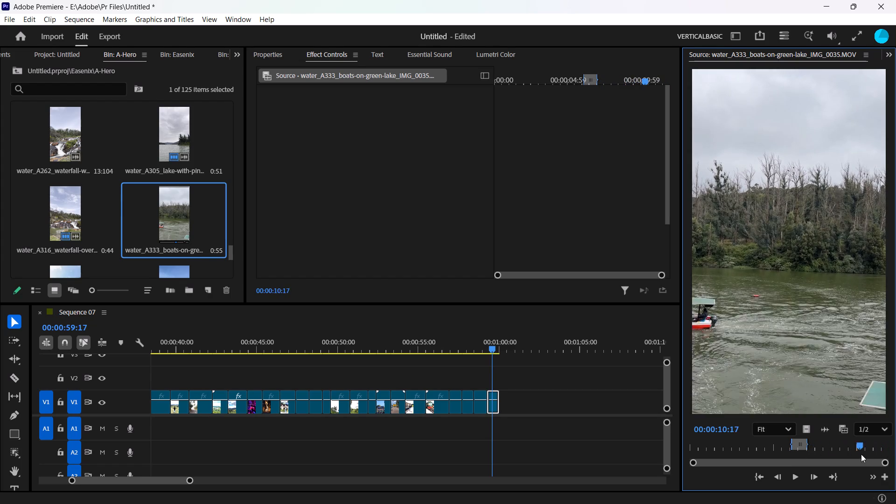
drag(861, 454, 796, 453)
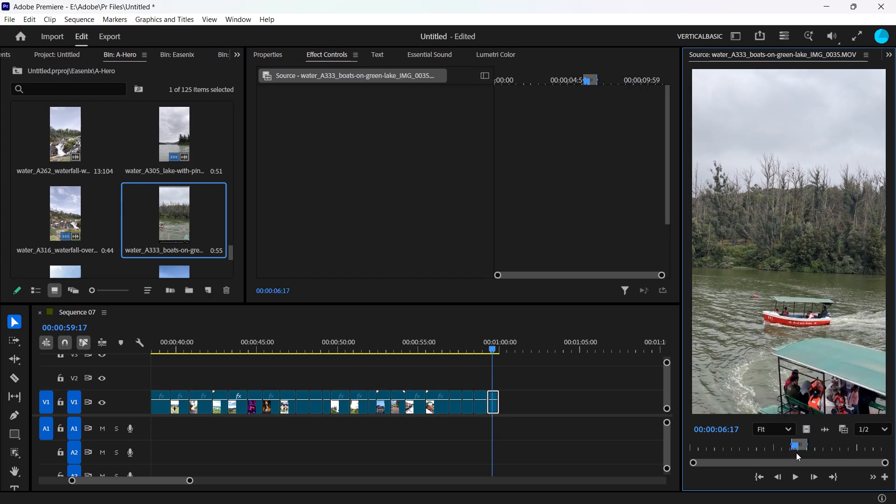
drag(796, 453, 803, 450)
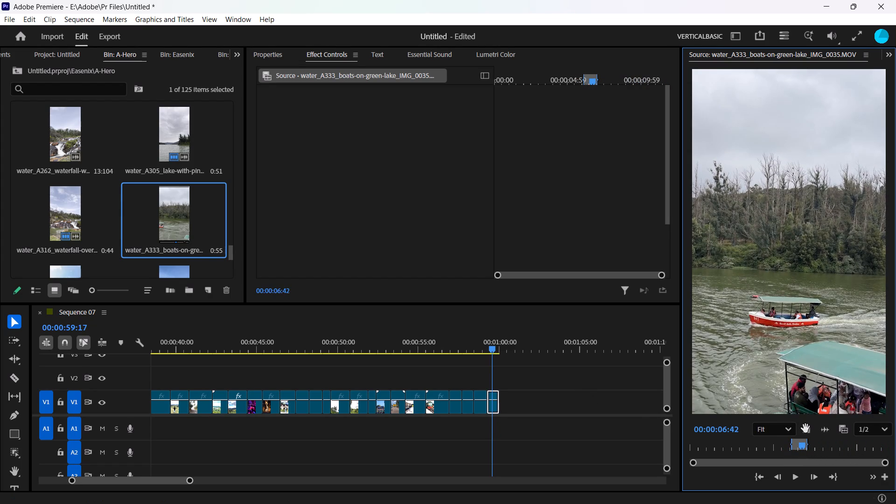
drag(807, 429, 504, 400)
click(540, 391)
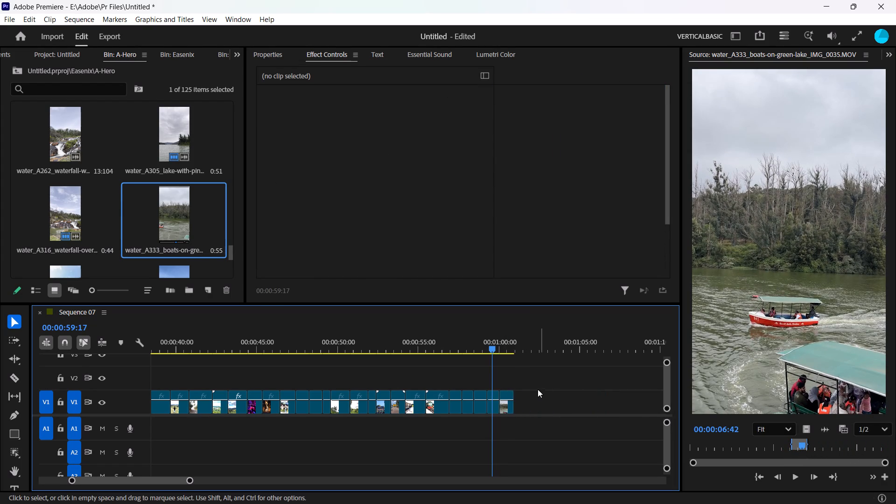
Review the water_A336 river-gorge, A337 waterfall-over-red-rocks, A371 boats-moored and A407 waterfall-cascades clips for usable shots.
scroll(149, 212, down, 1)
double_click(77, 205)
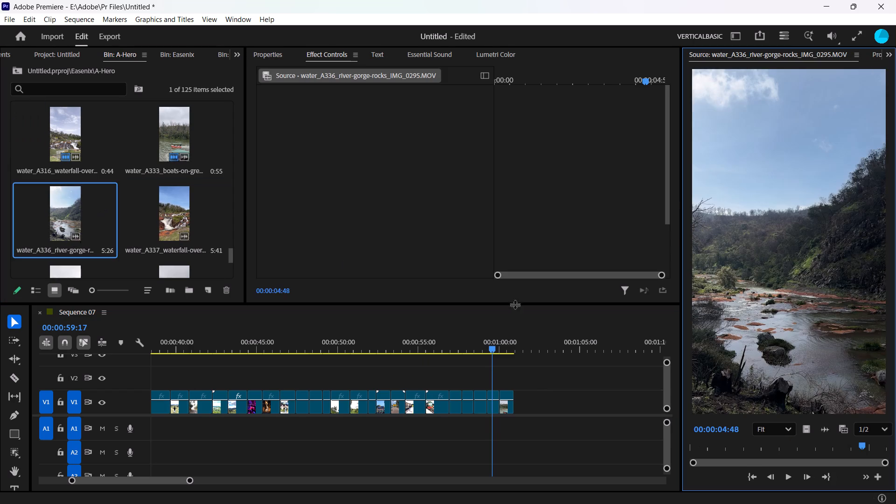
drag(739, 448, 895, 458)
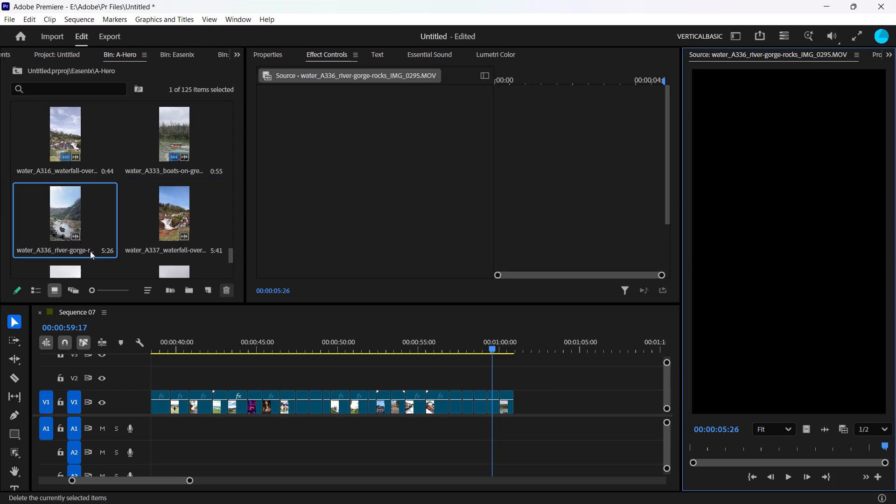
double_click(171, 188)
drag(732, 443, 807, 446)
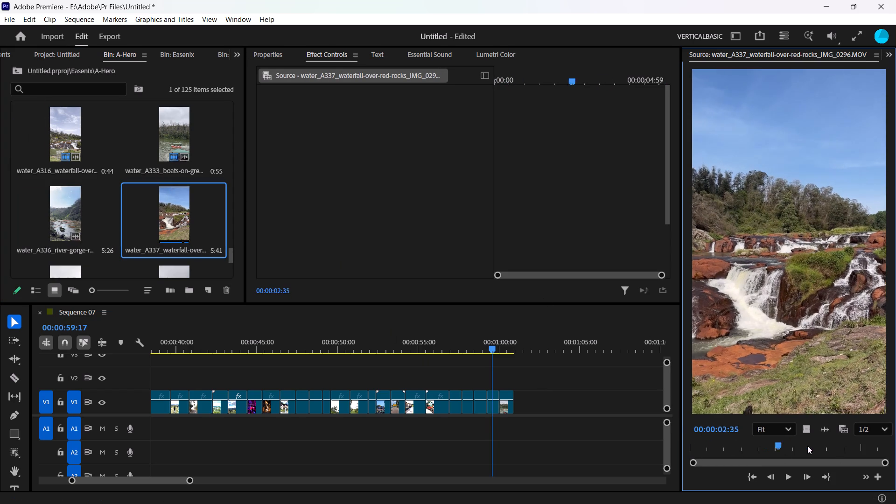
drag(807, 446, 811, 444)
scroll(121, 223, down, 2)
scroll(130, 193, up, 1)
double_click(70, 210)
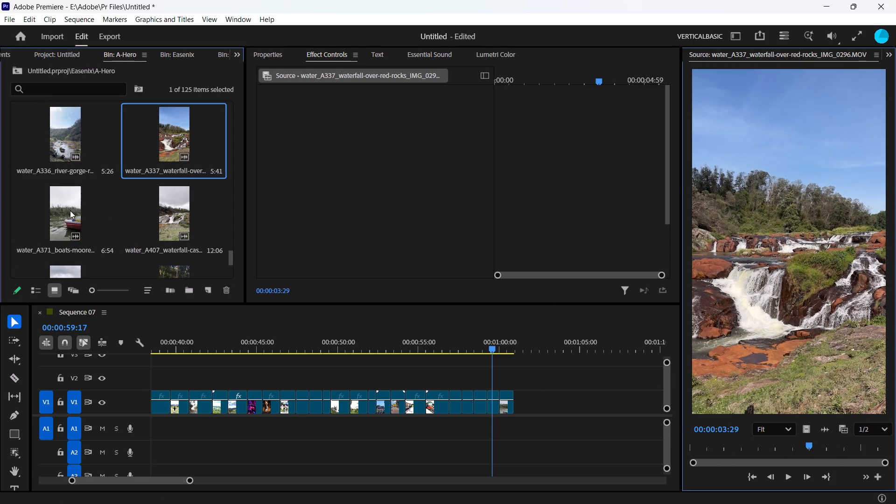
drag(692, 434, 713, 442)
drag(721, 444, 724, 448)
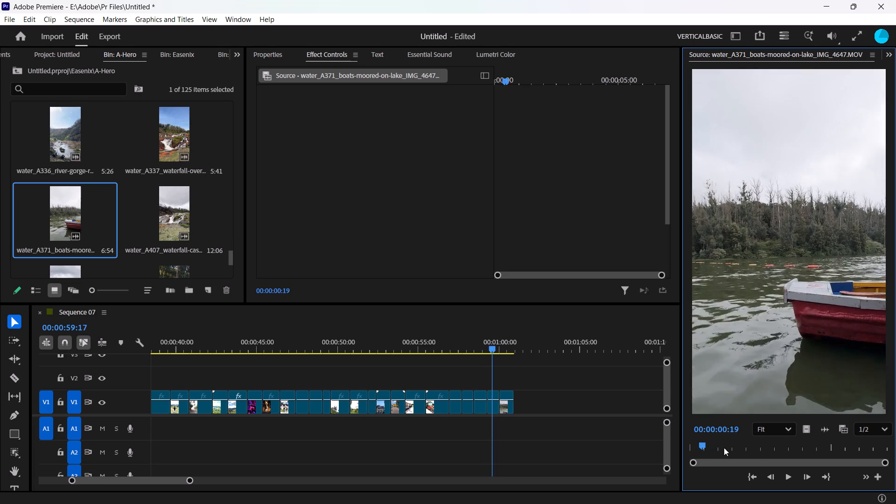
drag(724, 448, 895, 446)
double_click(166, 211)
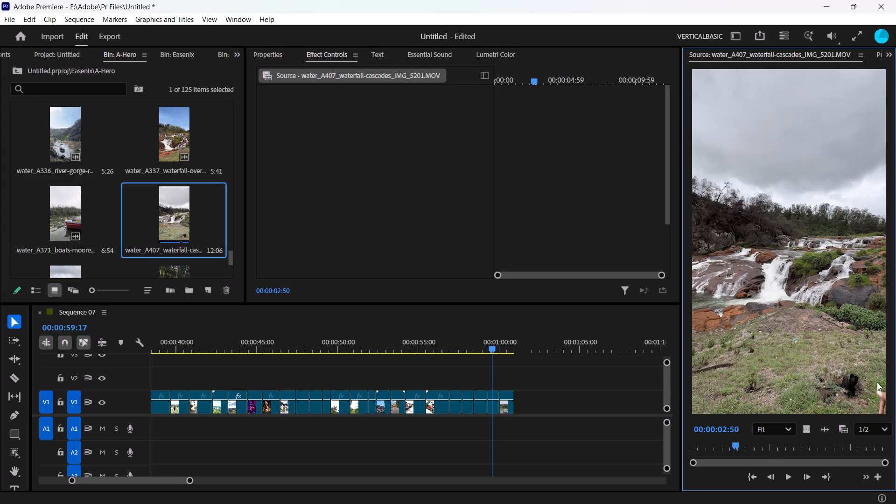
drag(753, 444, 895, 462)
Append the whole water_A416 hand-holding-yellow-flower-over-lake clip as video only after the boats clip at the end of V1.
scroll(254, 256, down, 1)
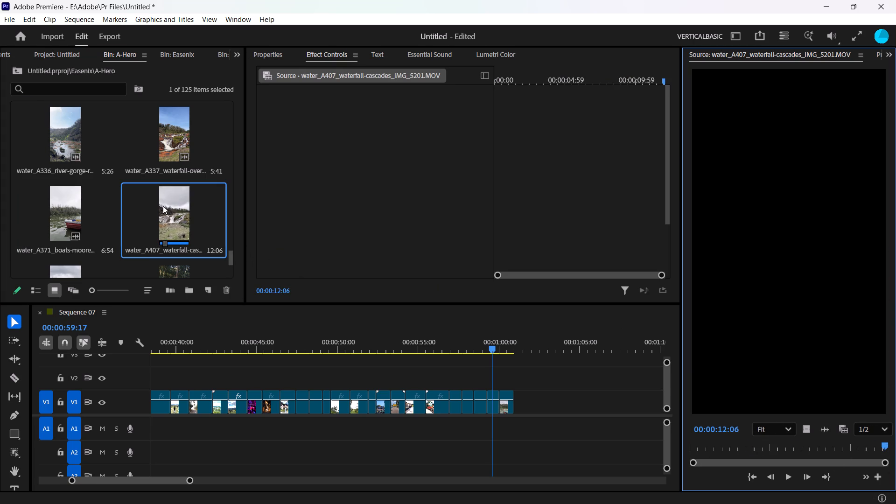
scroll(168, 200, down, 2)
scroll(150, 231, up, 2)
scroll(150, 231, down, 1)
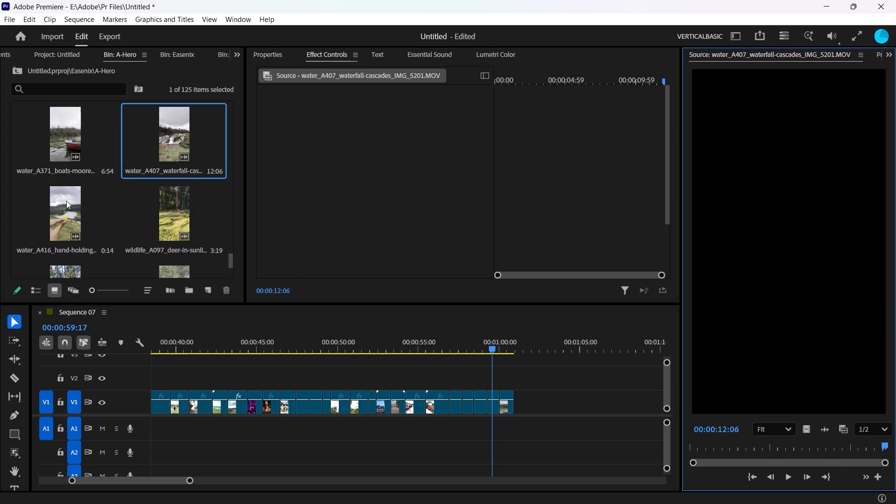
double_click(66, 201)
drag(732, 450, 771, 449)
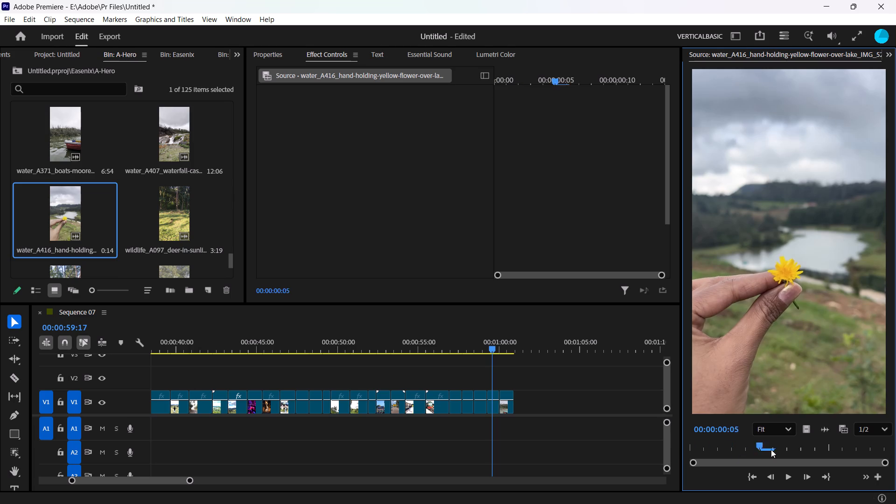
drag(771, 449, 648, 441)
drag(808, 431, 589, 396)
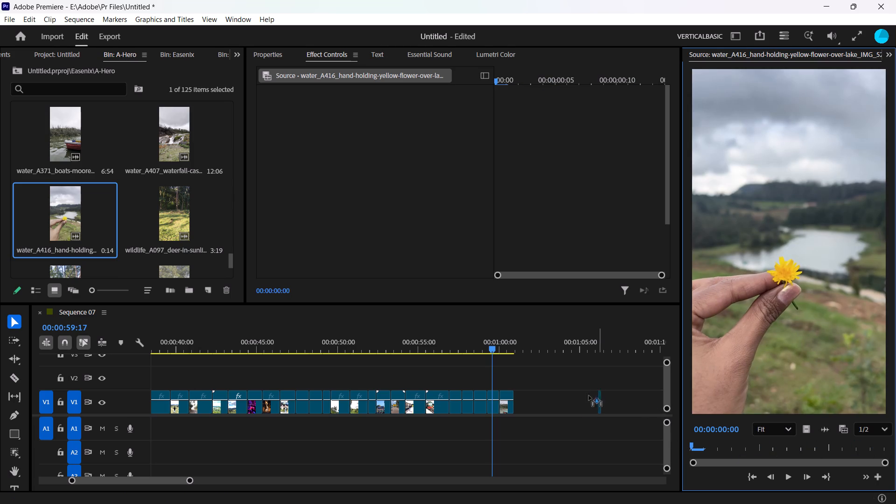
drag(589, 396, 519, 400)
Review the wildlife_A097 deer, A099 stag, A135 big-tree and A140 deer-in-dappled-light clips for usable shots.
double_click(181, 210)
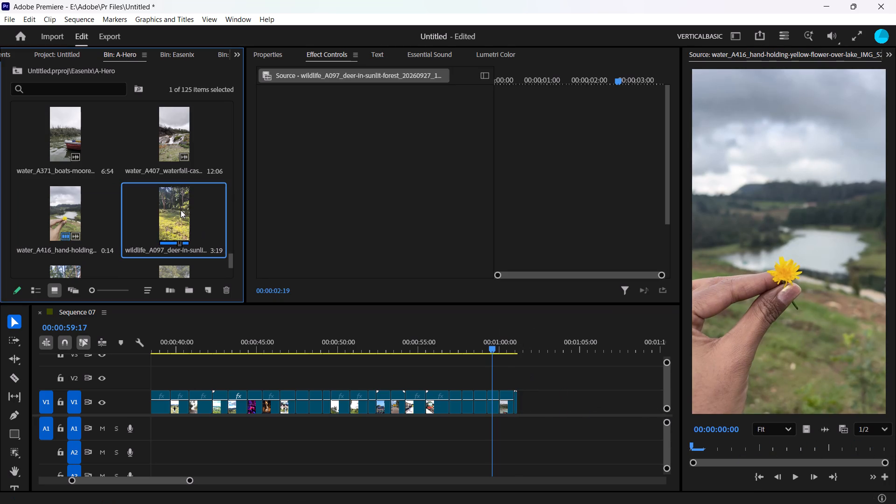
drag(699, 435, 688, 441)
drag(696, 441, 749, 446)
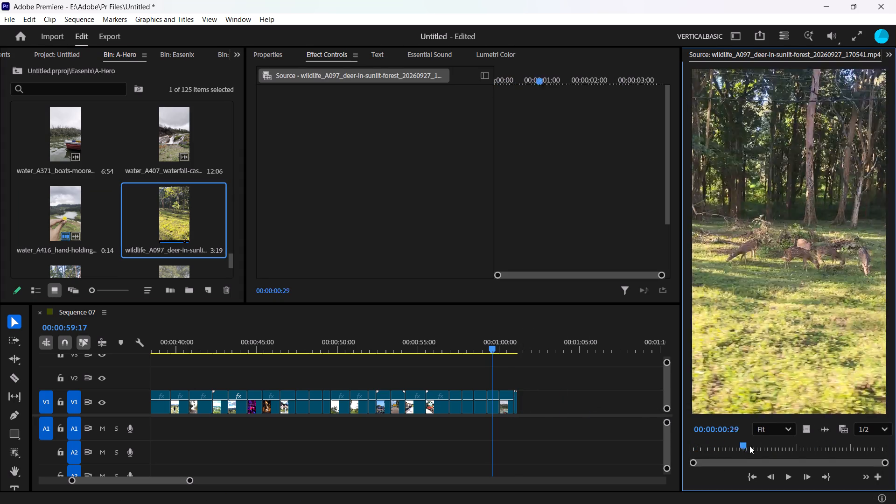
drag(749, 446, 895, 448)
scroll(126, 201, down, 1)
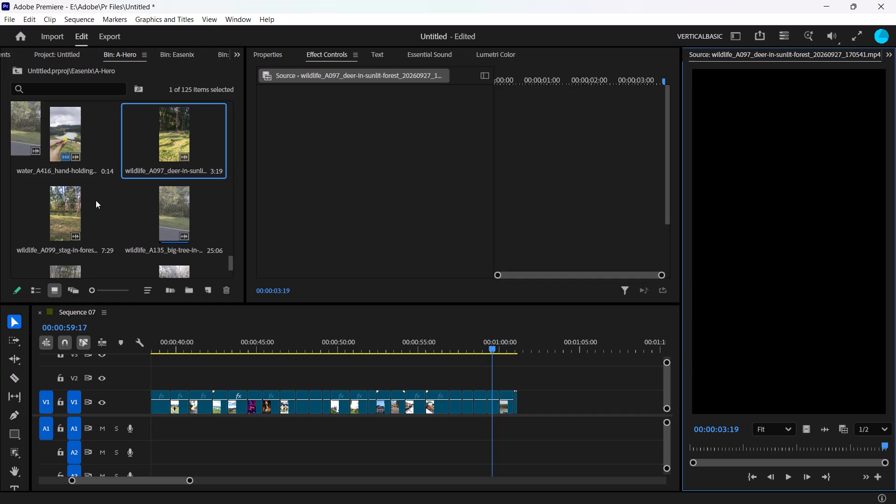
double_click(84, 200)
double_click(165, 208)
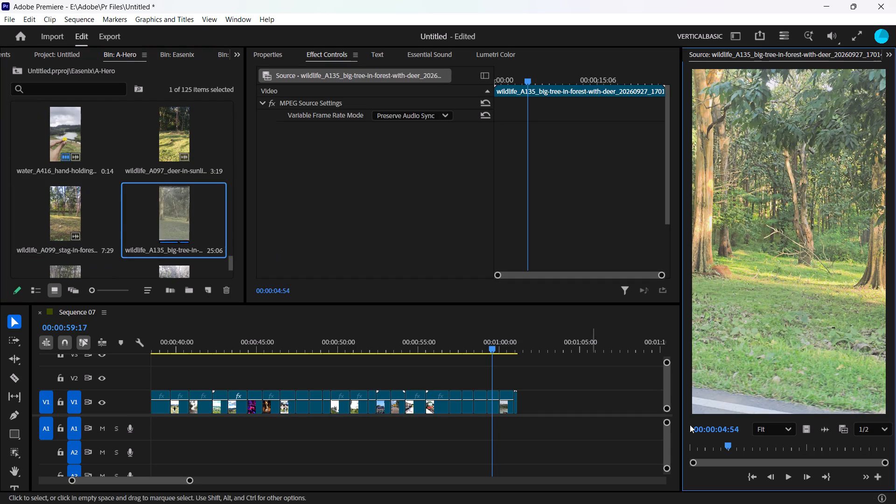
scroll(144, 202, down, 1)
double_click(97, 204)
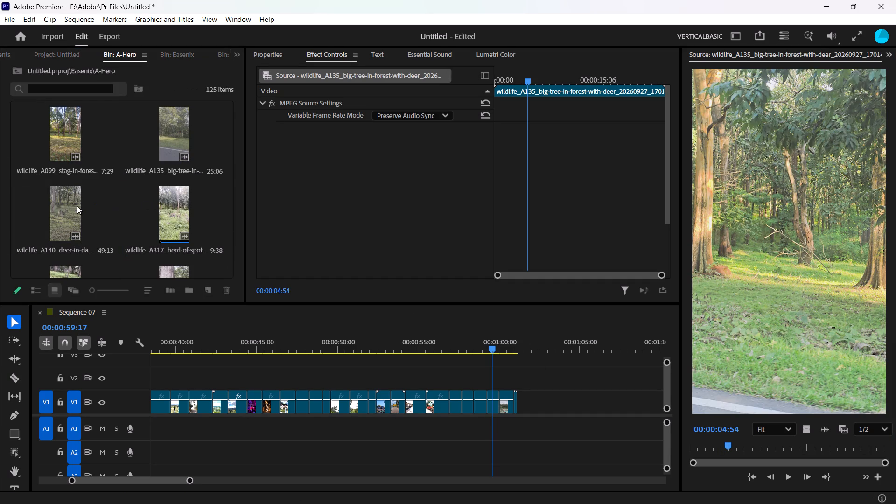
click(460, 369)
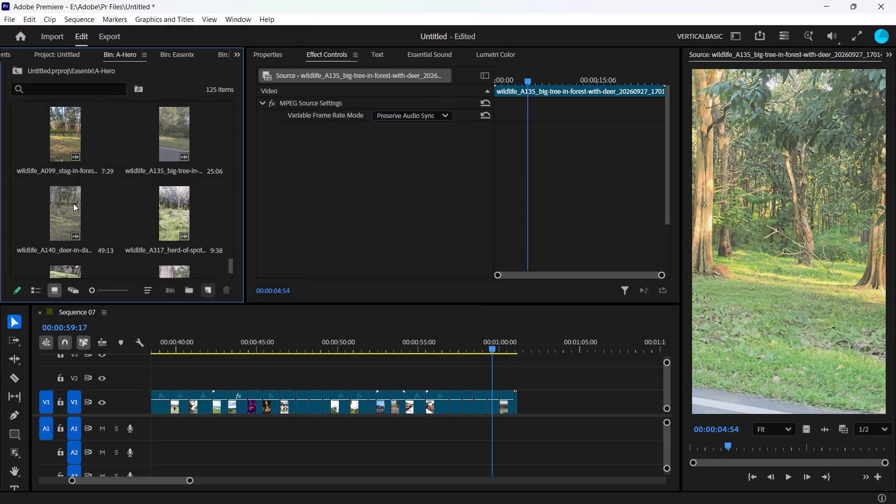
double_click(69, 198)
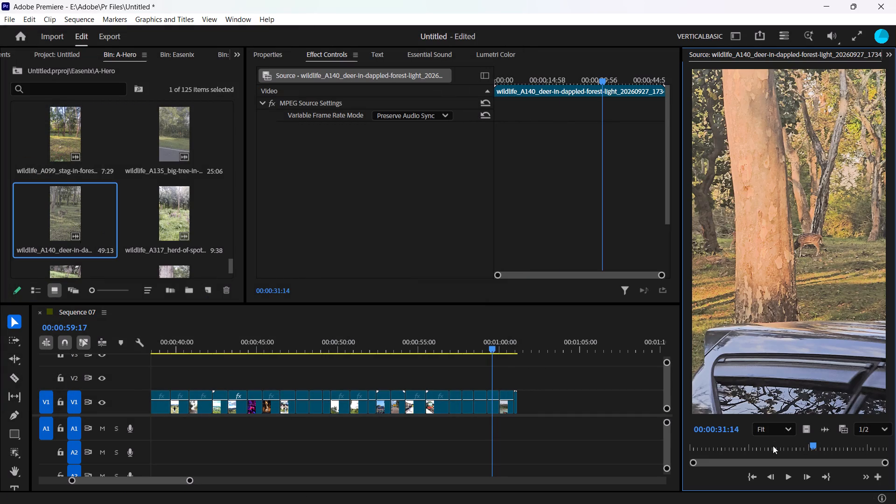
drag(773, 446, 885, 443)
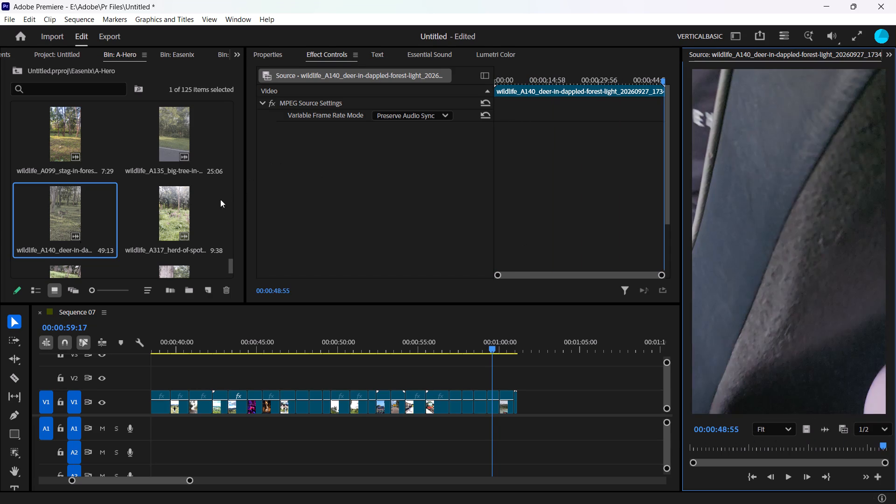
Mark a 1:22 excerpt of the wildlife_A317 herd-of-spotted-deer clip in the second half of the shot.
double_click(165, 201)
drag(716, 449, 682, 452)
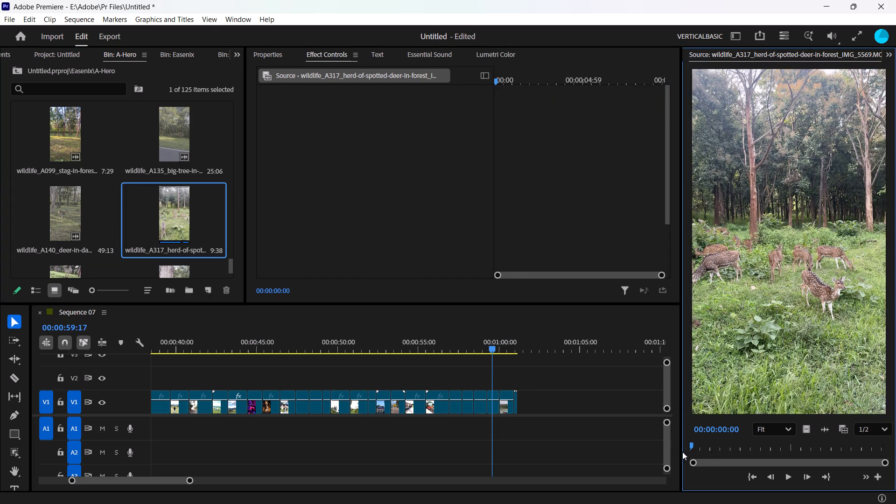
drag(682, 452, 693, 450)
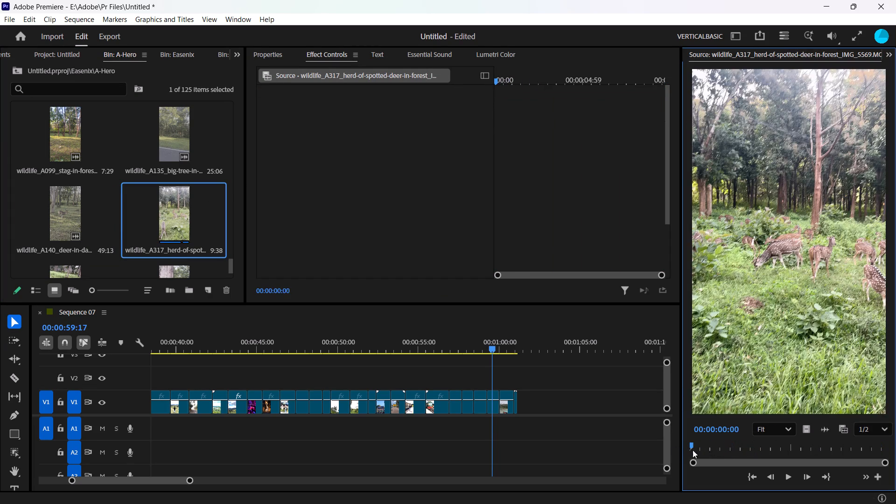
drag(693, 450, 822, 455)
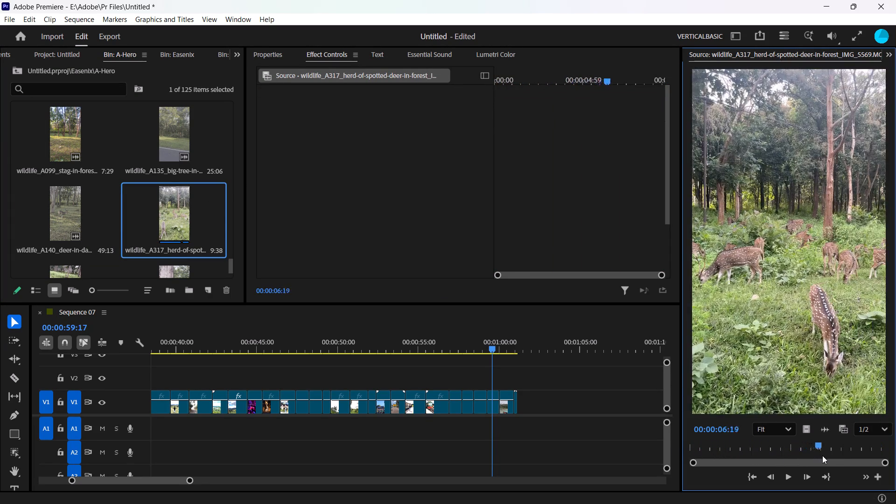
drag(822, 455, 783, 450)
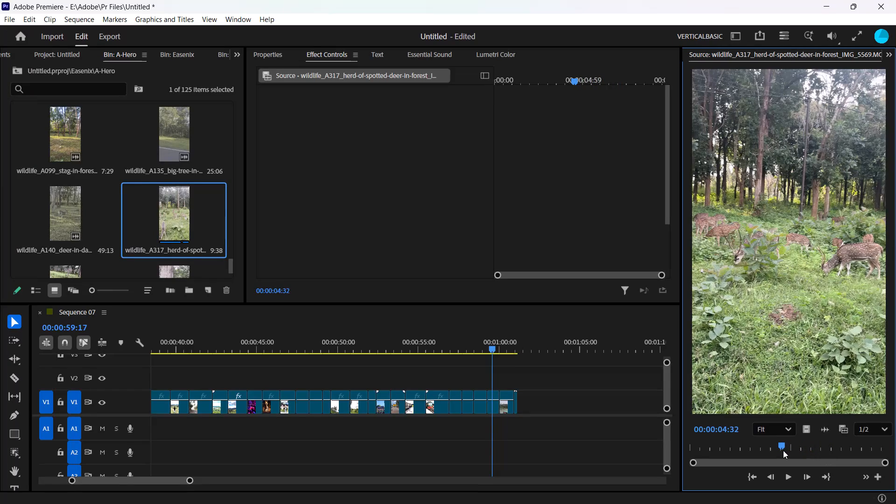
text(i)
key(space)
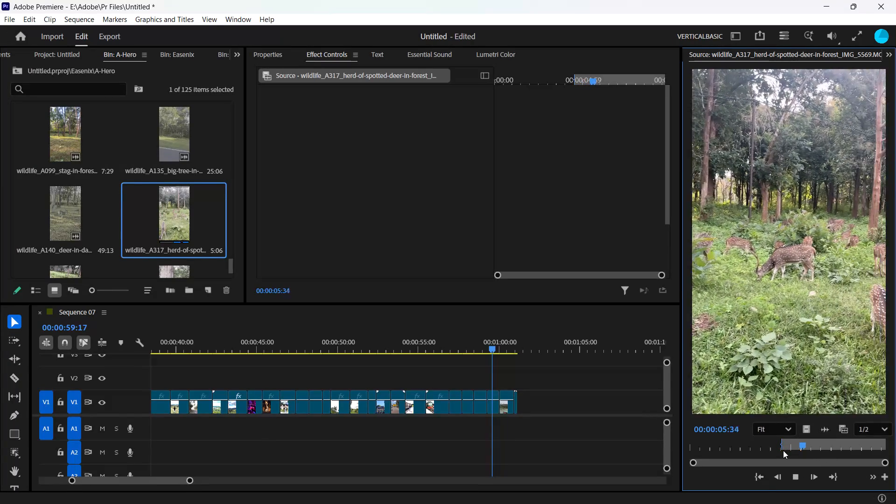
key(i)
key(o)
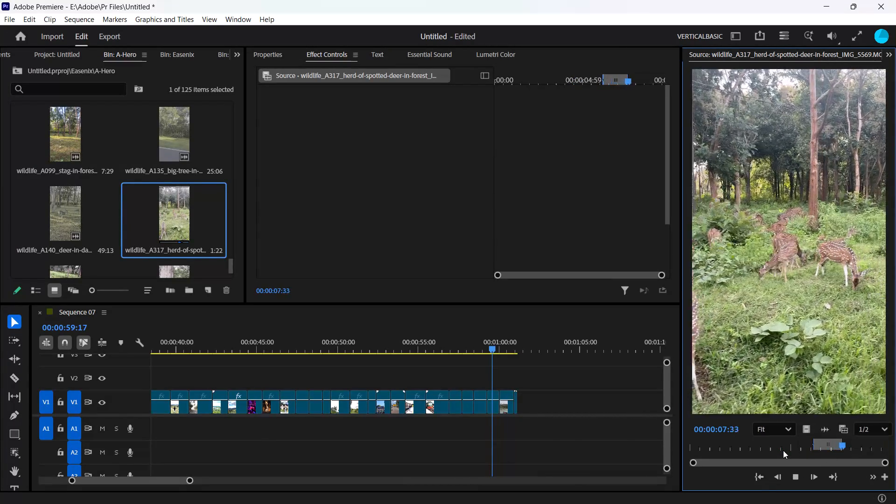
Shorten the spotted-deer excerpt to 0:38, ending at 00:00:06:45, and append it as video only to the end of V1.
drag(810, 430, 538, 409)
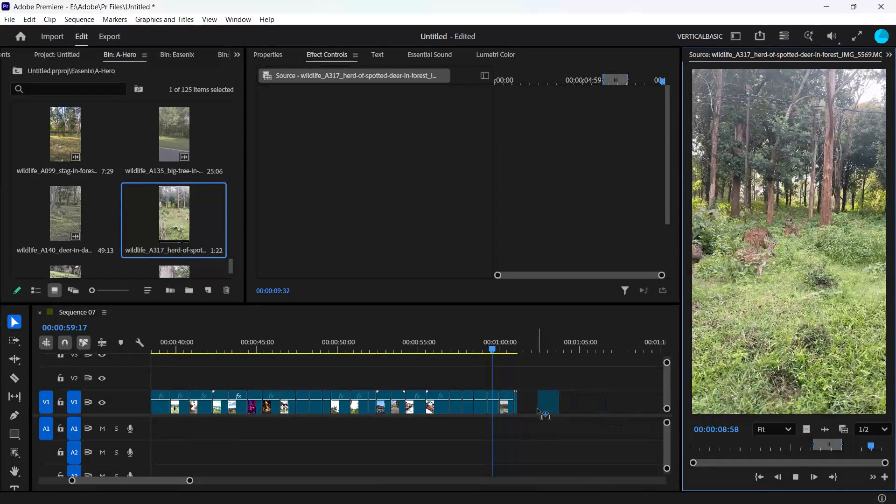
drag(538, 409, 764, 453)
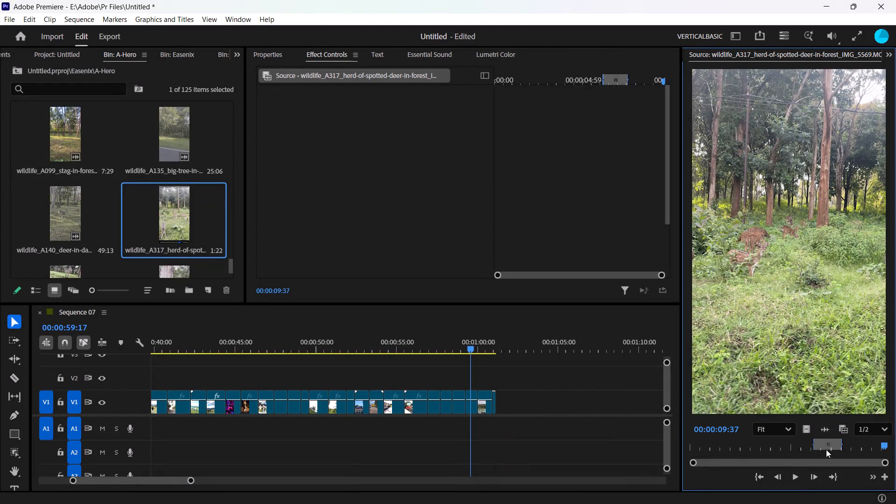
drag(802, 444, 831, 446)
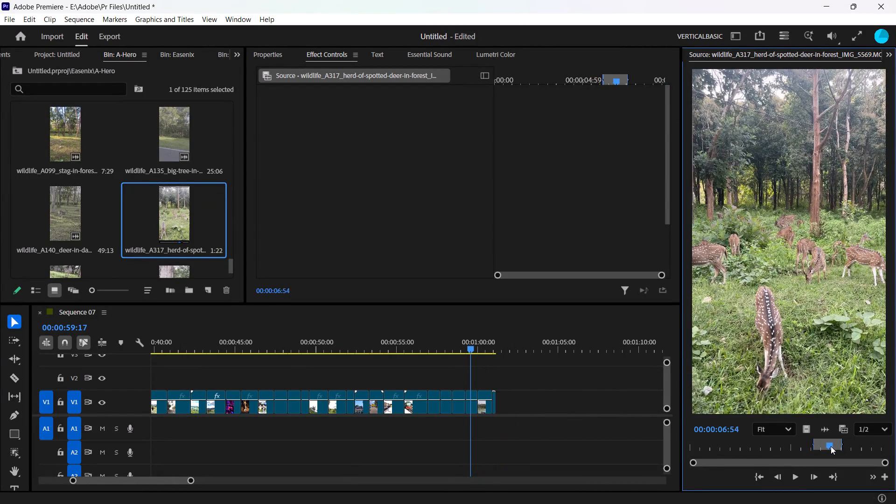
drag(831, 446, 833, 447)
drag(832, 445, 829, 445)
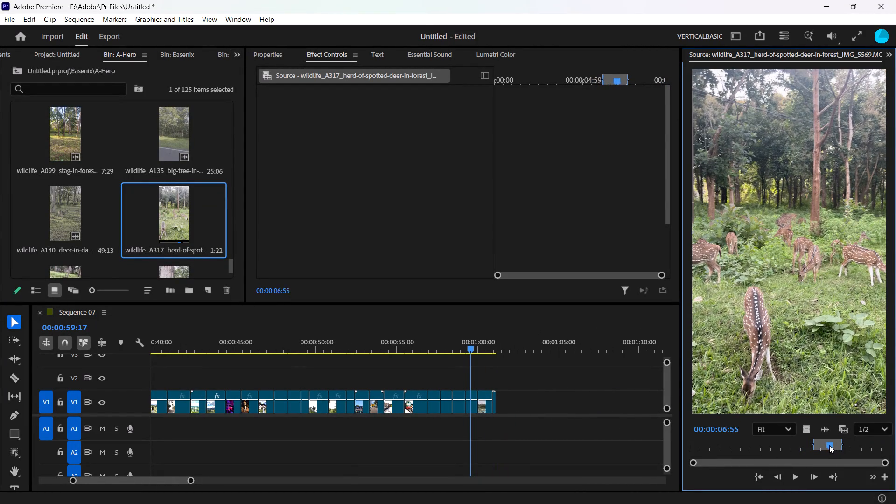
drag(829, 445, 826, 445)
key(o)
drag(812, 433, 514, 402)
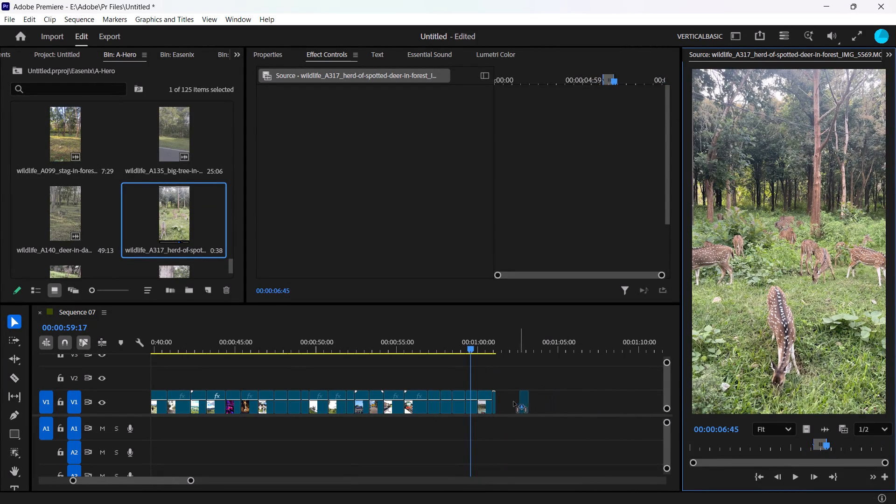
drag(514, 402, 503, 402)
Place the opening 0:39 of the wildlife_A338 peacock-on-grass clip as video only on V1, just after the spotted-deer clip.
scroll(115, 219, down, 1)
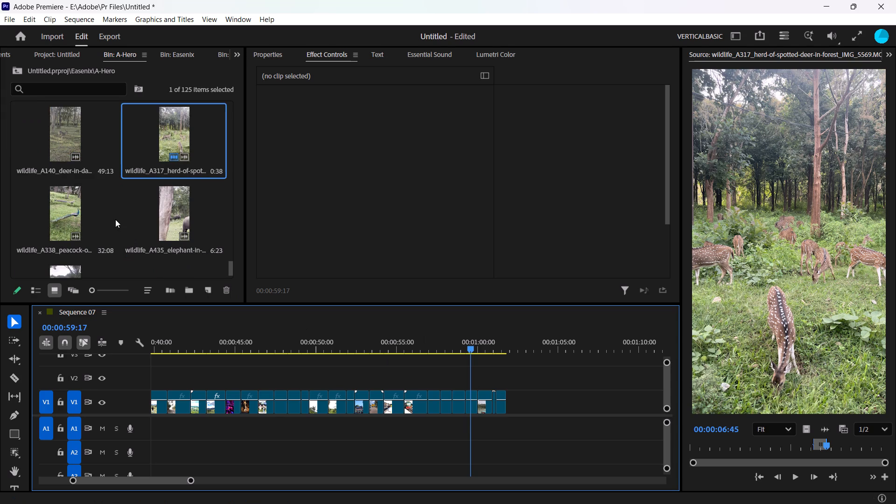
double_click(75, 202)
drag(738, 439, 714, 438)
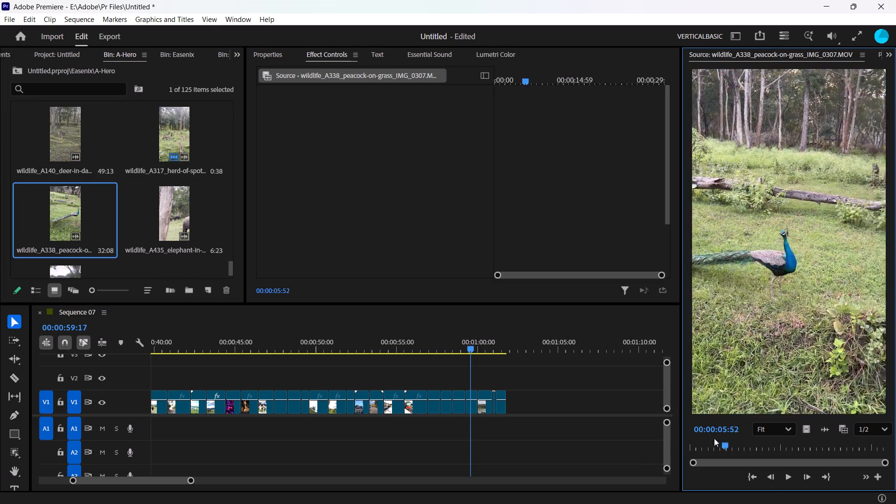
drag(714, 438, 822, 460)
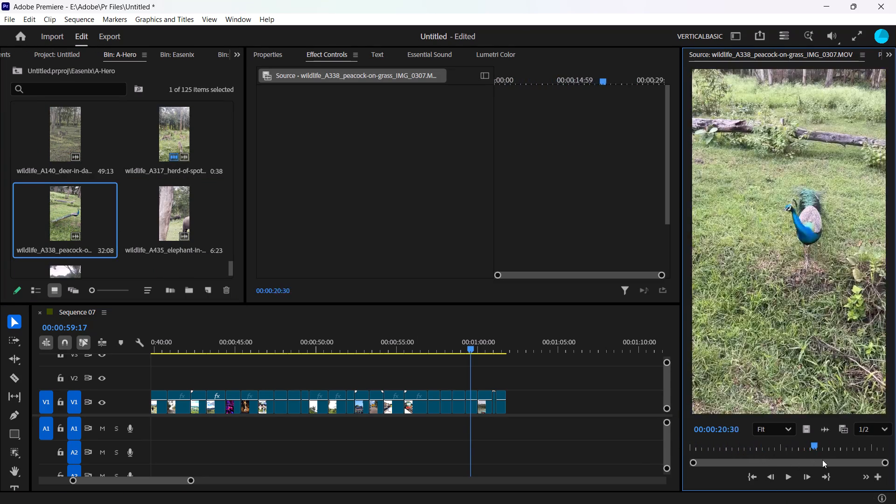
drag(822, 460, 858, 461)
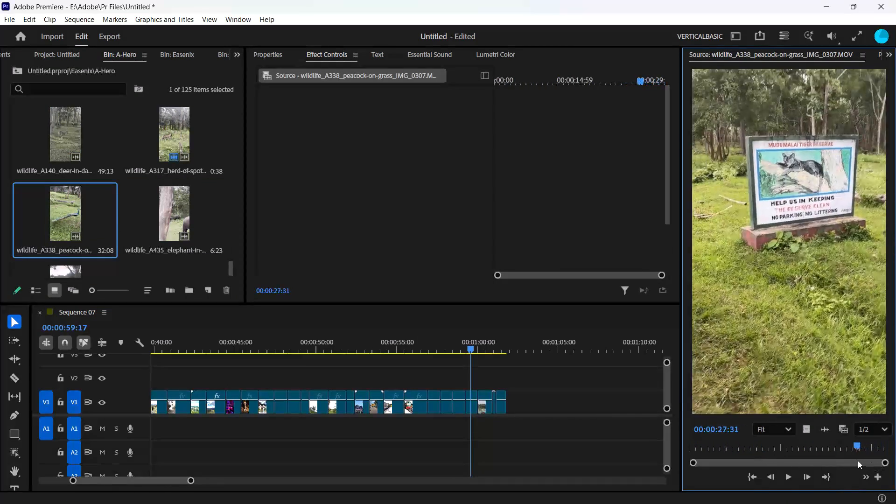
drag(858, 461, 807, 453)
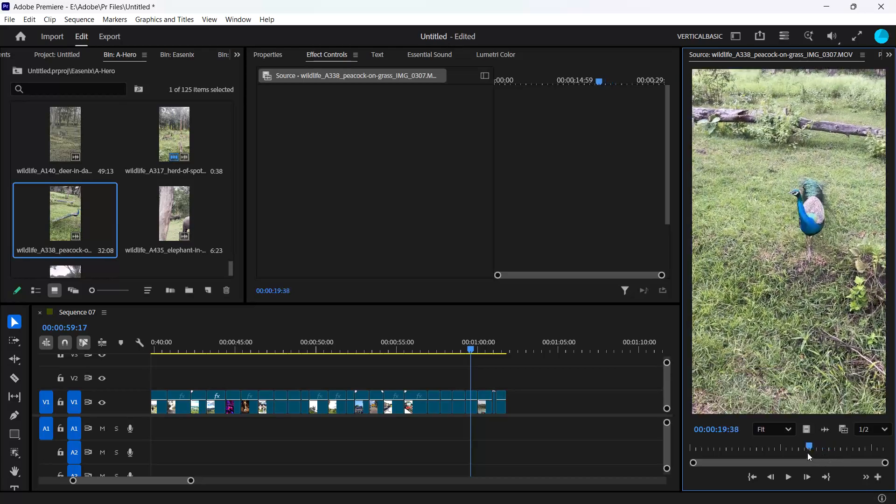
drag(807, 453, 670, 434)
key(space)
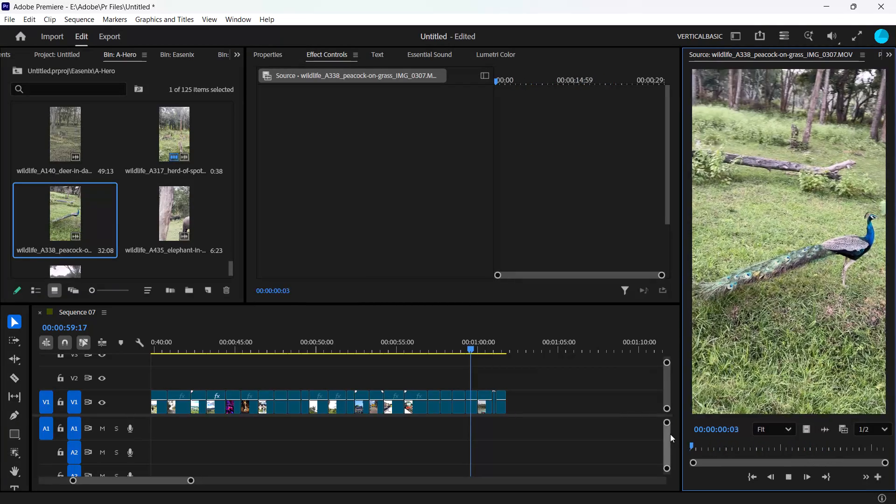
key(space)
key(o)
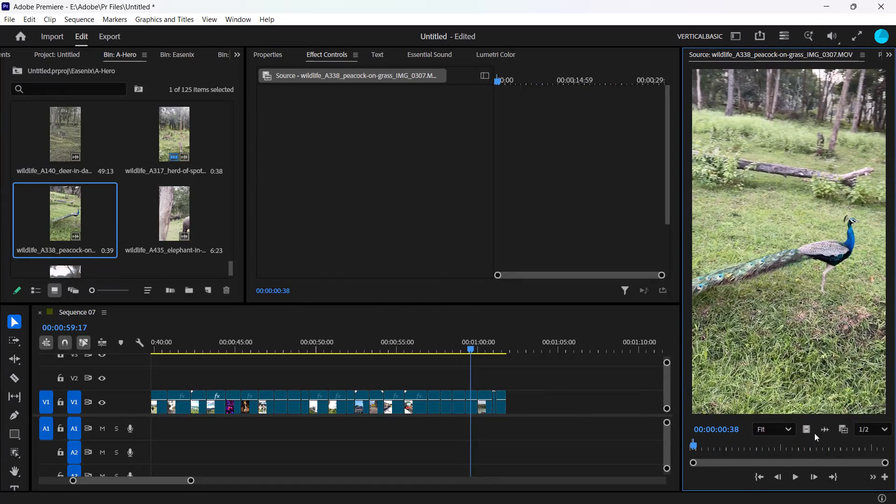
drag(807, 432, 513, 397)
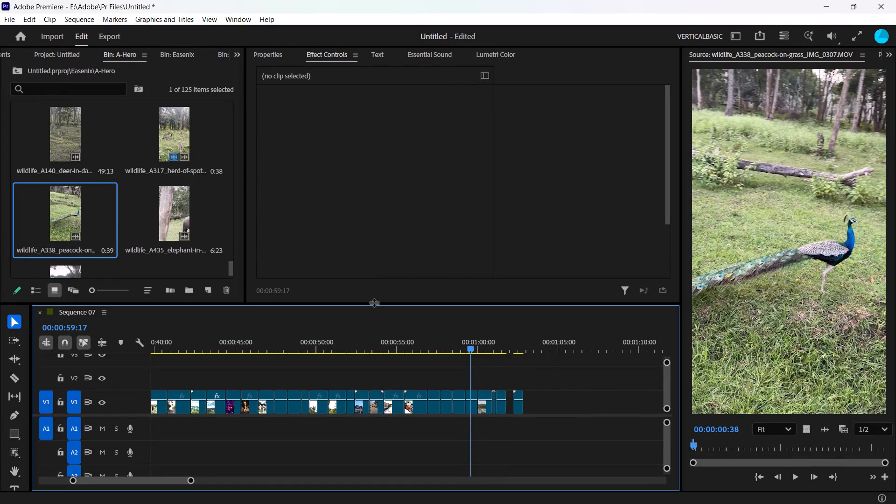
Close the gap on V1 between the spotted-deer clip and the peacock clip.
click(513, 408)
click(507, 406)
key(x)
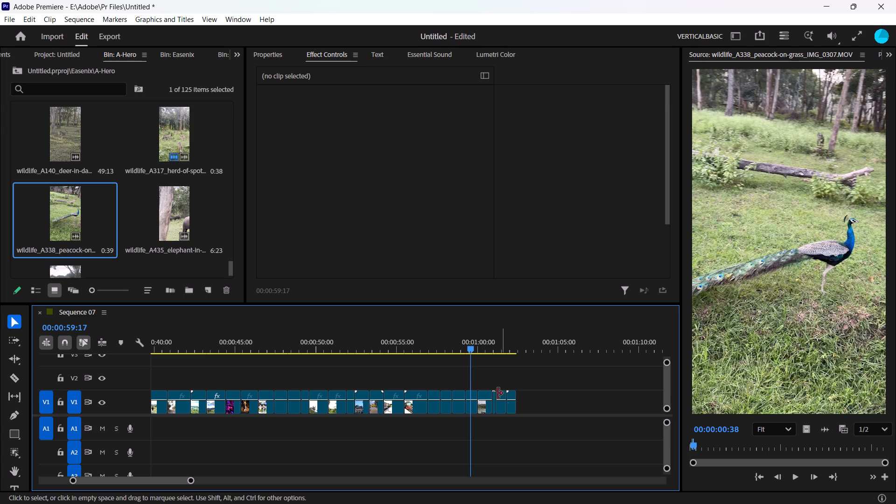
Append a 0:47 excerpt of the wildlife_A435 elephant-in-forest clip, starting at 00:00:01:11, as video only to the end of V1.
double_click(179, 205)
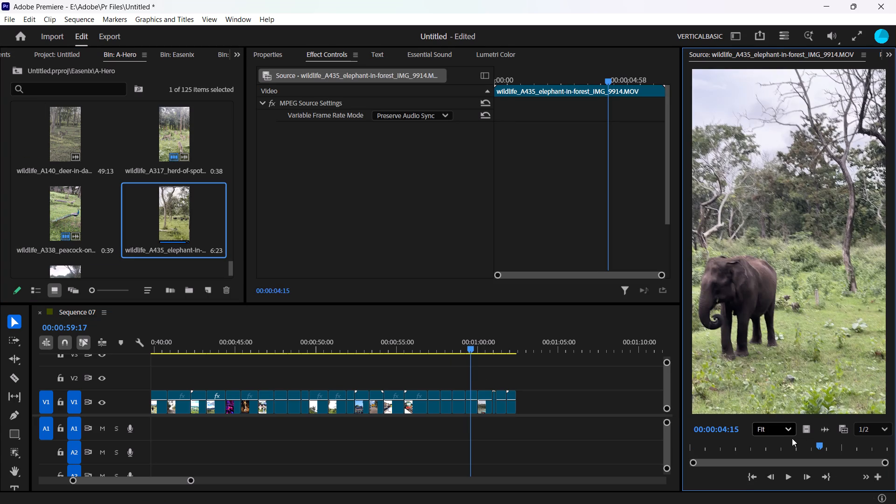
drag(826, 443, 895, 455)
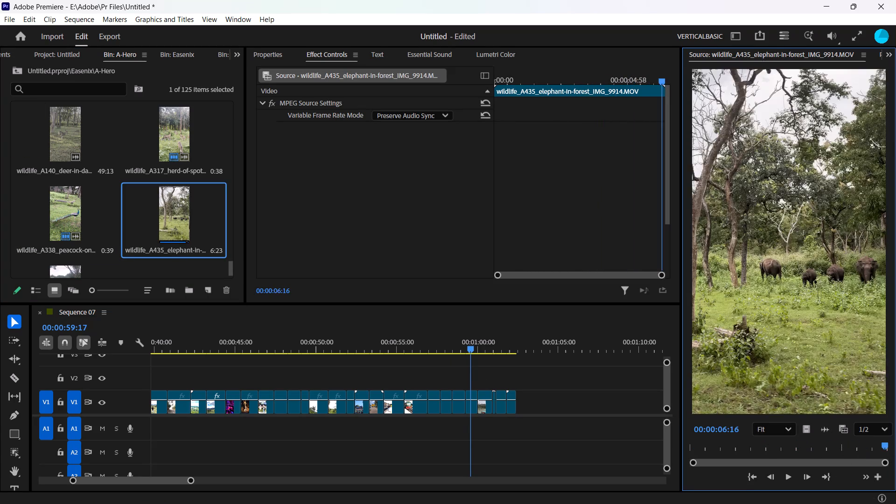
drag(895, 455, 693, 453)
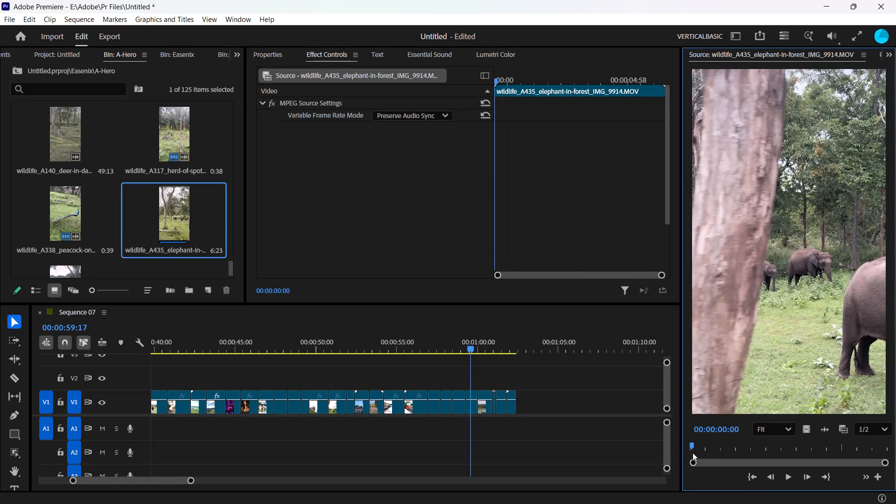
drag(693, 453, 714, 455)
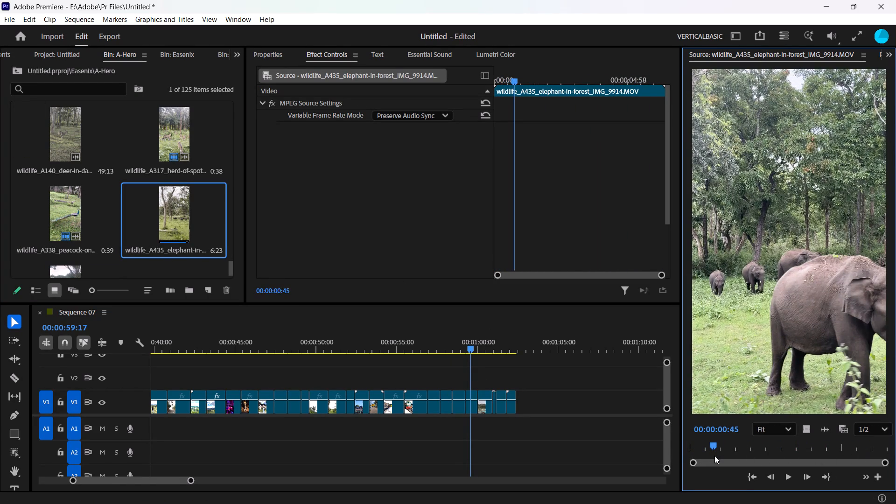
drag(714, 455, 726, 455)
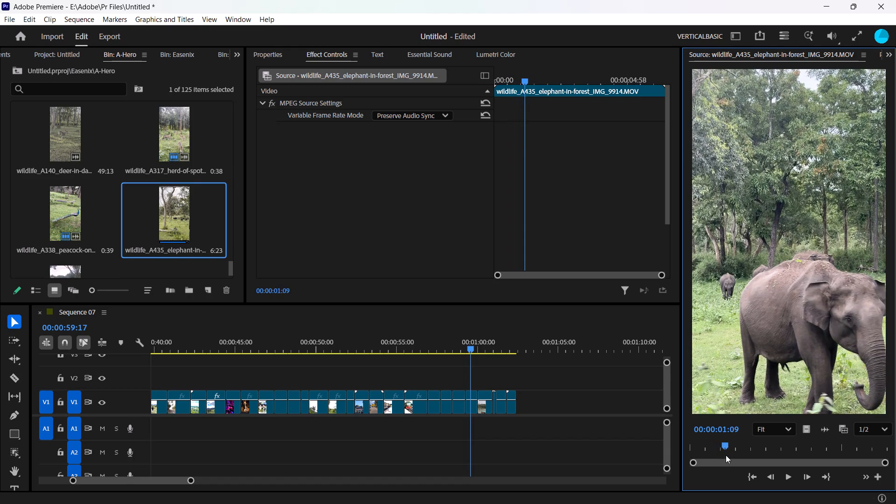
drag(726, 455, 727, 455)
text(i)
key(space)
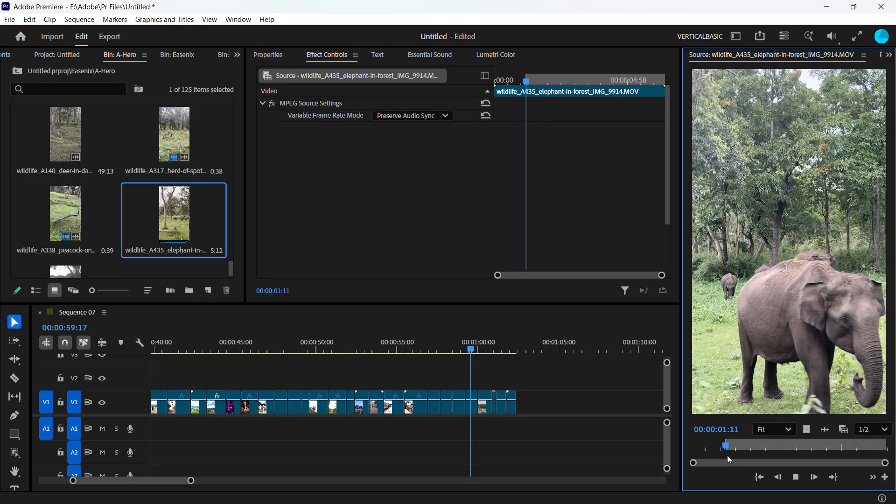
text(o)
key(space)
drag(812, 433, 647, 423)
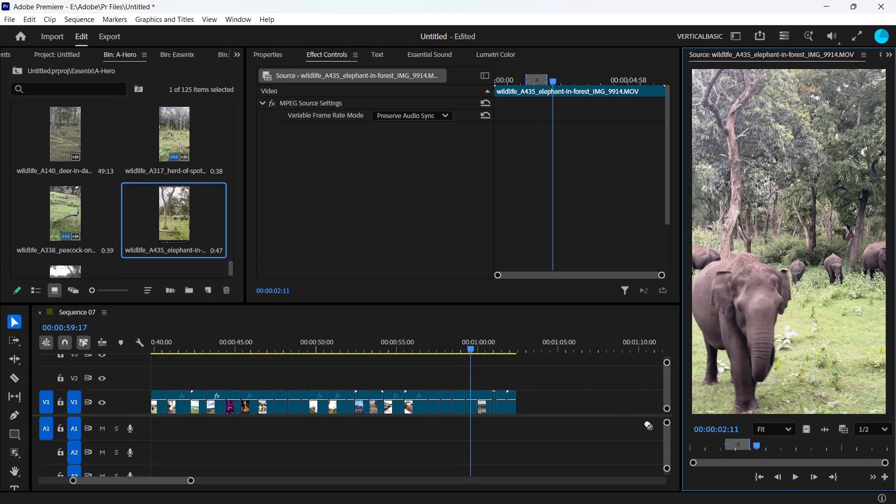
drag(647, 423, 521, 404)
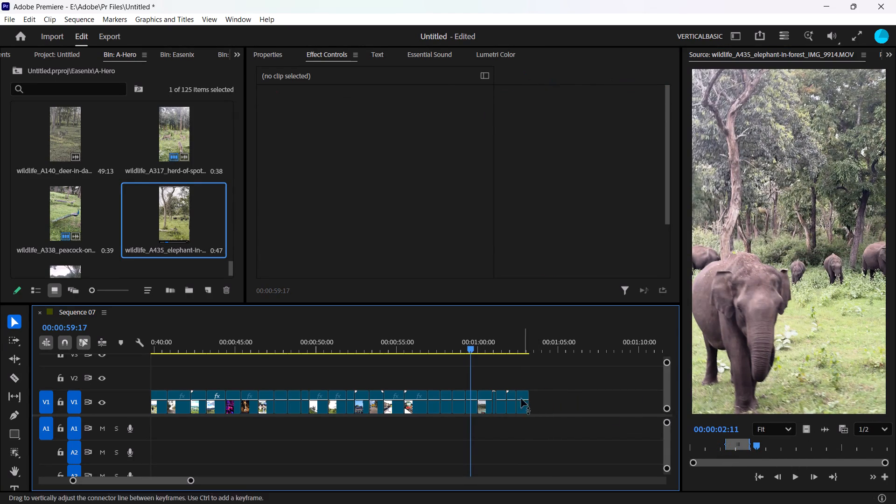
Review the wildlife_A446 elephant-in-forest clip for a usable shot.
scroll(87, 218, down, 1)
double_click(68, 224)
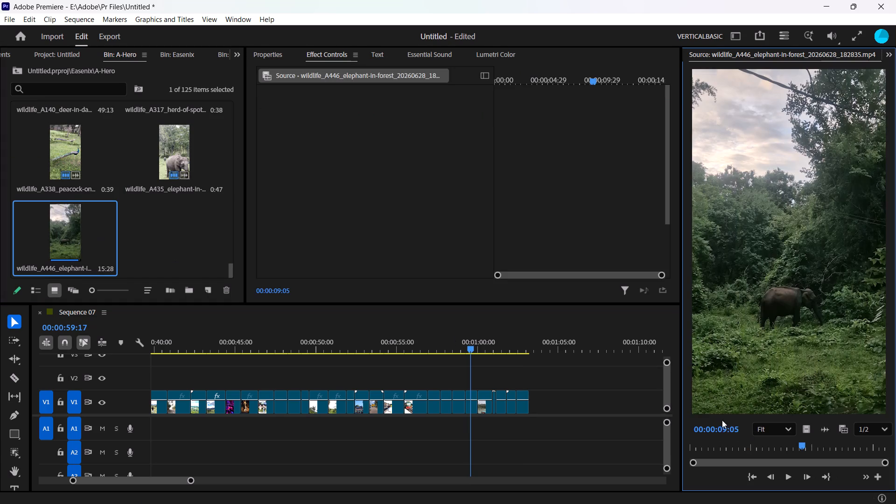
drag(766, 451, 881, 465)
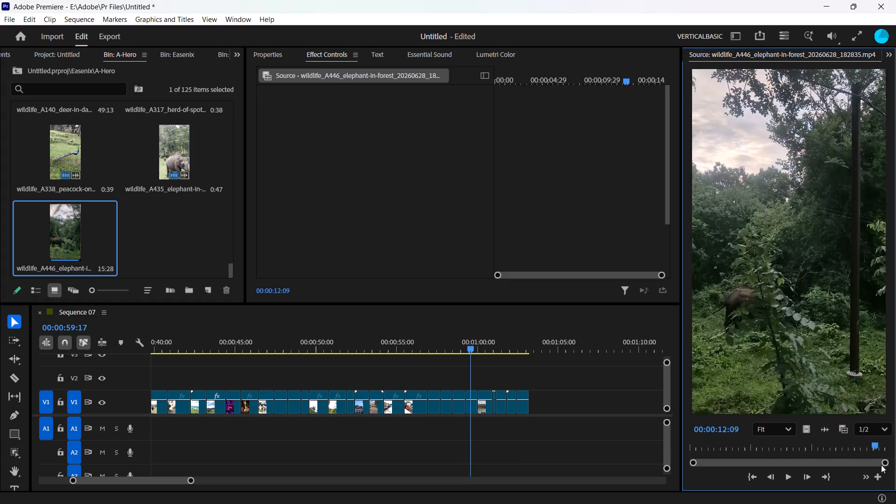
drag(881, 465, 895, 465)
Save the project.
key(ctrl+s)
Move all the collected clips after the reference video up from V1 to V2.
scroll(407, 428, up, 5)
alt+scroll(398, 403, down, 5)
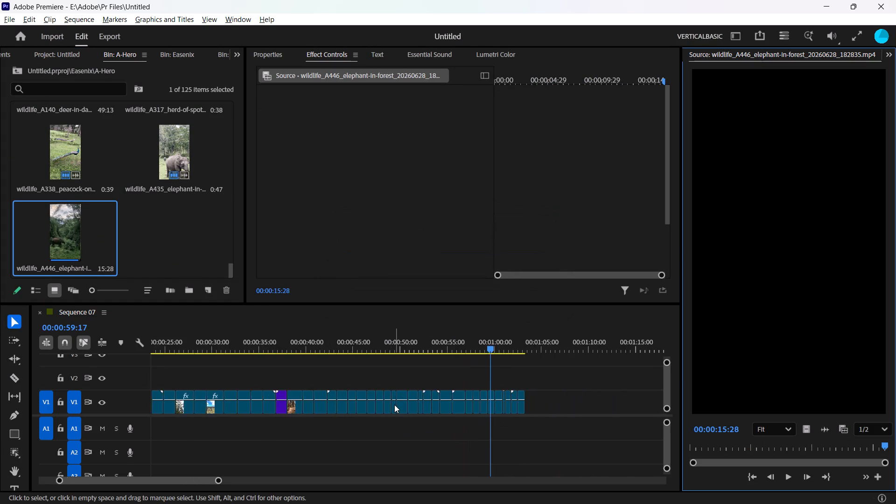
scroll(394, 405, up, 6)
alt+scroll(391, 401, down, 3)
scroll(293, 397, up, 7)
drag(284, 372, 508, 419)
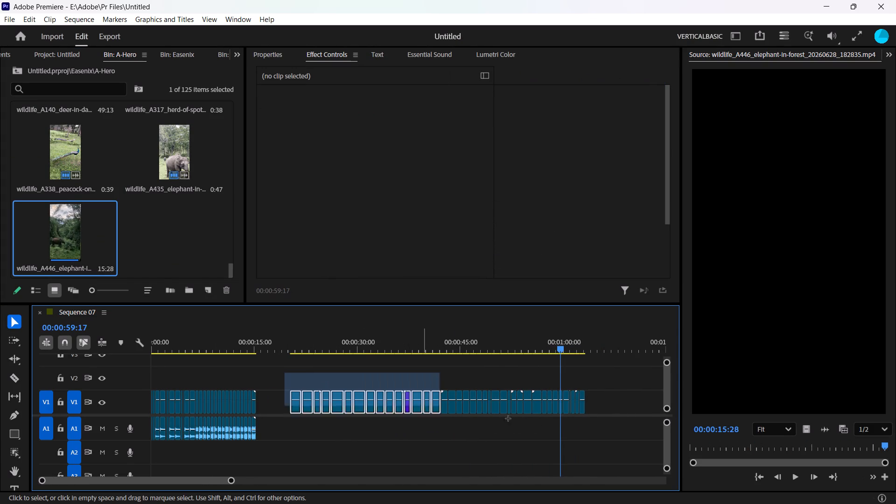
drag(508, 419, 618, 407)
key(alt+Up)
Slide the whole block of collected clips on V2 earlier, over the reference video, so it starts at about 4 seconds.
scroll(381, 379, up, 2)
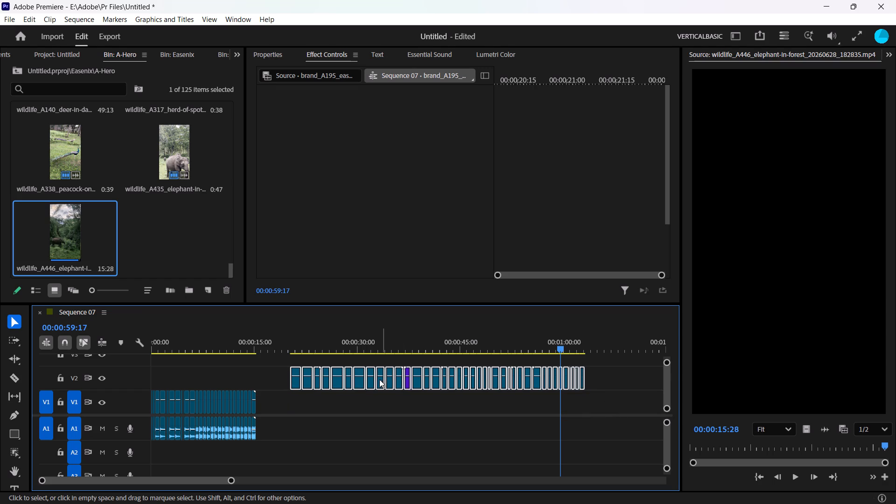
scroll(379, 379, up, 4)
drag(296, 382, 188, 376)
Slide the brand_A195 clip earlier on V2 so it starts at about 0.6 seconds, above the reference shots.
click(168, 372)
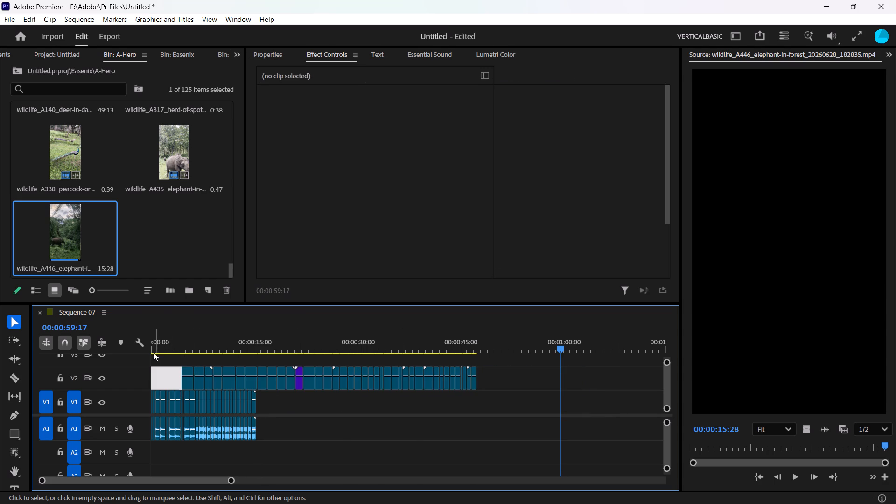
drag(157, 348, 86, 353)
click(166, 380)
drag(232, 476, 158, 471)
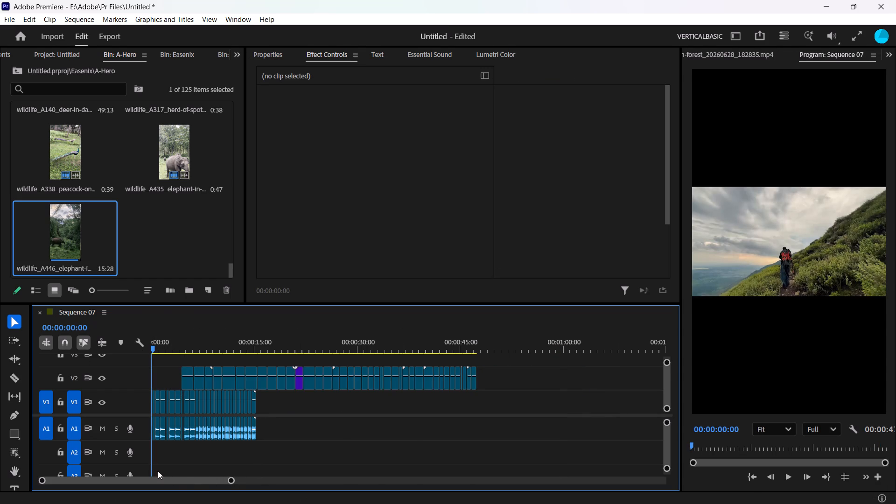
drag(158, 471, 191, 480)
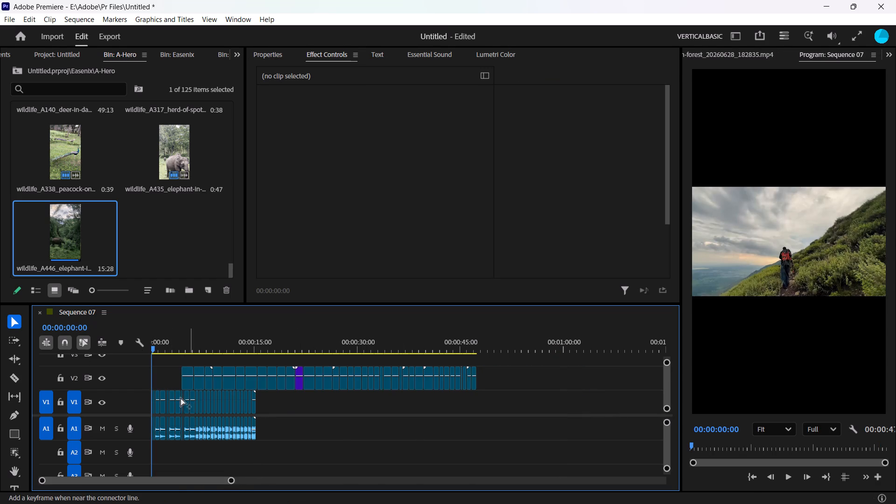
drag(231, 481, 186, 473)
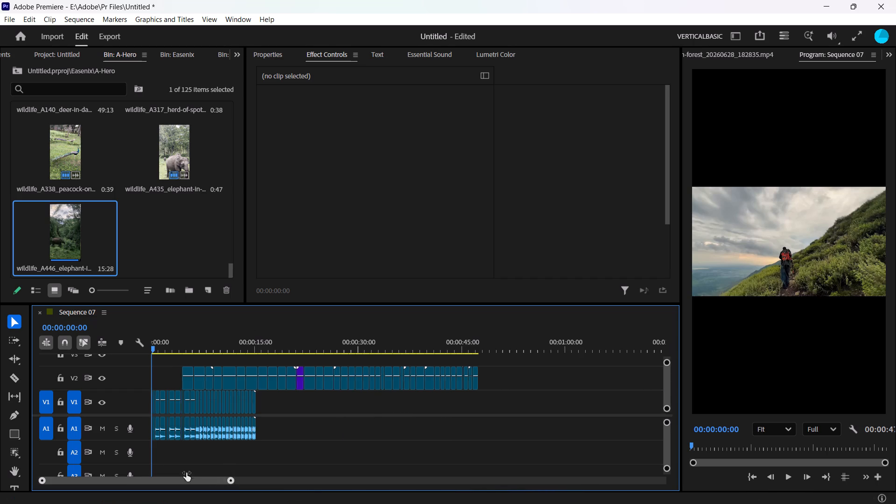
drag(186, 473, 121, 453)
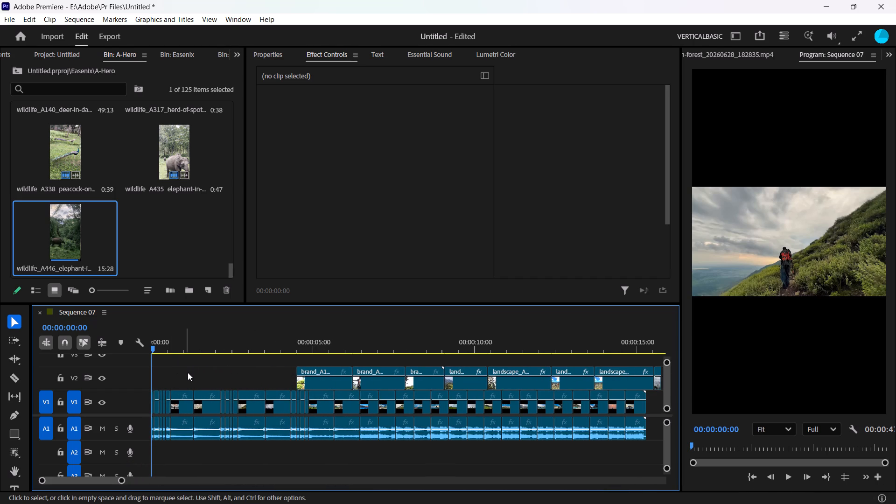
alt+scroll(188, 375, up, 11)
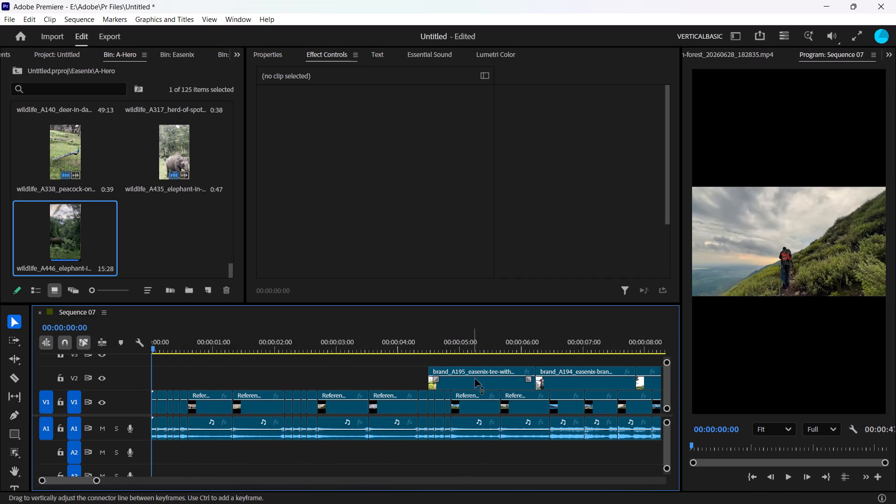
drag(478, 382, 248, 376)
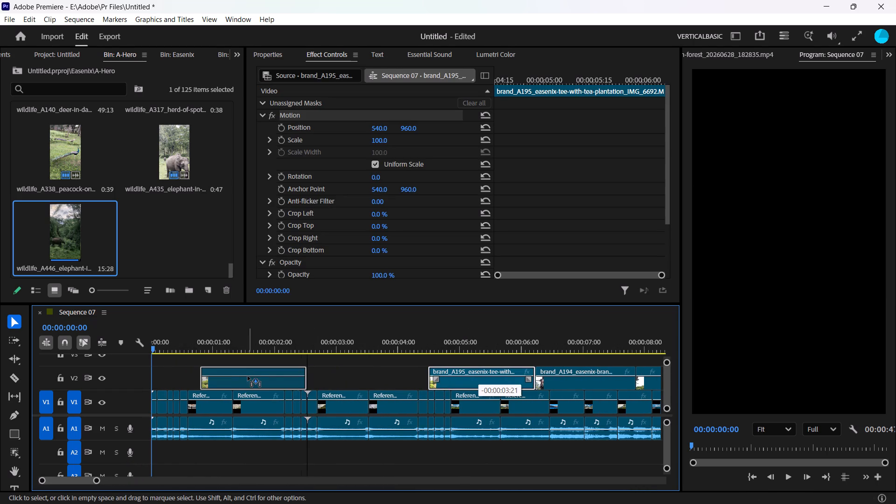
drag(248, 376, 238, 375)
Cut the brand_A195 clip at 00:00:01:15, delete the part before the cut, and move the remainder to the sequence start.
drag(195, 340, 194, 343)
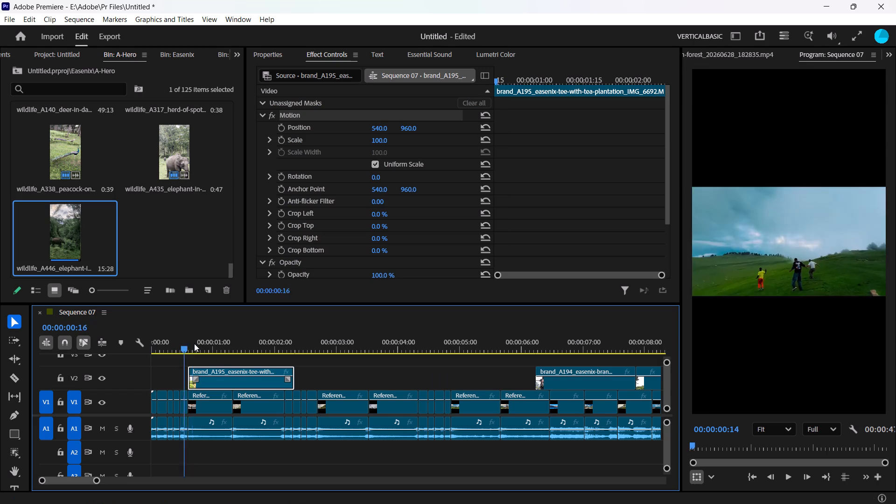
drag(194, 343, 281, 364)
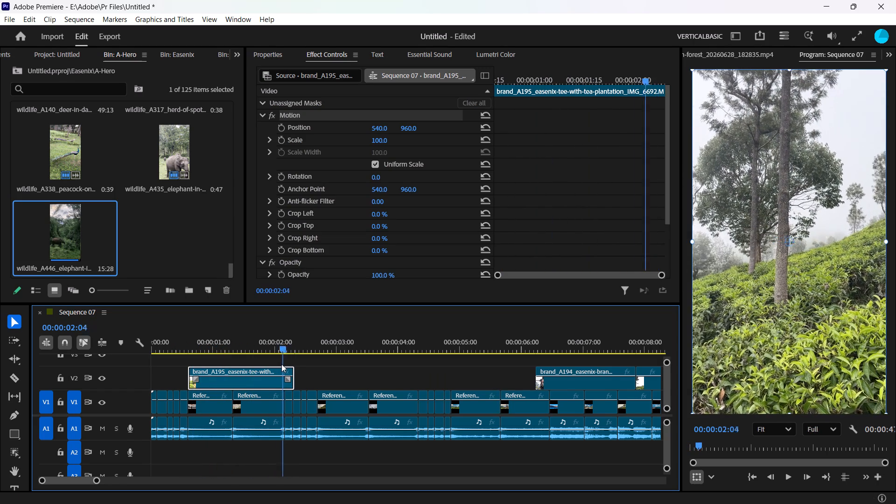
drag(281, 364, 245, 361)
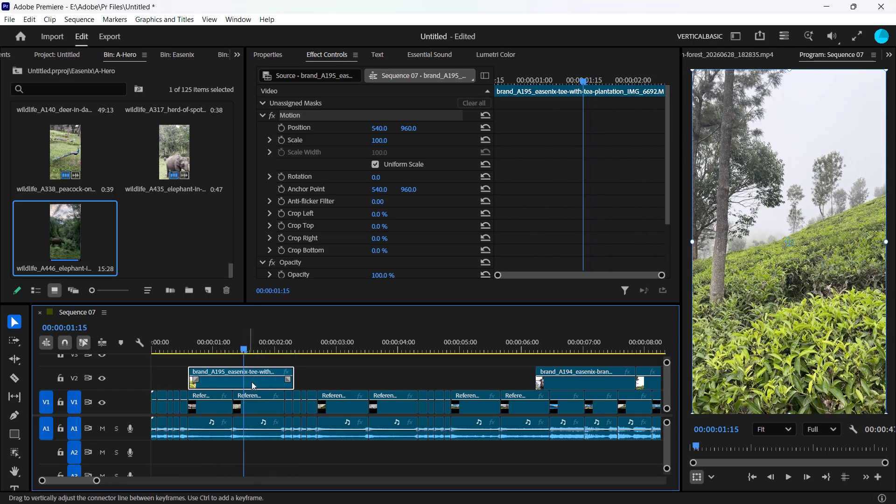
key(c)
key(x)
drag(270, 384, 161, 371)
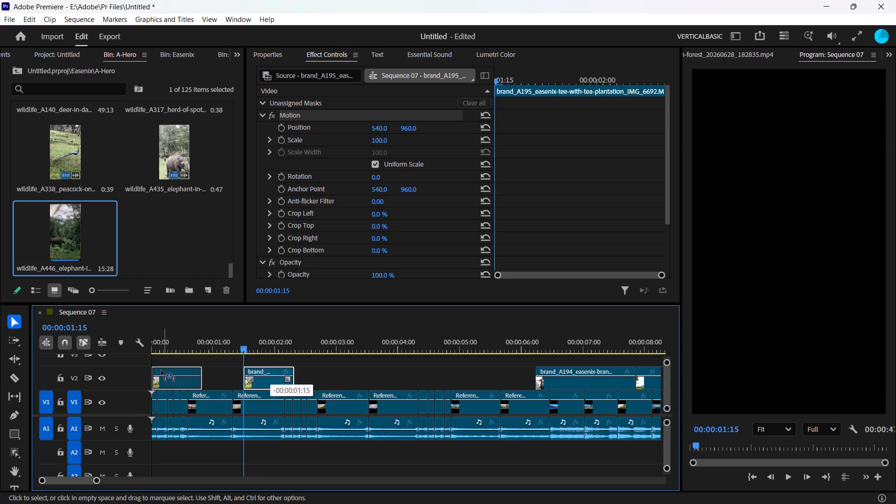
drag(161, 371, 161, 371)
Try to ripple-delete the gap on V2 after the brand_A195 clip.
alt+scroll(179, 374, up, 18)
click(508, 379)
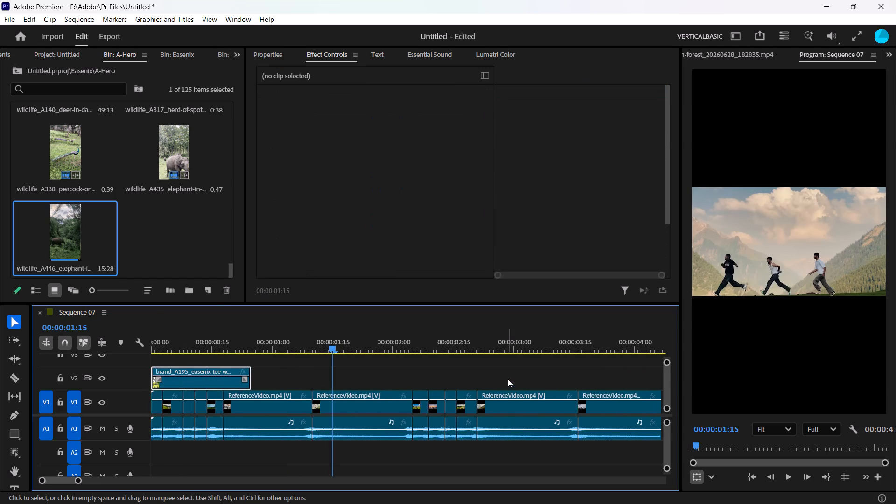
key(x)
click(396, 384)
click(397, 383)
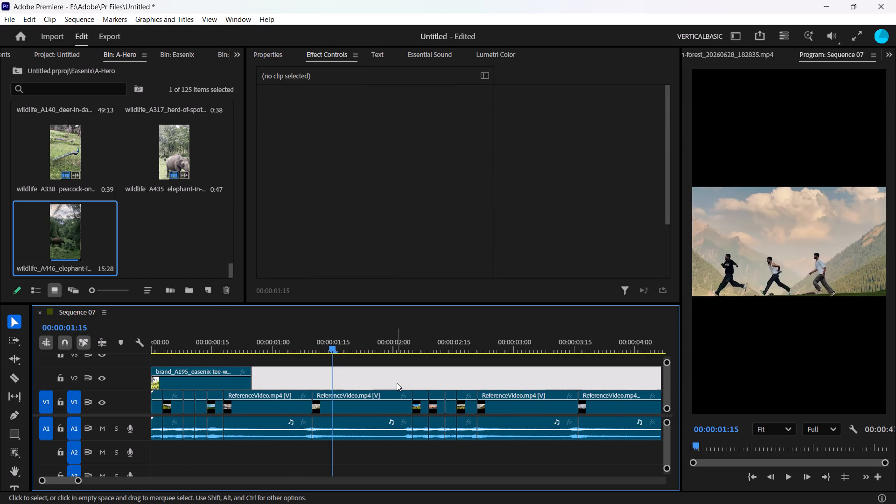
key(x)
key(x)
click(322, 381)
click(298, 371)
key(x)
Lock every track except V2 and close the gap between the brand_A195 and brand_A194 clips.
alt+scroll(298, 371, down, 11)
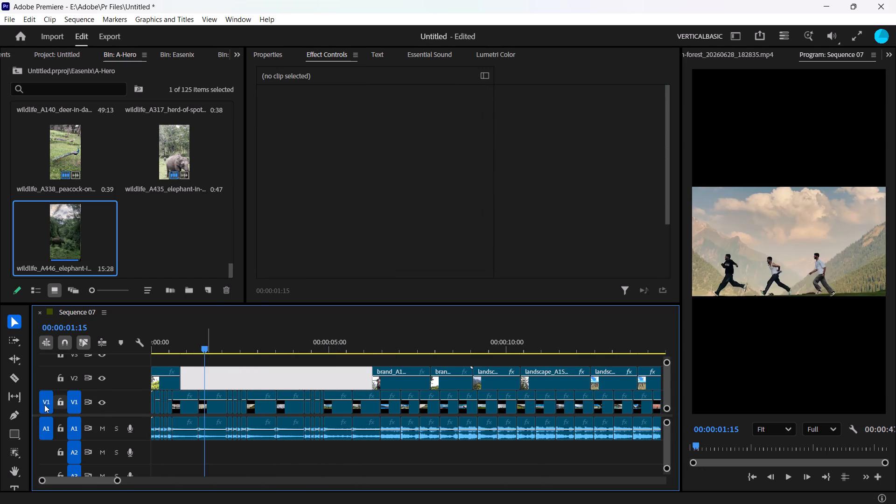
shift+click(57, 403)
shift+click(64, 427)
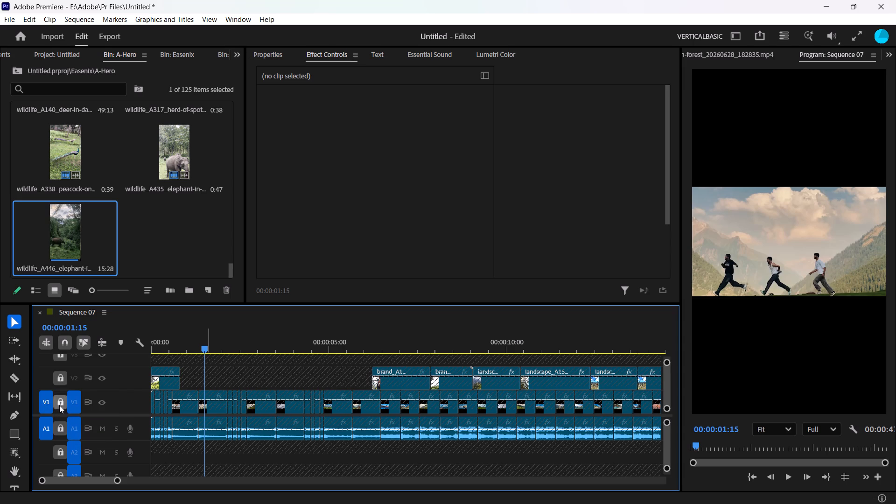
click(62, 381)
click(256, 389)
key(x)
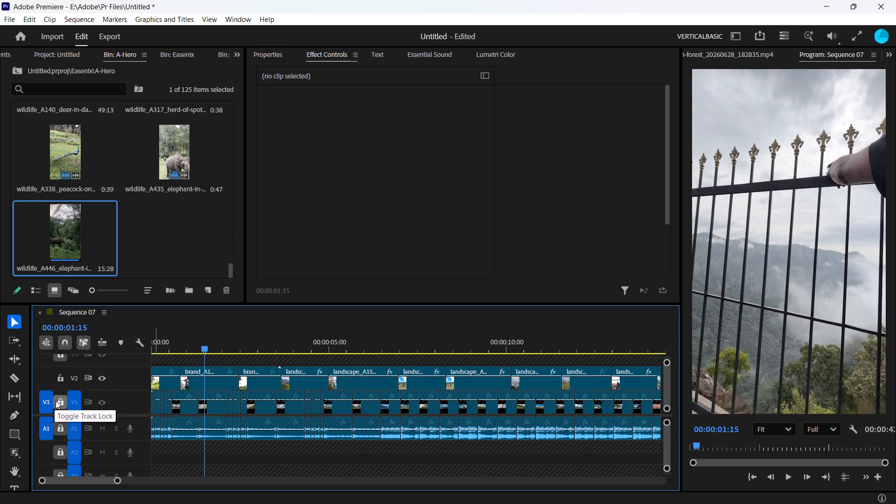
Unlock the remaining video and audio tracks and save the project.
shift+click(56, 401)
shift+click(62, 400)
shift+click(62, 403)
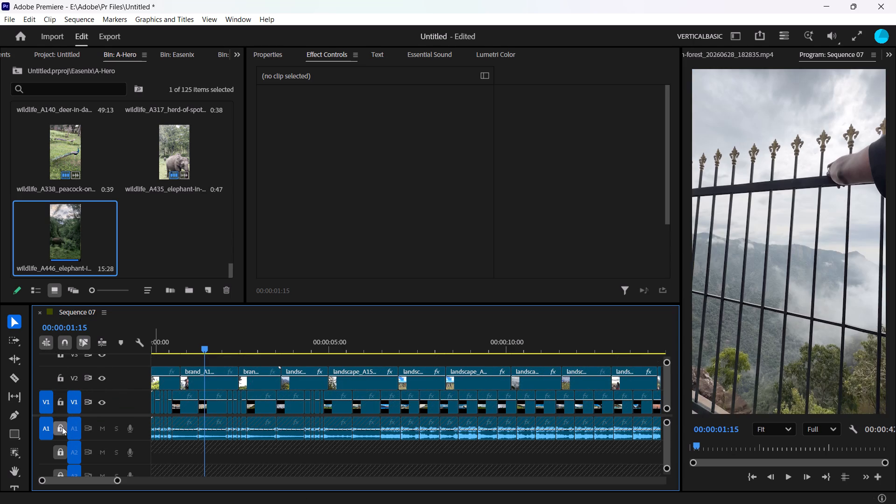
shift+click(62, 427)
key(ctrl+s)
Trim the end of the brand_A195 clip on V2 back to match the very short first reference shot.
drag(188, 342, 69, 350)
alt+scroll(238, 423, up, 5)
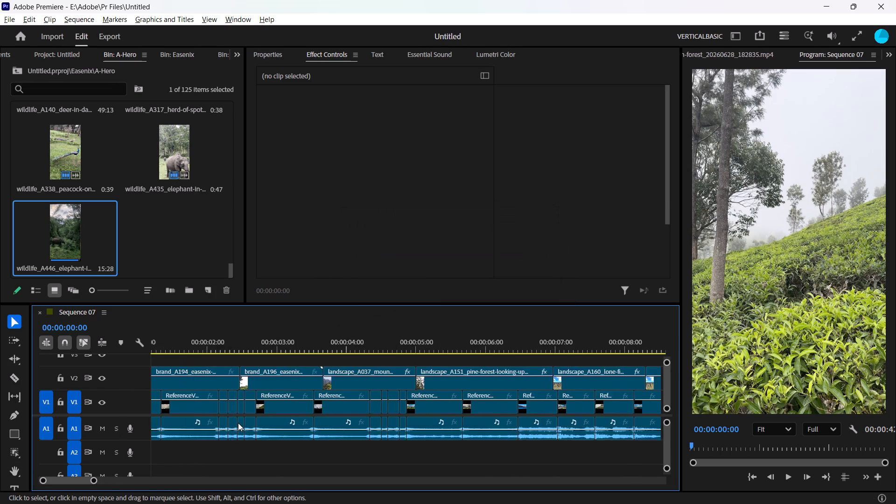
alt+scroll(238, 423, up, 13)
drag(207, 382, 178, 383)
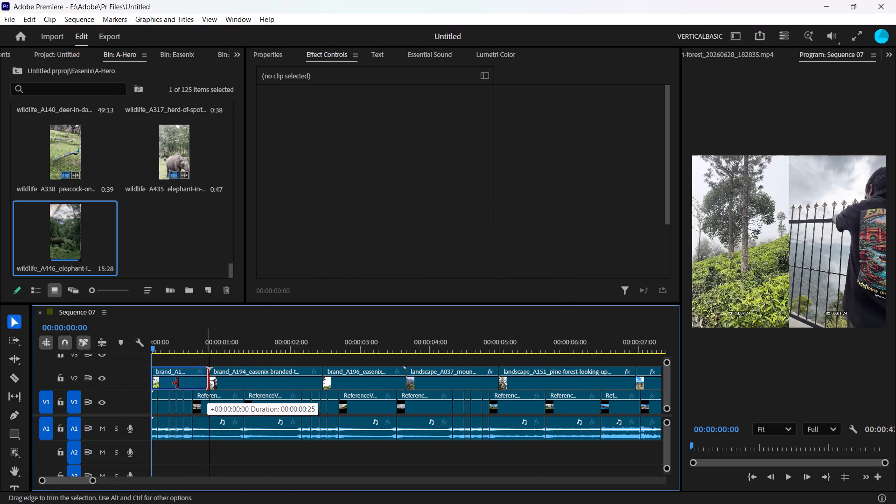
drag(178, 383, 154, 380)
Lock tracks V1 and A1 and close the gap on V2 so brand_A194 directly follows brand_A195.
click(173, 379)
key(x)
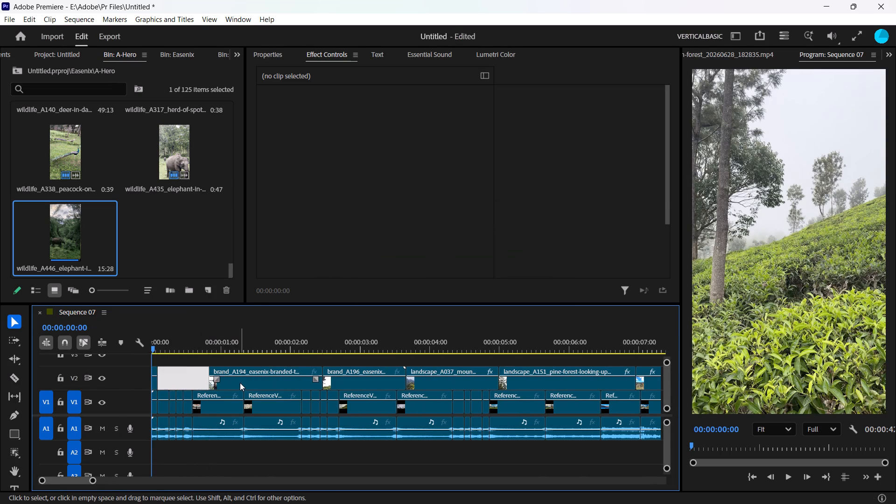
drag(241, 383, 229, 381)
click(59, 398)
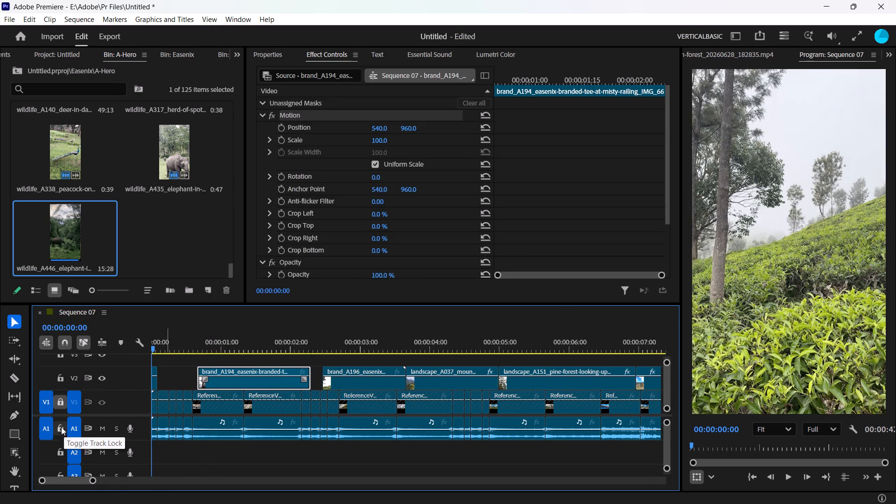
click(61, 427)
click(166, 376)
key(x)
Cut brand_A194 at 00:00:00:07 and slide the later part over the earlier piece, directly after brand_A195.
drag(163, 341, 209, 353)
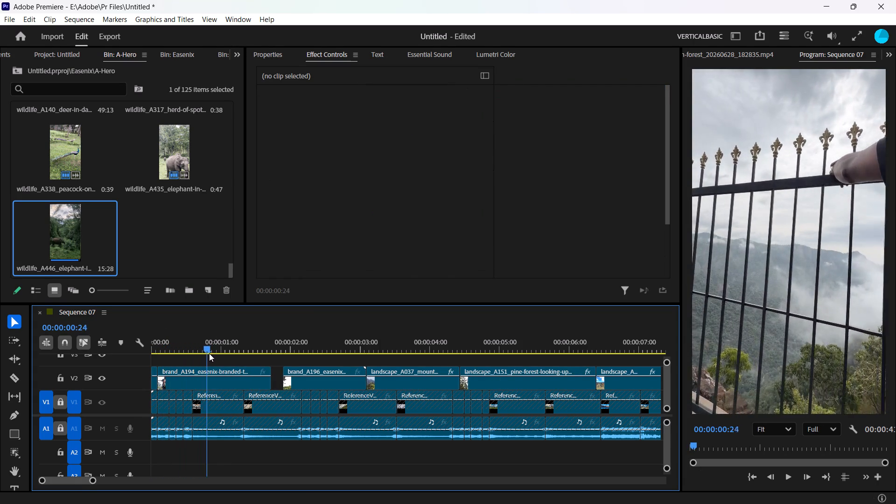
drag(209, 353, 196, 362)
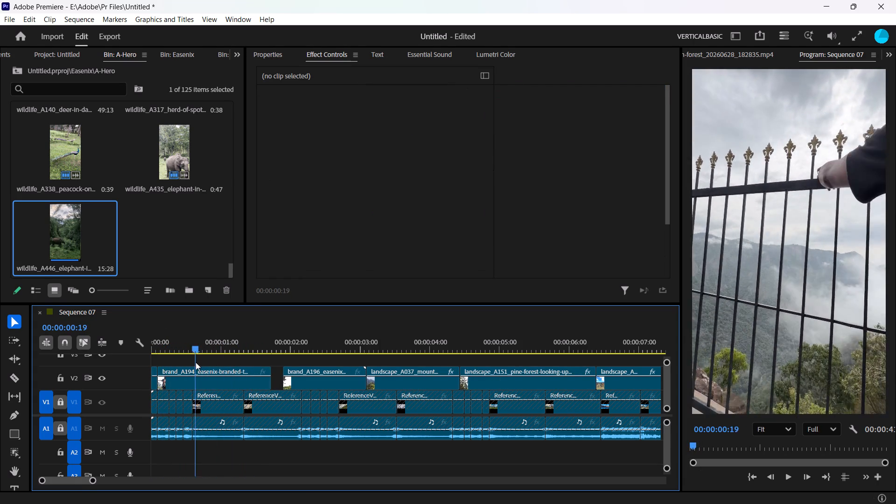
drag(196, 362, 168, 364)
click(188, 387)
key(c)
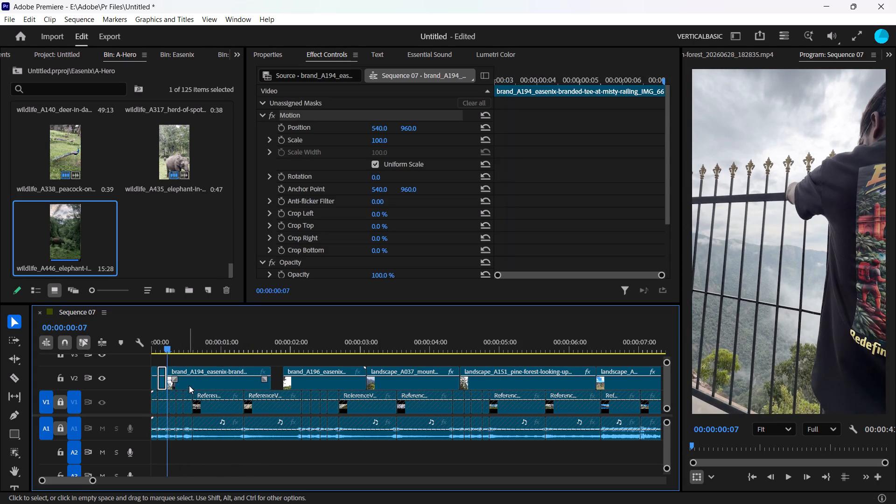
drag(199, 382, 192, 380)
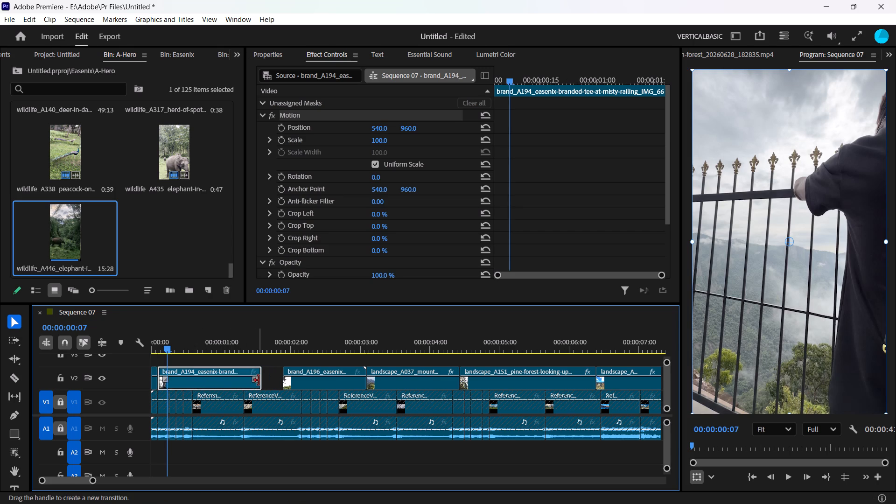
Trim the end of brand_A194 to the length of its short reference shot and close the gap before brand_A196.
click(213, 335)
drag(263, 380, 185, 375)
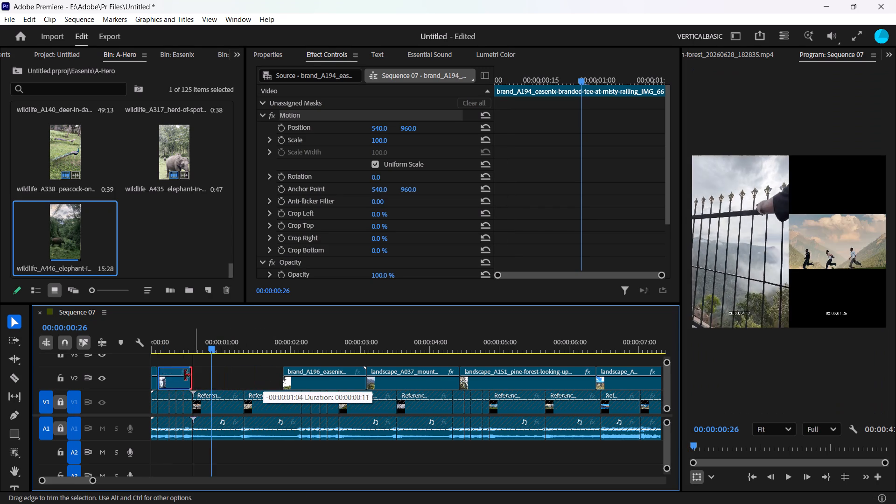
drag(185, 375, 166, 372)
click(238, 378)
key(x)
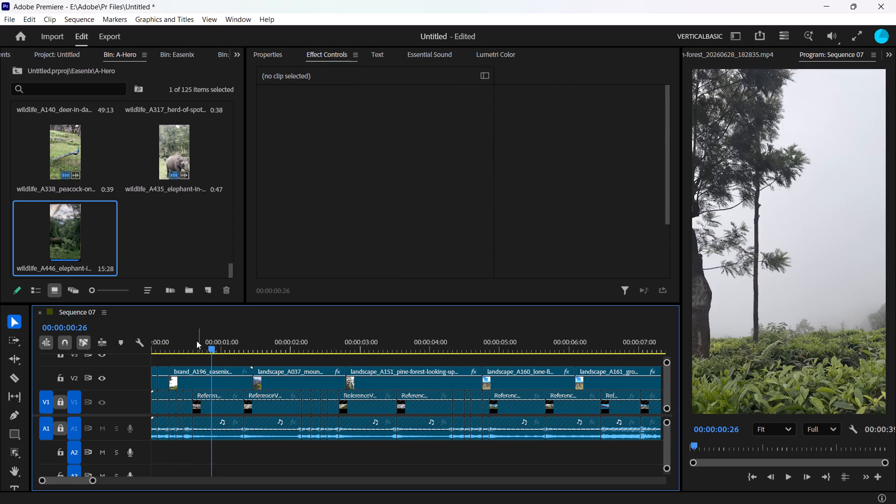
Trim the end of brand_A196 to its short reference shot and close the gap before landscape_A037.
drag(196, 341, 244, 353)
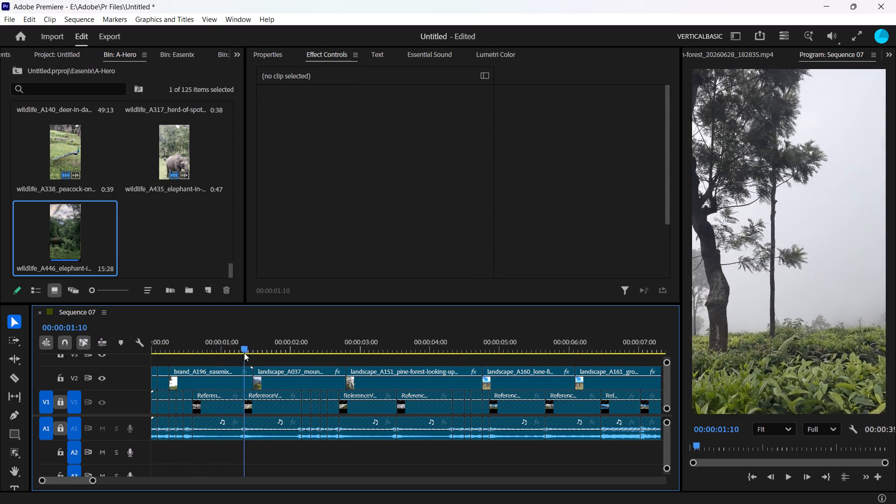
drag(244, 353, 211, 356)
drag(253, 385, 189, 375)
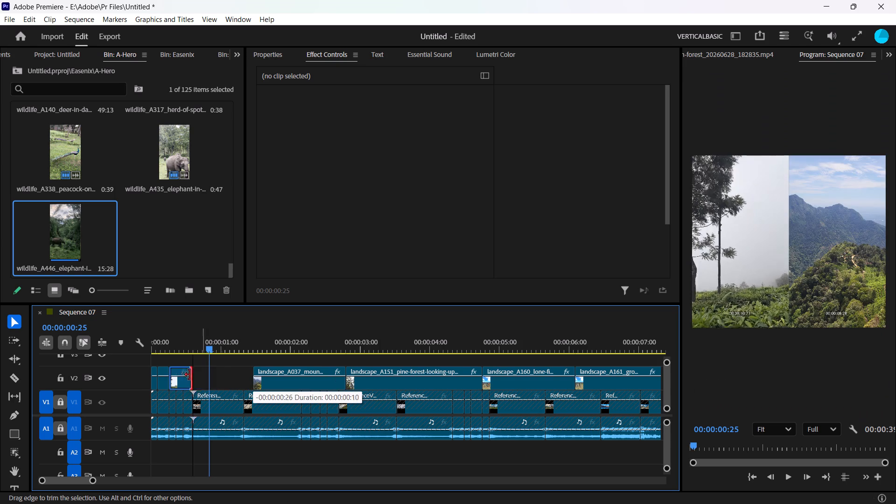
drag(189, 375, 175, 373)
click(222, 378)
key(x)
Trim the end of landscape_A037 to its reference shot and move landscape_A151 earlier, directly after it.
drag(184, 335, 181, 334)
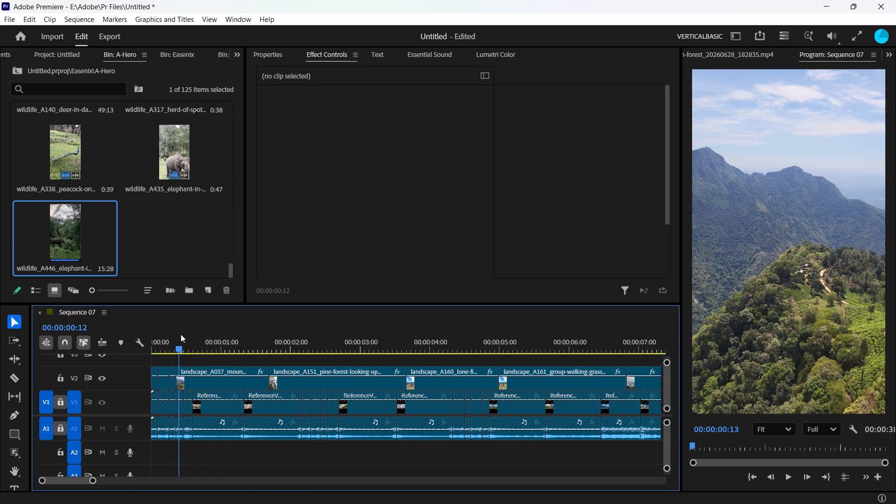
drag(181, 334, 272, 350)
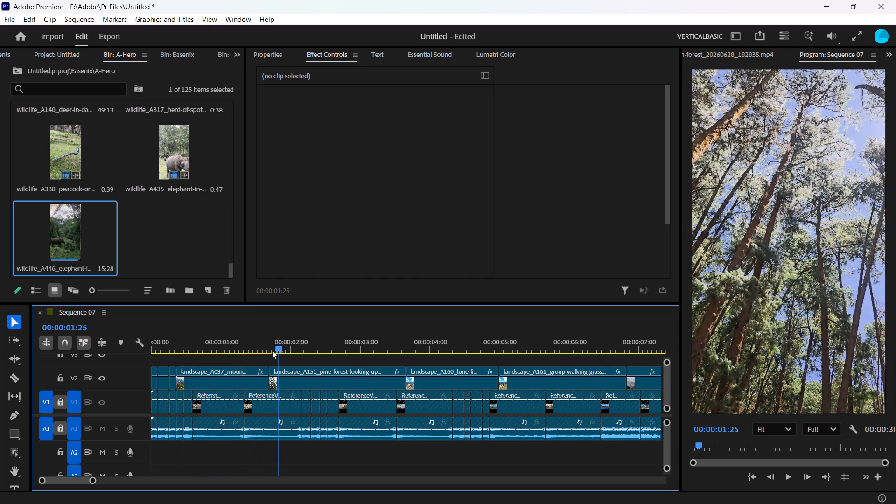
drag(272, 350, 234, 350)
drag(266, 384, 177, 371)
drag(304, 384, 223, 378)
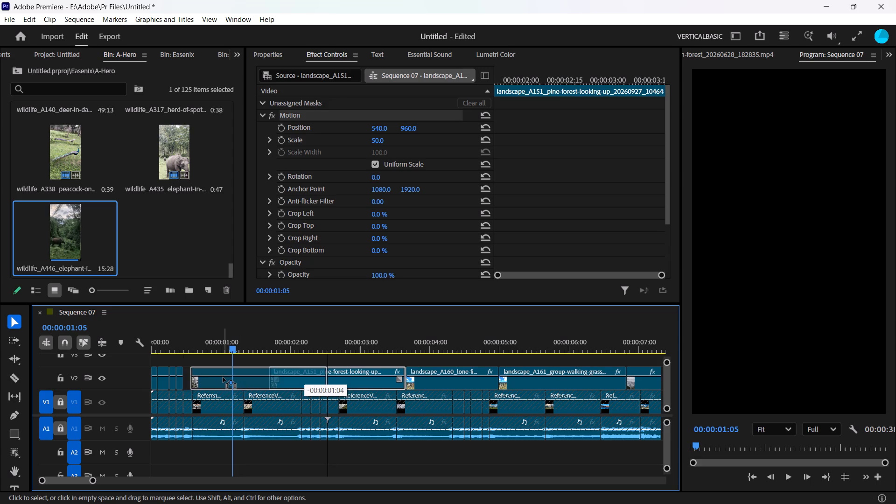
drag(223, 378, 218, 378)
Cut landscape_A151 at 00:00:01:02 and delete the part before the cut.
drag(183, 343, 237, 356)
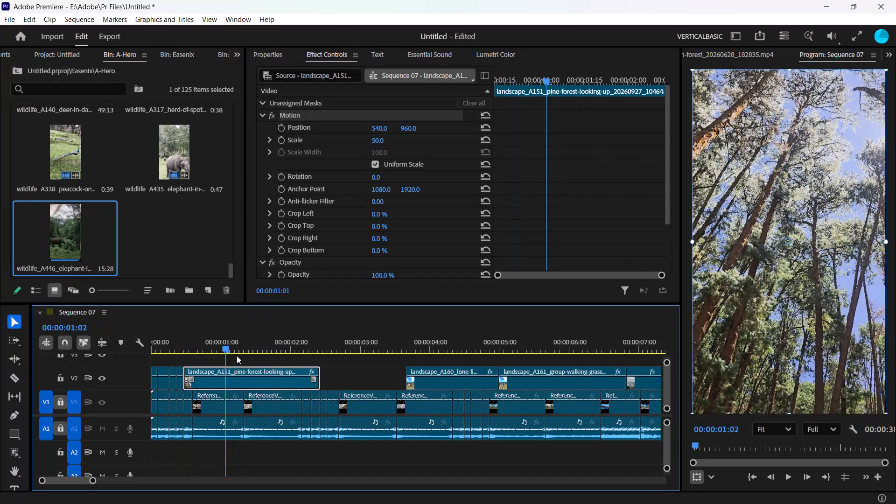
drag(237, 356, 254, 361)
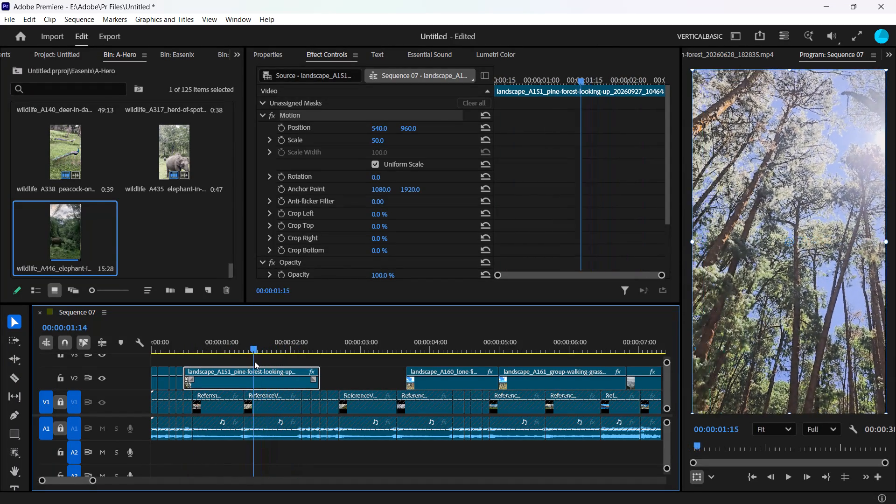
drag(254, 361, 226, 361)
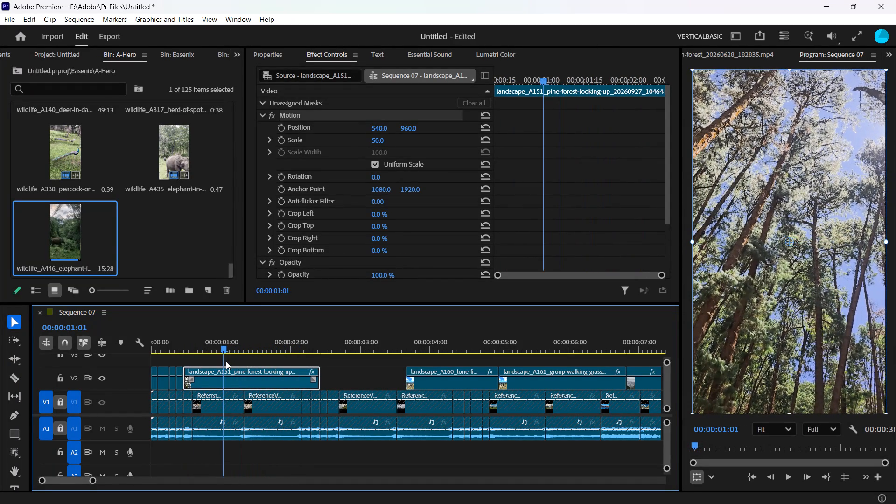
drag(226, 361, 227, 361)
key(c)
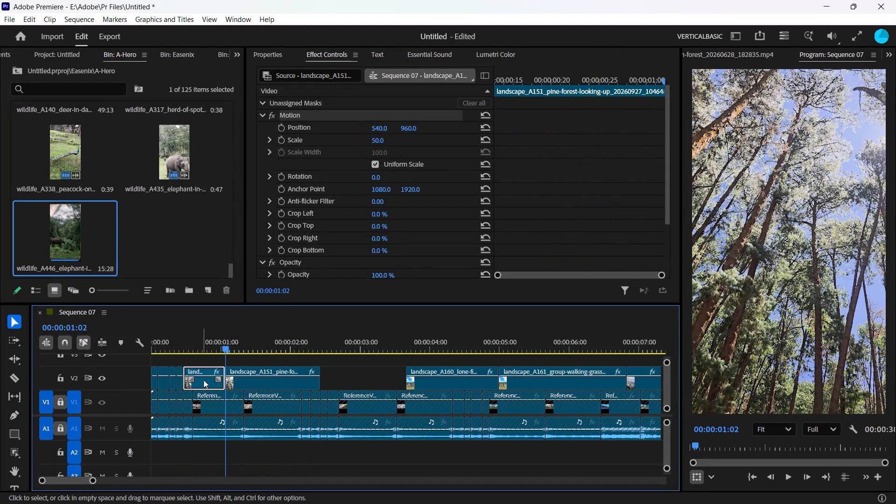
key(x)
Move the remaining landscape_A151 to the start of the longer reference shot at about 00:00:00:18 and trim its end to that shot.
drag(256, 385, 220, 380)
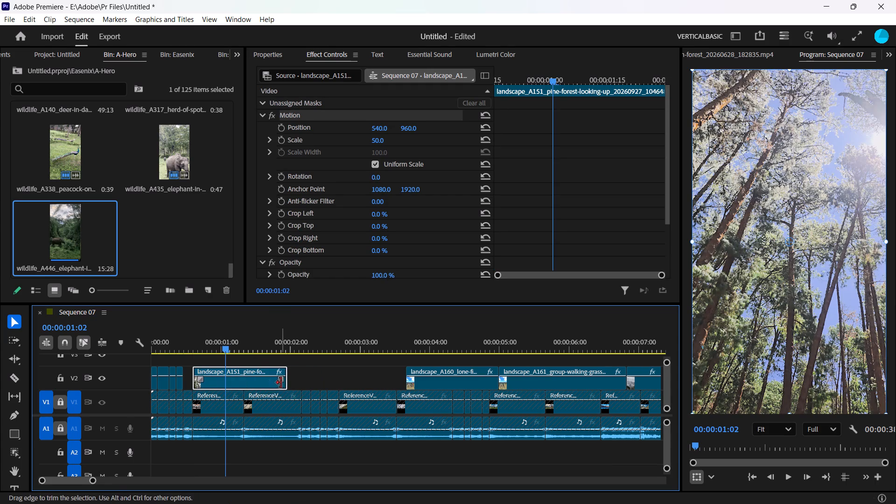
drag(289, 381, 247, 381)
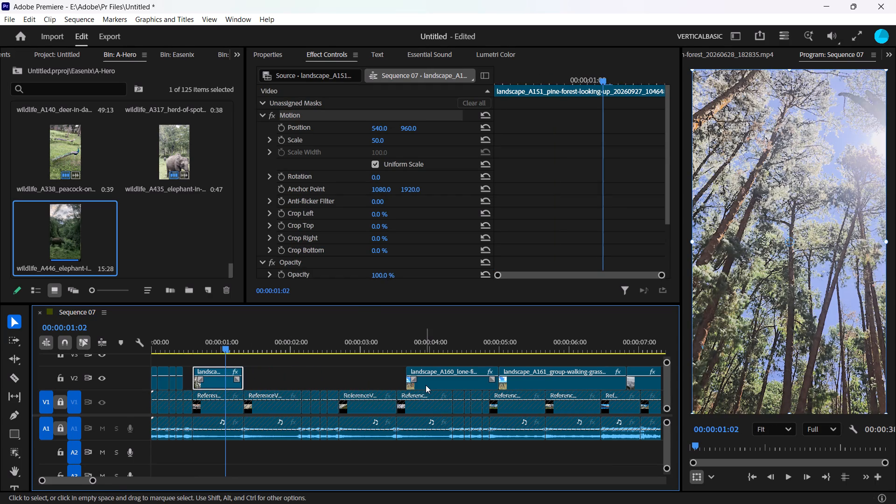
Move landscape_A160 directly after landscape_A151 and trim its end to the matching reference shot.
drag(426, 385, 299, 382)
drag(273, 345, 301, 354)
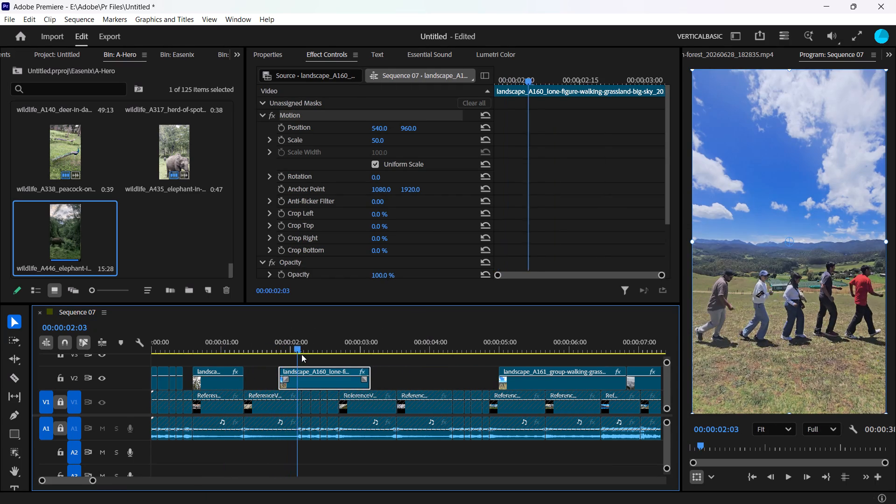
drag(301, 354, 305, 355)
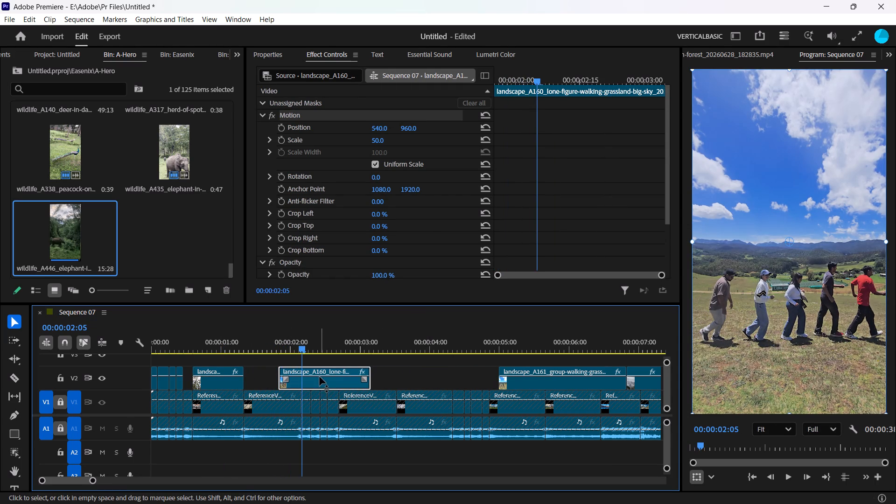
drag(325, 383, 290, 379)
drag(341, 377, 301, 371)
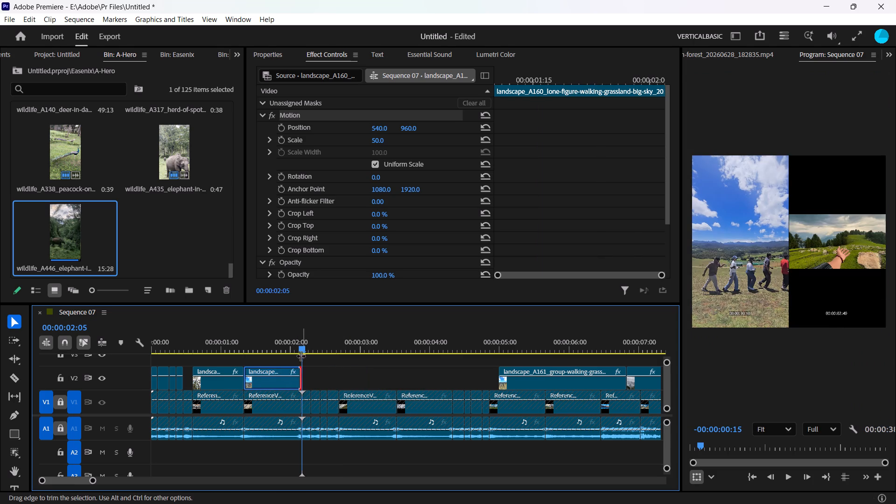
drag(300, 346, 285, 347)
drag(294, 378, 293, 376)
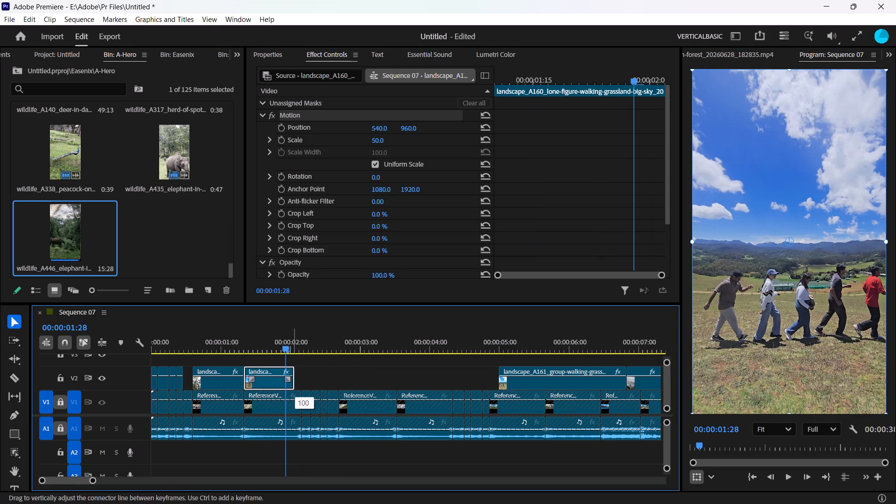
drag(293, 376, 294, 364)
drag(297, 374, 301, 374)
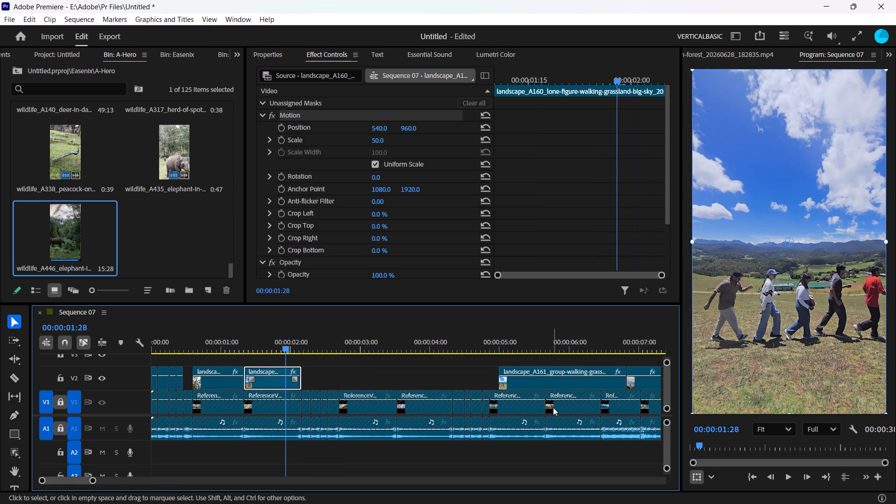
Move landscape_A161 to the reference shot starting at 00:00:02:21 and trim its end to that shot.
drag(551, 384, 381, 373)
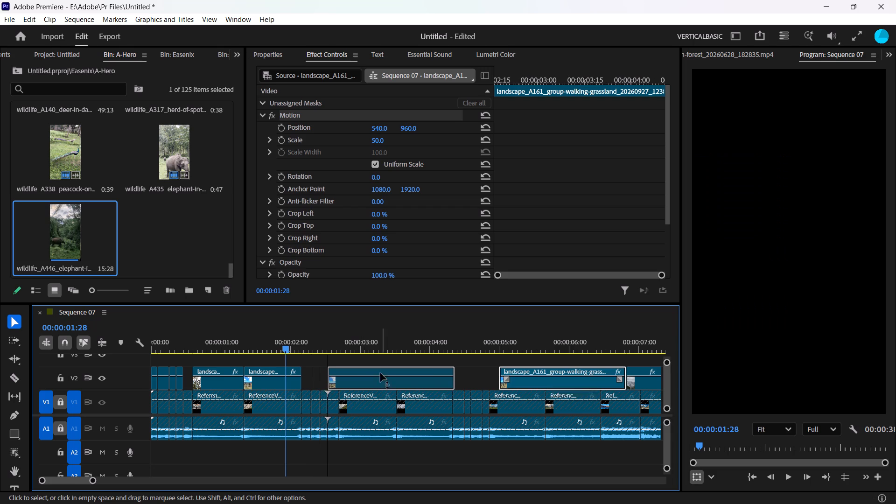
drag(331, 345, 351, 353)
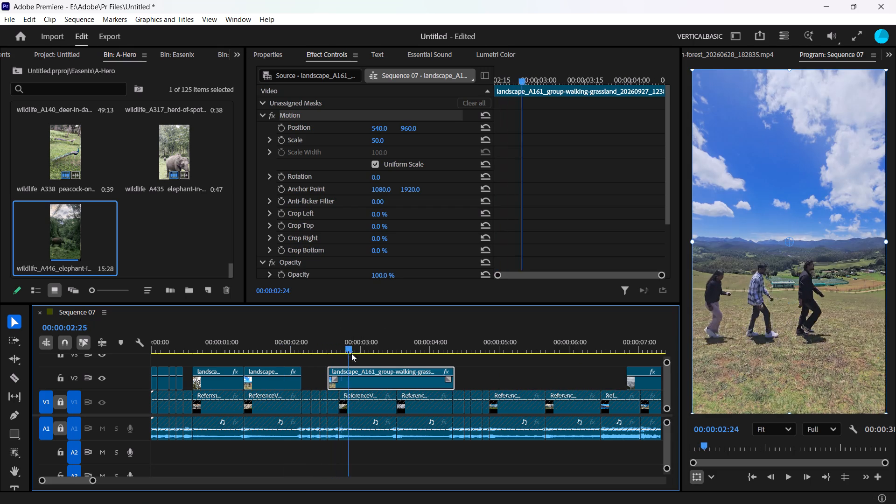
drag(351, 353, 400, 381)
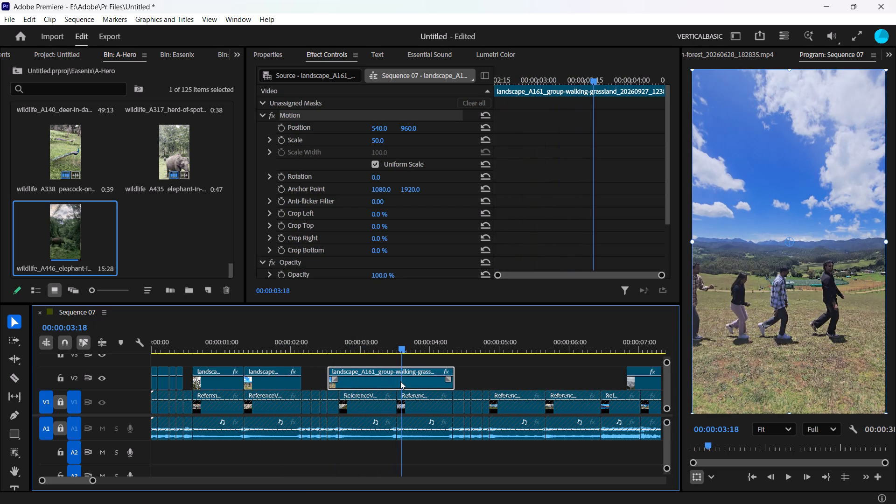
drag(400, 381, 341, 395)
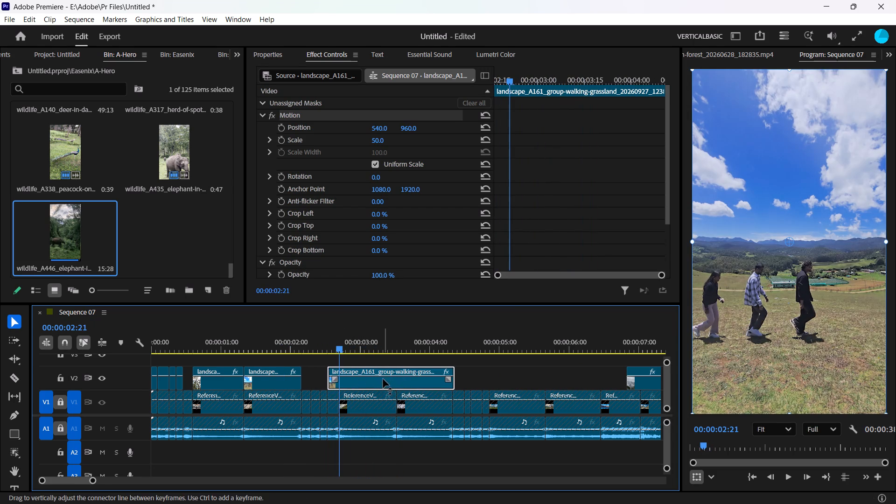
drag(376, 386, 389, 385)
alt+scroll(387, 385, up, 5)
drag(532, 378, 425, 369)
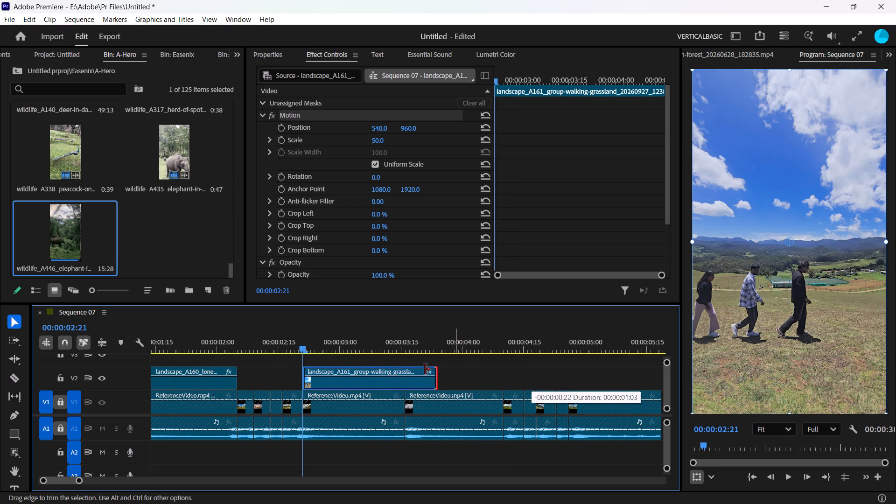
drag(425, 369, 406, 372)
Close the gap between landscape_A161 and landscape_A219 and place the playhead at 00:00:04:04 within landscape_A219.
alt+scroll(406, 372, down, 7)
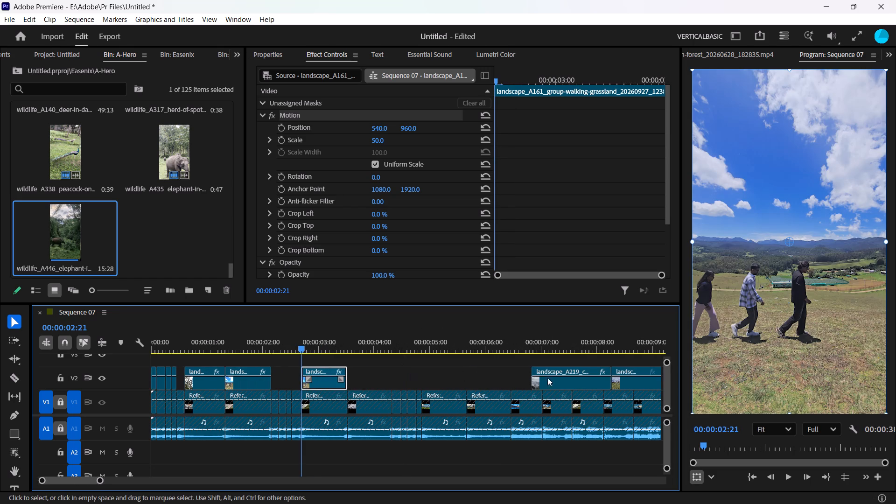
click(480, 377)
key(x)
drag(346, 342, 366, 341)
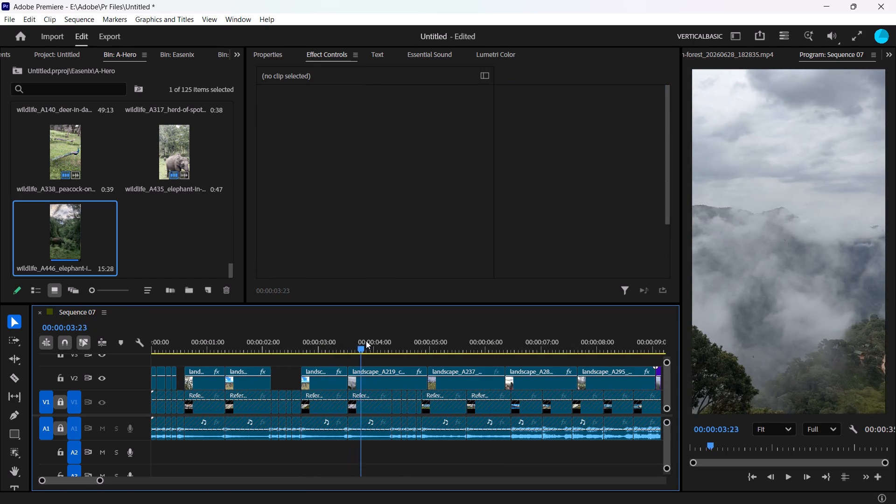
drag(366, 341, 393, 347)
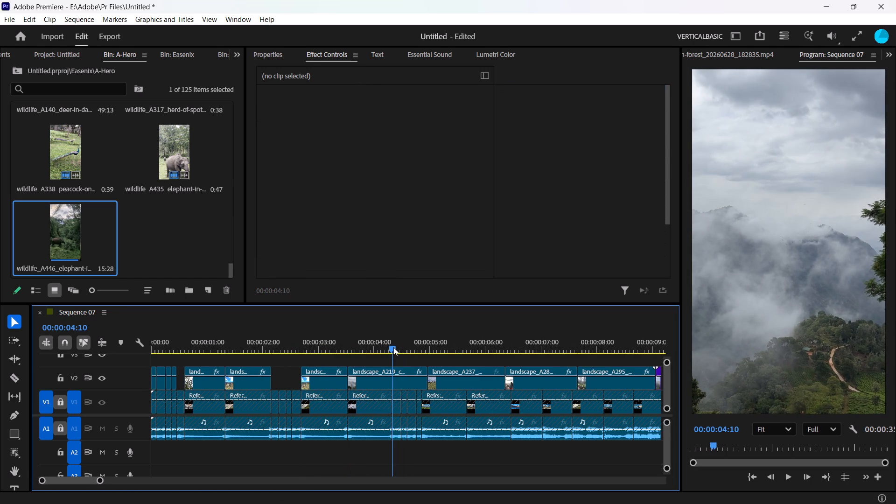
drag(393, 347, 384, 347)
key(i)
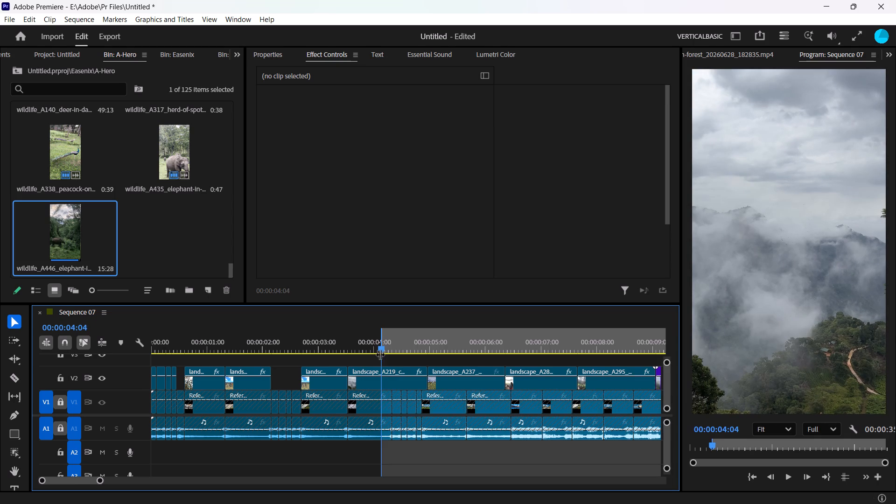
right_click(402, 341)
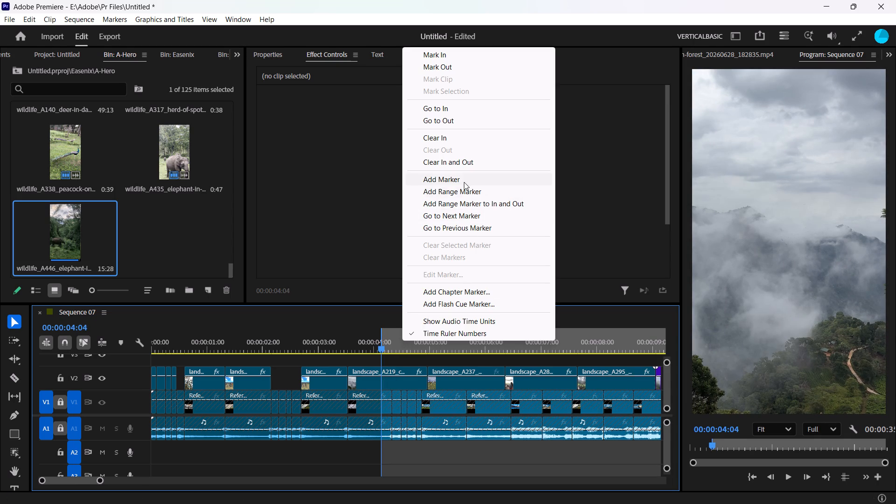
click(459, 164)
Cut landscape_A219 at 00:00:04:04 and delete the part before the cut.
click(387, 383)
key(c)
click(361, 383)
key(x)
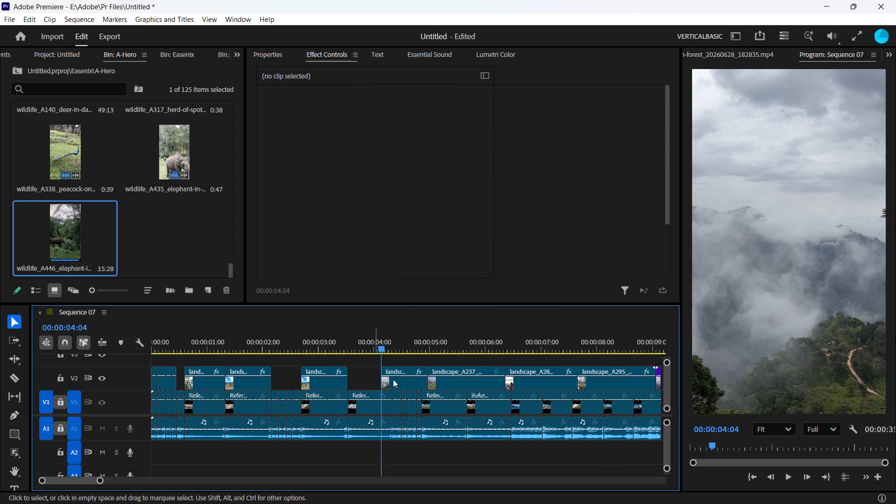
Trim the remaining landscape_A219 to 4 frames and fit it on V2 in the gap before landscape_A151, starting at 00:00:00:14.
click(423, 382)
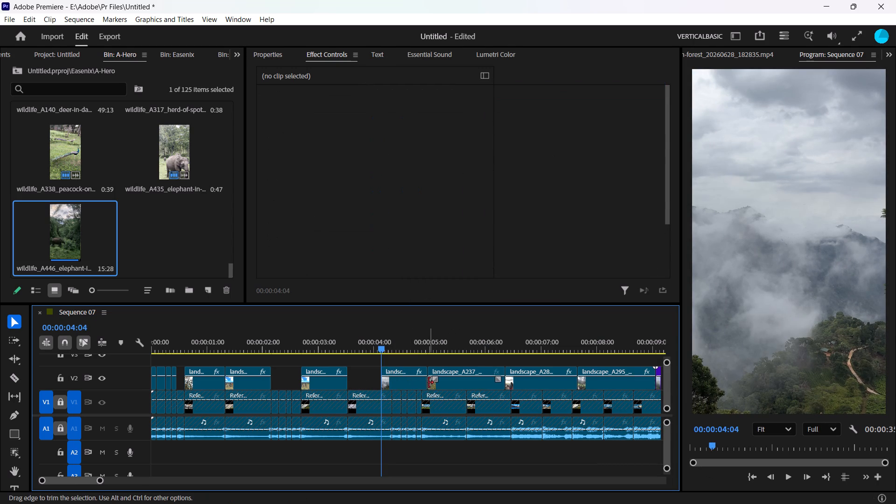
drag(425, 382, 385, 372)
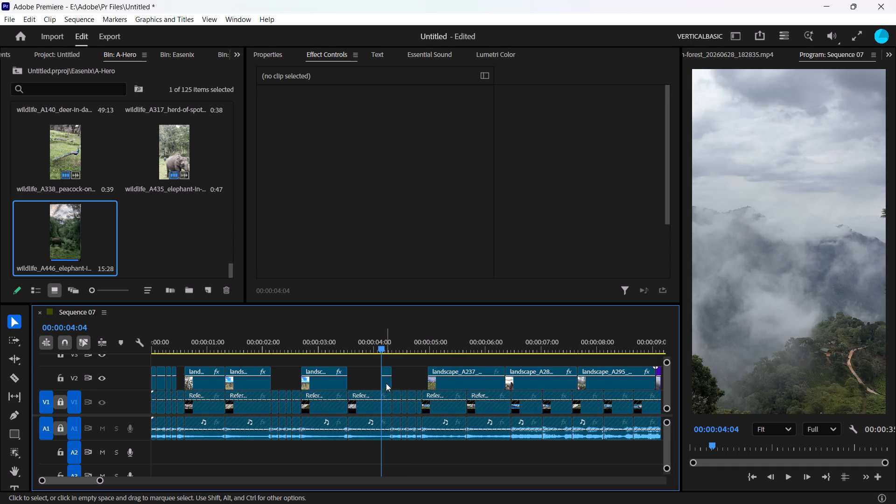
drag(386, 383, 181, 360)
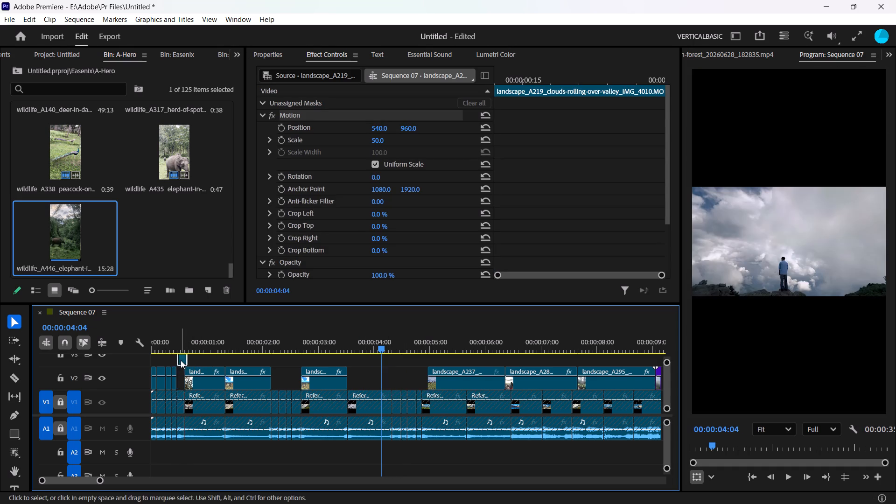
alt+scroll(174, 364, up, 12)
drag(231, 359, 217, 359)
click(192, 363)
key(alt+Down)
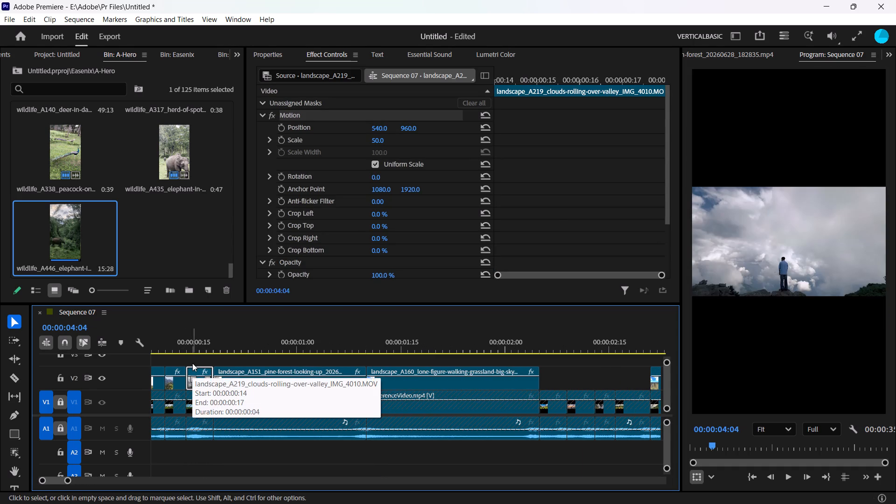
Save the project.
key(ctrl+s)
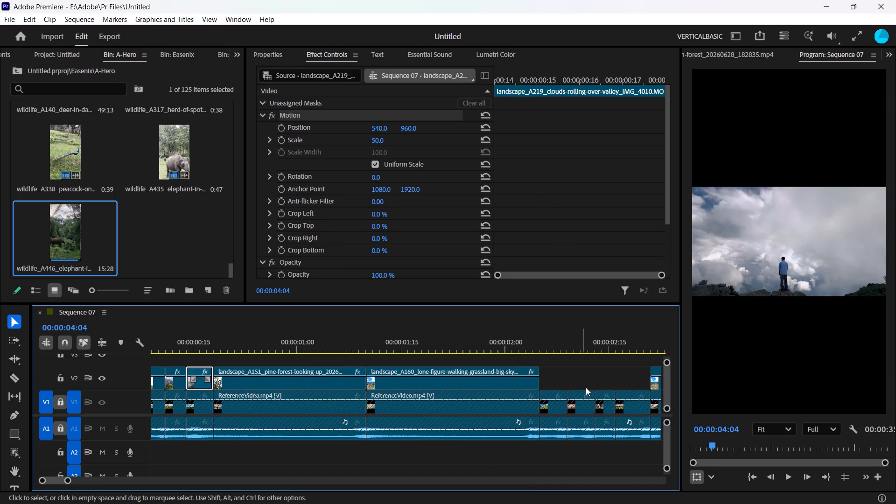
Leave the short reference shots before landscape_A161 empty and move landscape_A237 earlier, directly after landscape_A161.
click(597, 382)
click(585, 383)
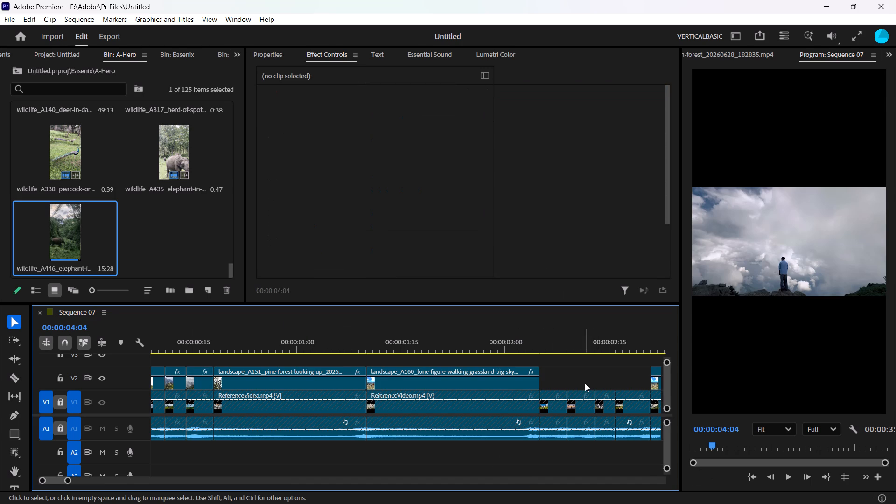
scroll(498, 399, down, 12)
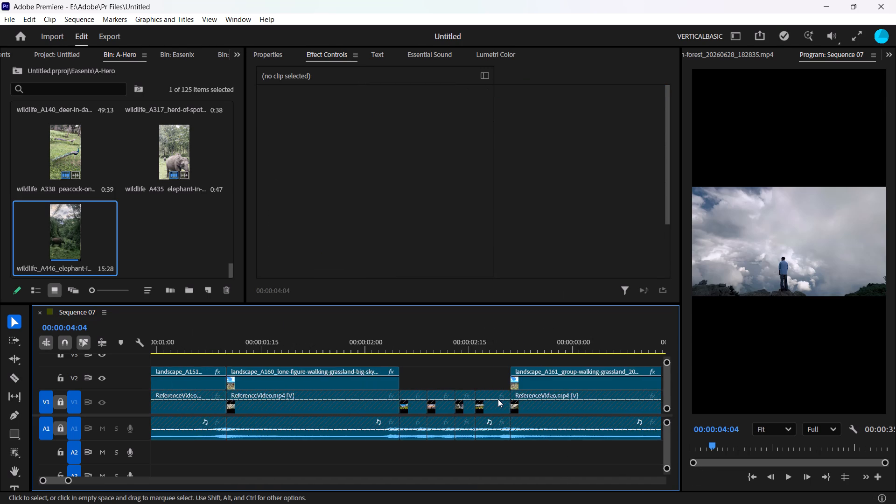
scroll(498, 399, down, 4)
drag(379, 336, 457, 348)
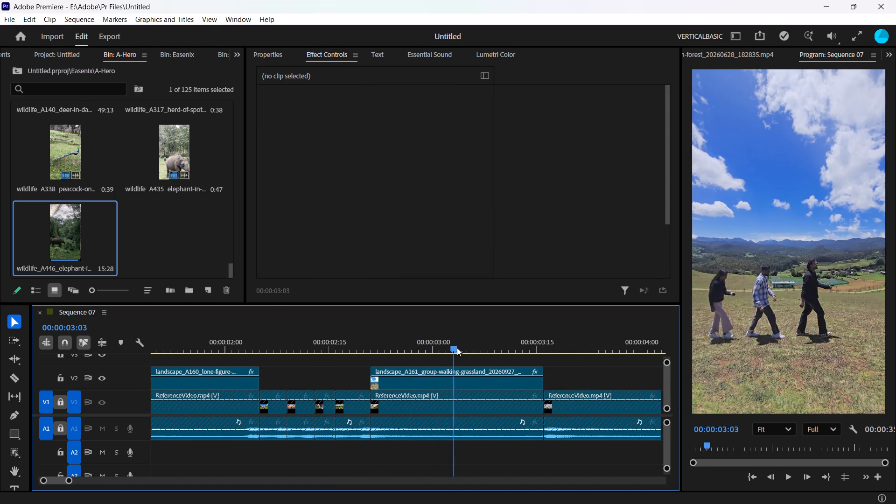
drag(457, 348, 478, 351)
alt+scroll(486, 349, down, 7)
scroll(483, 354, down, 8)
drag(448, 333, 486, 351)
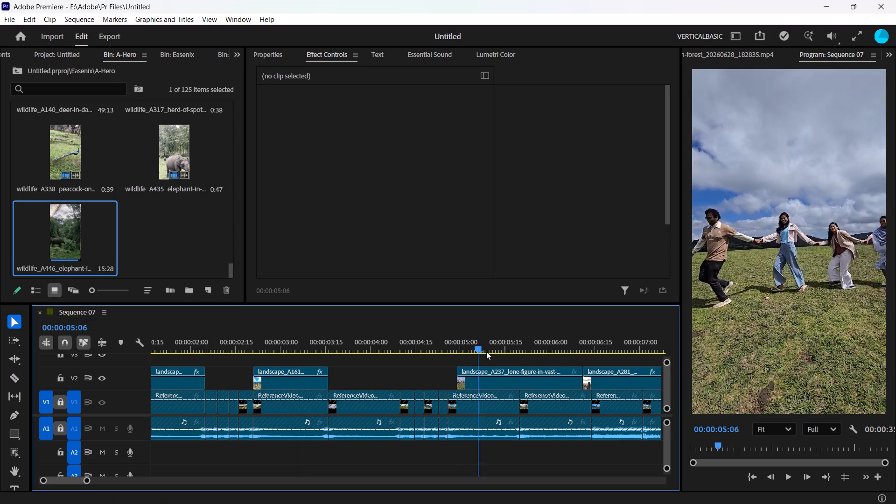
drag(486, 351, 439, 356)
drag(523, 384, 397, 368)
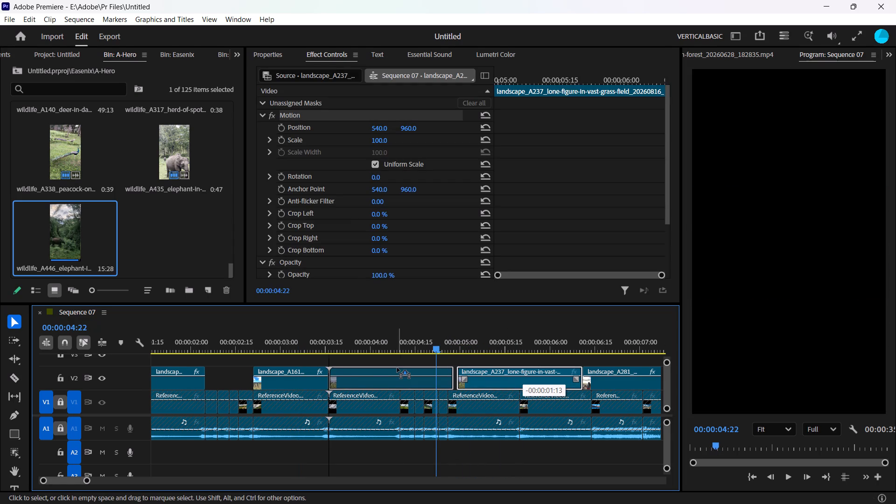
drag(397, 368, 399, 368)
Trim the end of landscape_A237 to the end of its reference shot.
drag(319, 341, 326, 343)
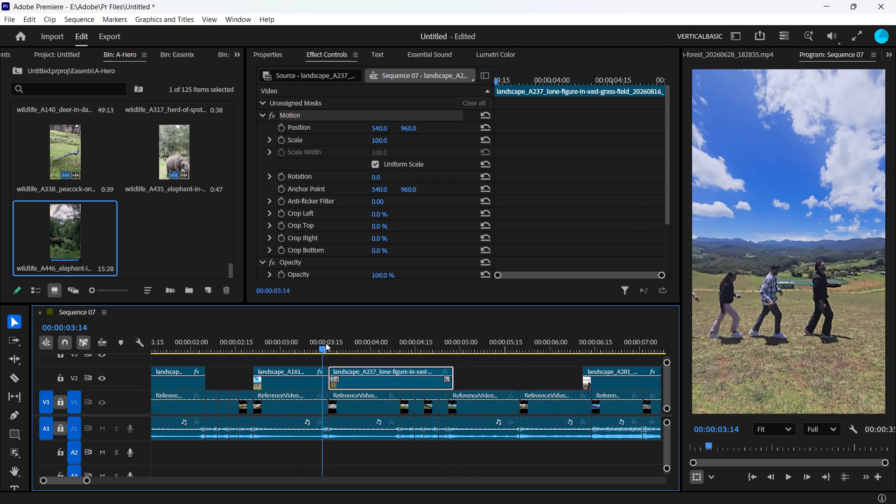
drag(326, 343, 405, 363)
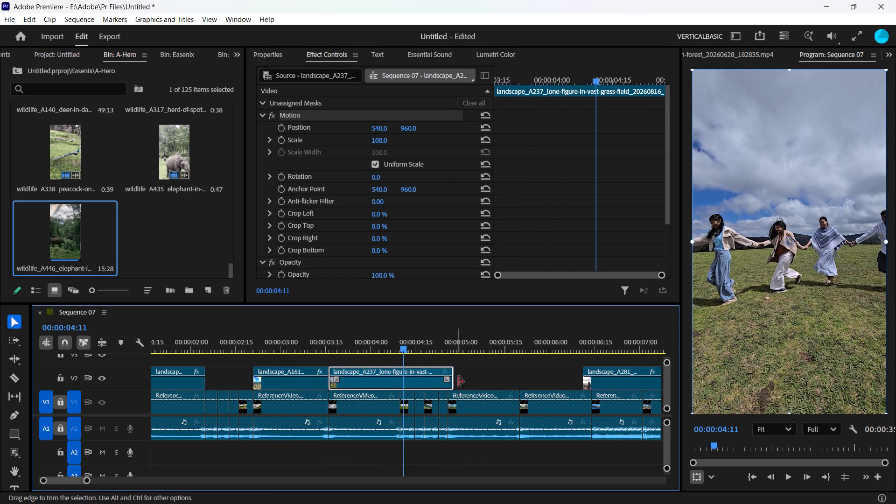
drag(458, 382, 403, 378)
click(452, 349)
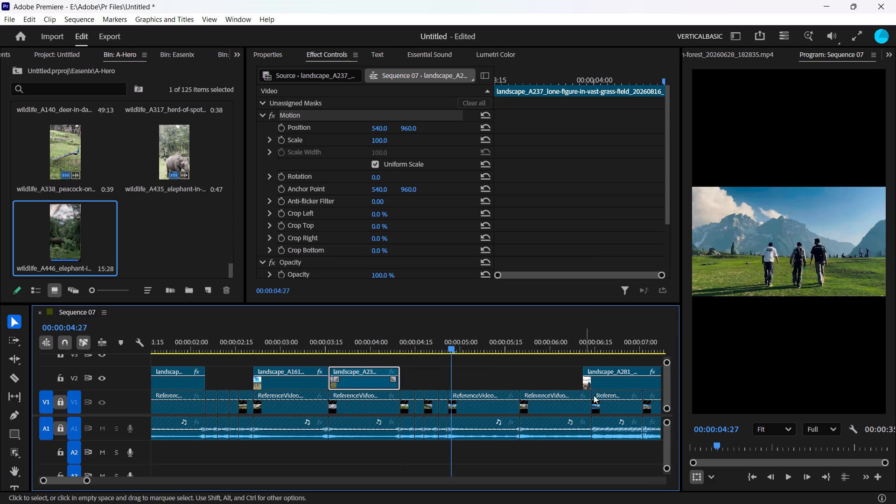
Move landscape_A281 back to the V2 gap at 00:00:02:05 and trim its end to the start of landscape_A161.
drag(615, 387, 435, 383)
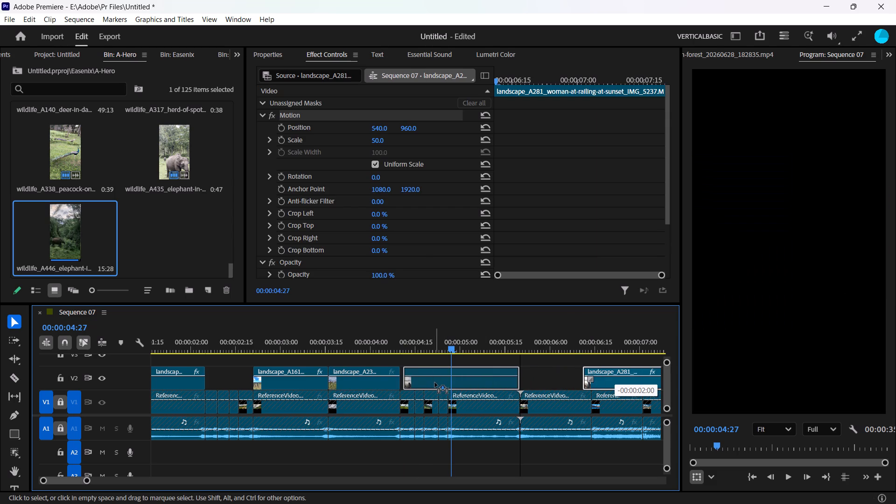
drag(435, 383, 438, 383)
drag(418, 339, 469, 350)
drag(481, 385, 276, 355)
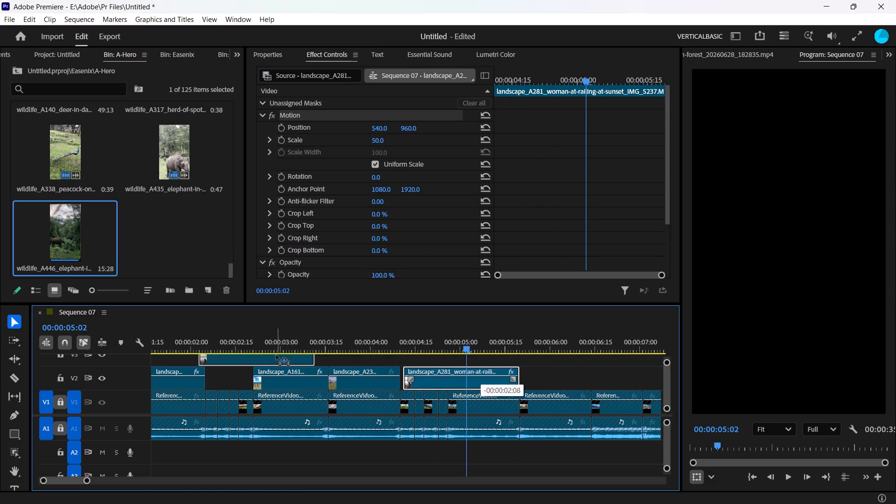
drag(276, 355, 281, 356)
drag(208, 338, 217, 342)
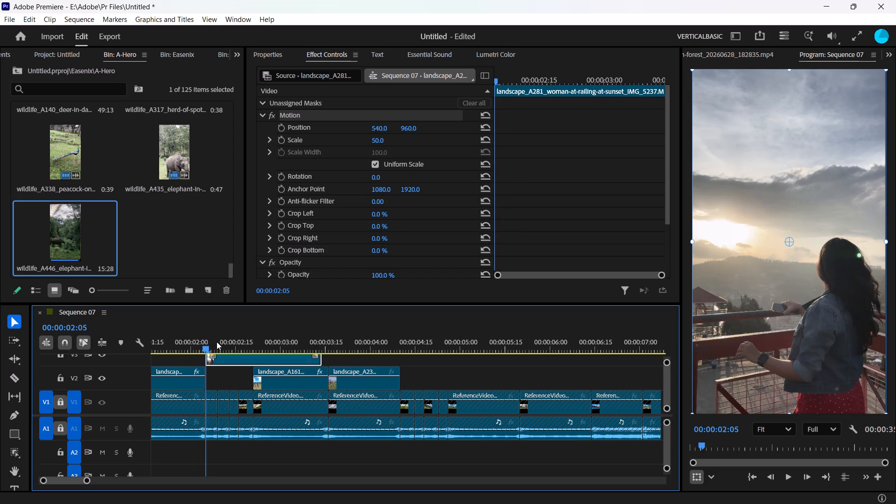
drag(217, 342, 290, 352)
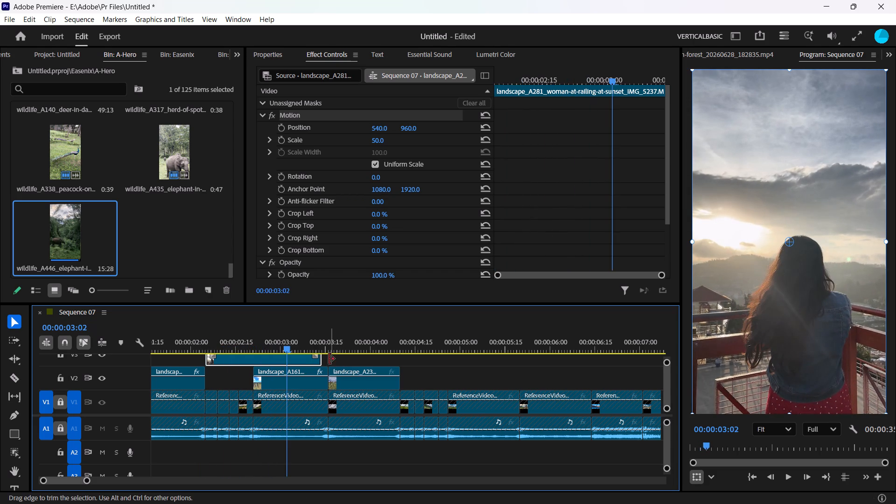
drag(329, 359, 256, 354)
drag(237, 362, 238, 370)
click(442, 375)
Save the project.
key(ctrl+s)
Move landscape_A295 directly after landscape_A237 on V2 and close the gap before landscape_A331.
click(560, 383)
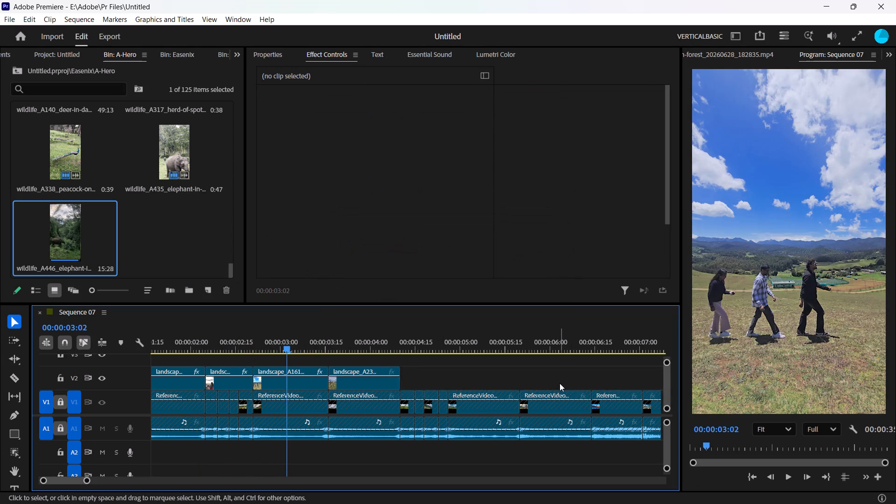
alt+scroll(560, 383, down, 5)
drag(588, 385, 422, 379)
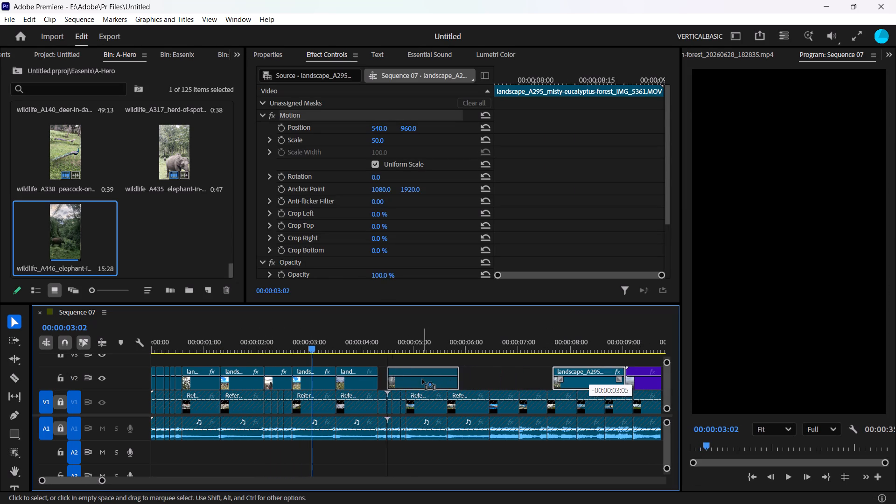
drag(422, 379, 418, 379)
click(501, 369)
key(x)
Cut landscape_A295 at 00:00:04:27 and move its later part over the earlier one, directly after landscape_A237.
alt+scroll(442, 362, up, 5)
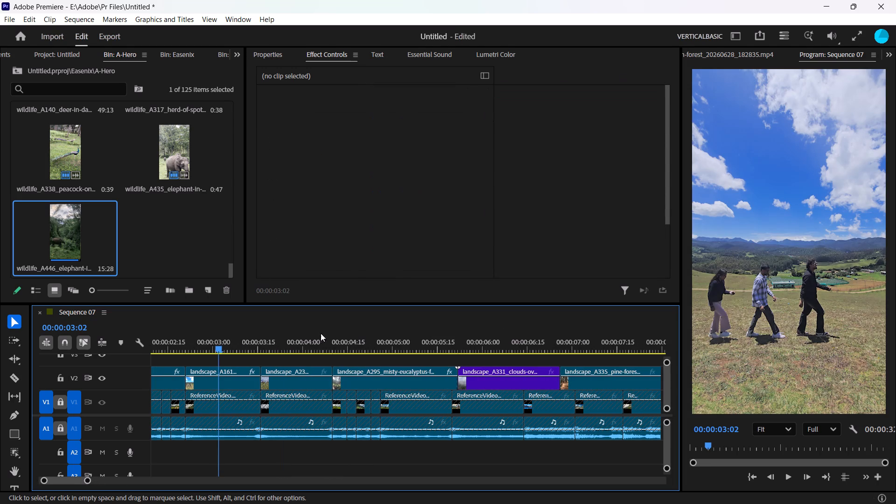
drag(320, 337, 392, 355)
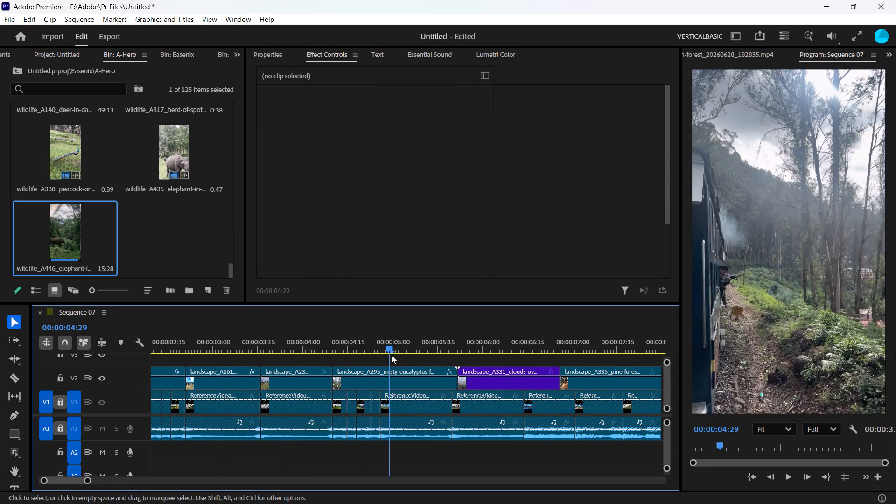
drag(392, 355, 395, 352)
drag(391, 346, 380, 346)
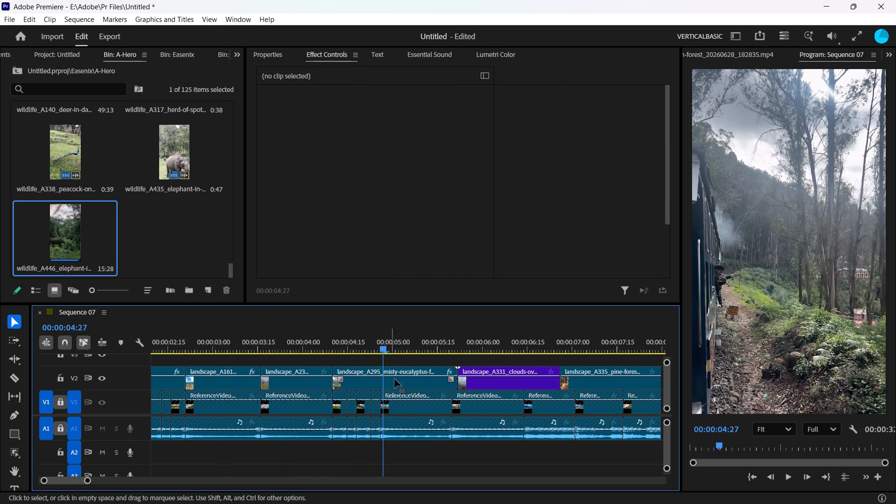
click(398, 383)
key(c)
drag(413, 384, 363, 376)
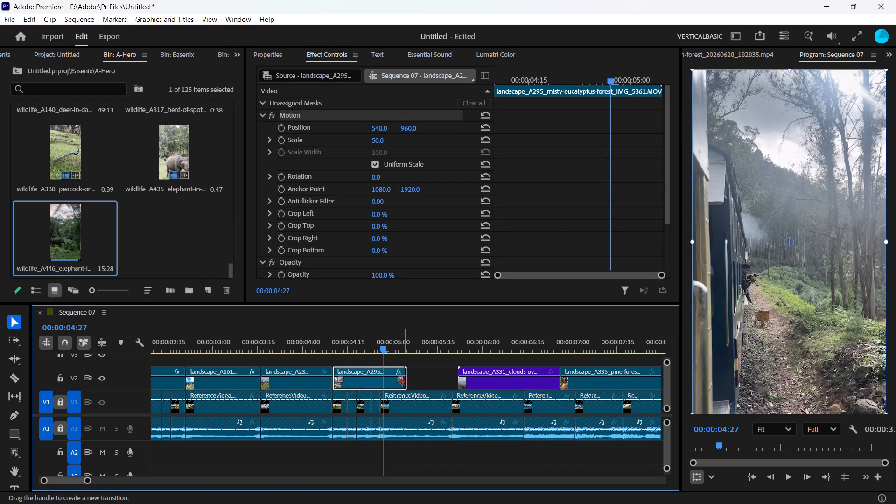
Trim the end of landscape_A295 to the end of its short reference shot.
drag(407, 381, 348, 381)
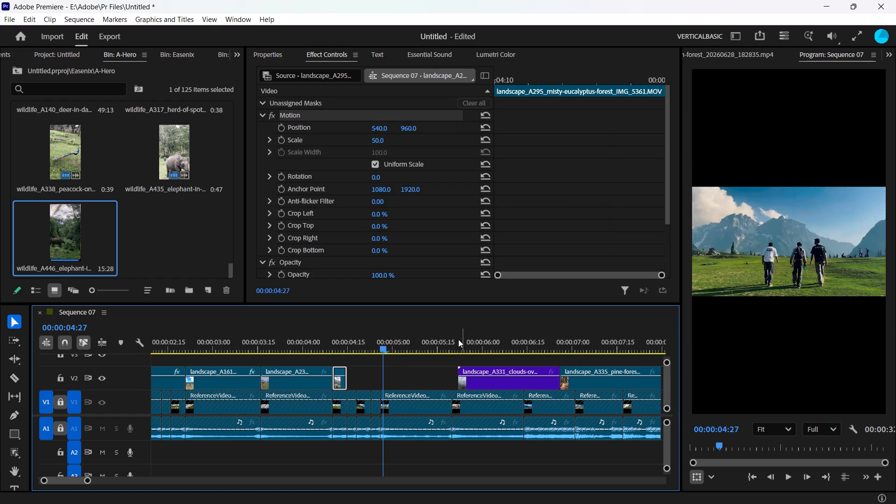
Move landscape_A331 on V2 directly after the shortened landscape_A295.
drag(454, 338, 505, 357)
drag(514, 384, 458, 384)
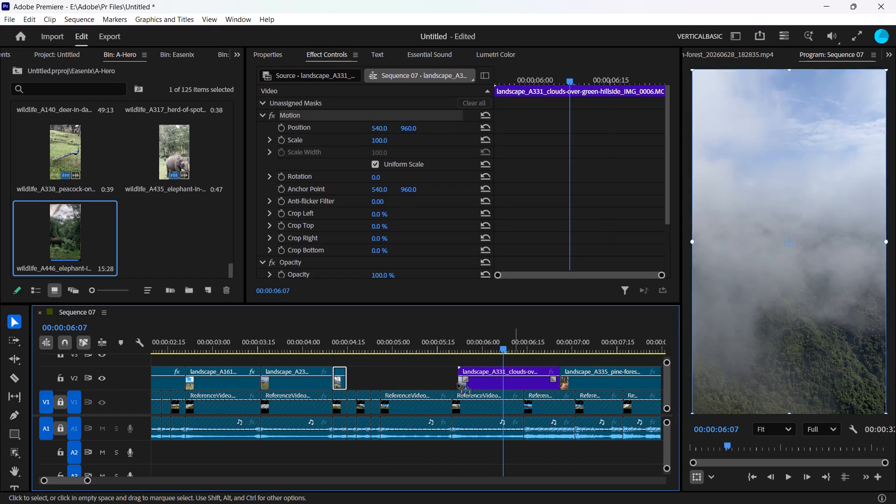
drag(458, 384, 405, 384)
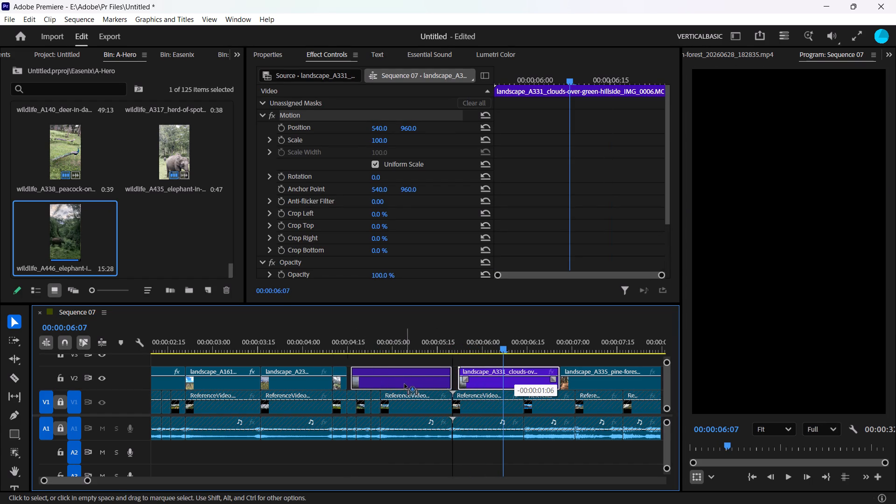
drag(405, 384, 402, 384)
Trim the end of landscape_A331 to its short reference shot and close the gap before landscape_A335.
drag(451, 382, 360, 378)
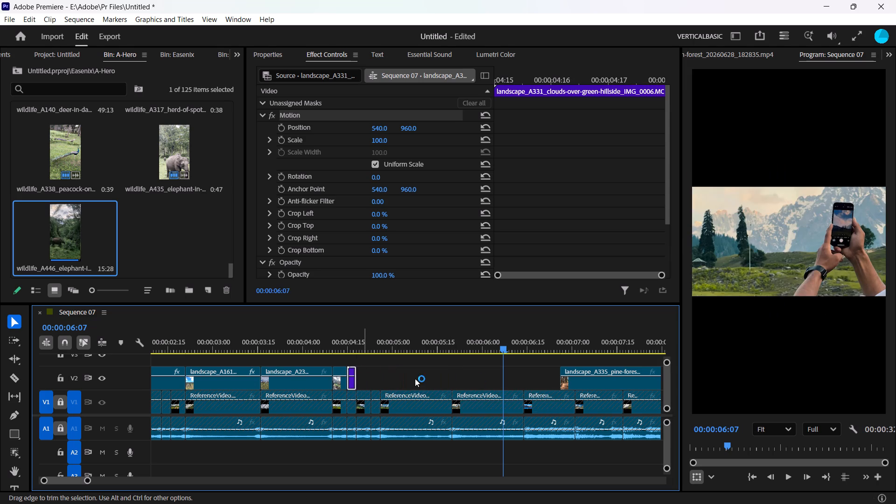
click(529, 385)
key(c)
key(x)
Trim the end of landscape_A335 to its short reference shot and close the gap before landscape_A343.
drag(359, 342, 472, 363)
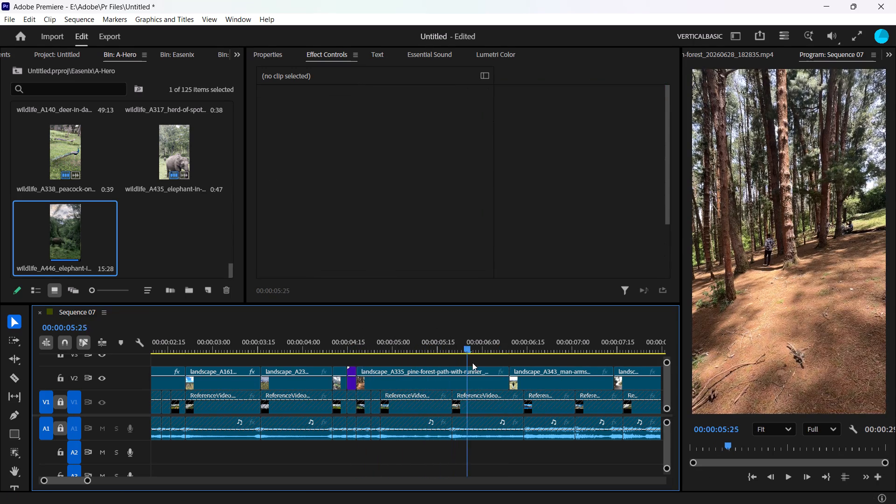
drag(472, 363, 494, 365)
drag(507, 385, 502, 385)
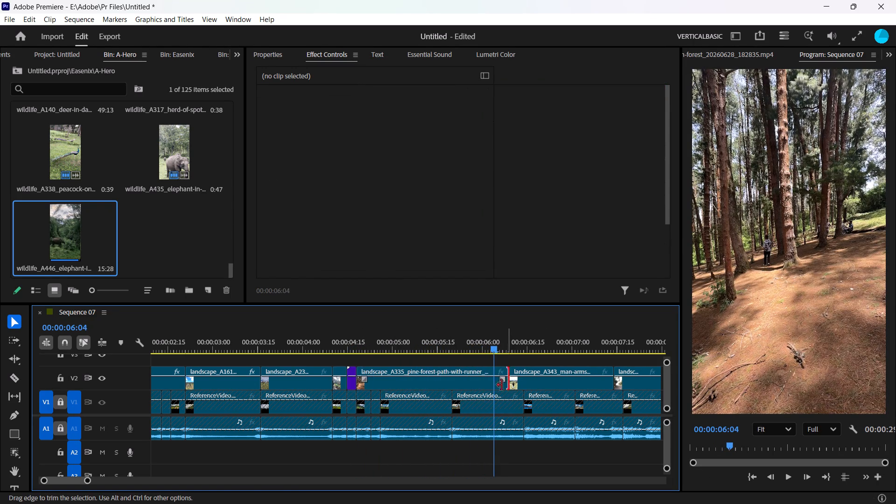
drag(502, 385, 367, 381)
click(403, 381)
key(x)
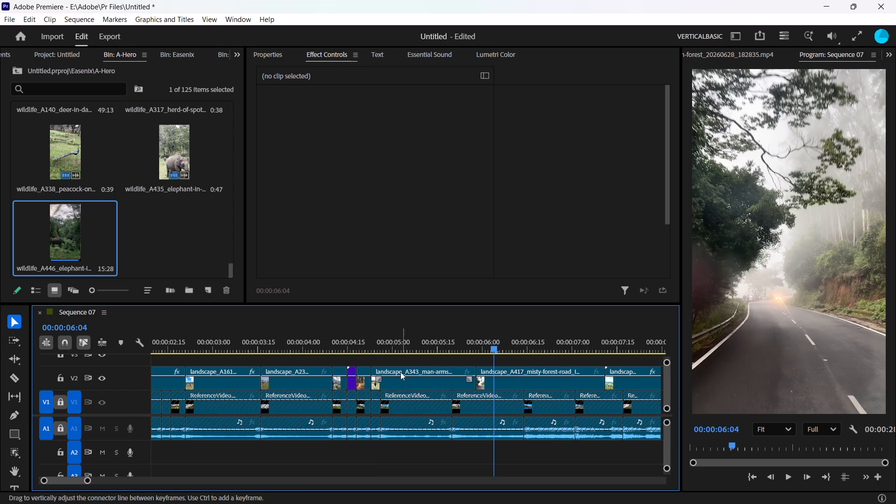
Cut landscape_A343 at 00:00:05:00 and move its later part over the earlier one, directly after landscape_A335.
drag(372, 337, 428, 350)
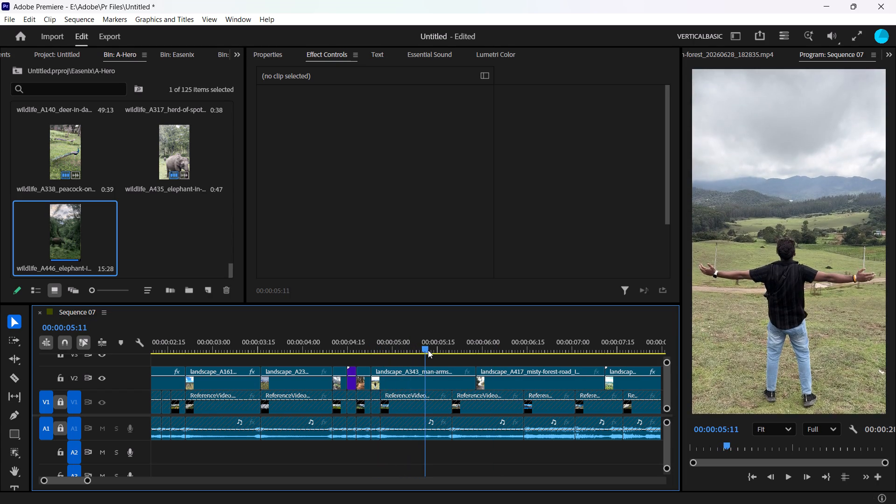
drag(428, 350, 394, 352)
click(405, 384)
key(c)
drag(432, 384, 419, 381)
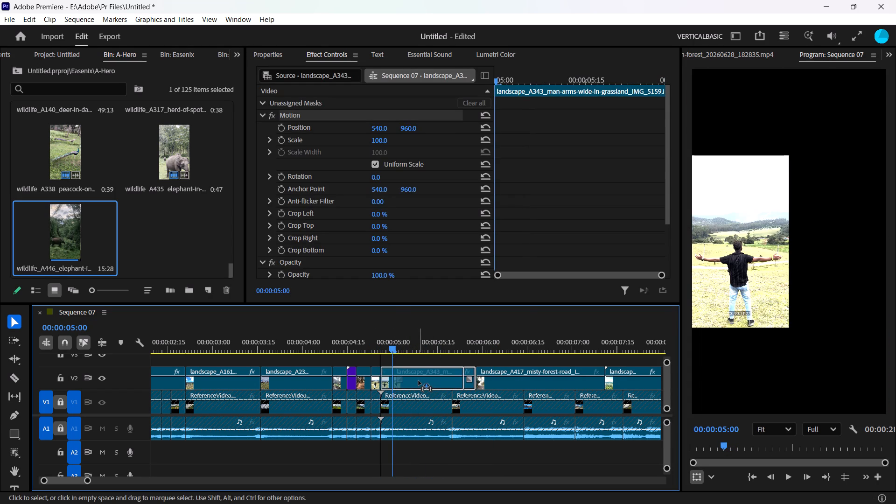
drag(419, 381, 412, 381)
Trim landscape_A343 to 3 frames to match its reference shot and close the gap before landscape_A417.
drag(460, 380, 378, 375)
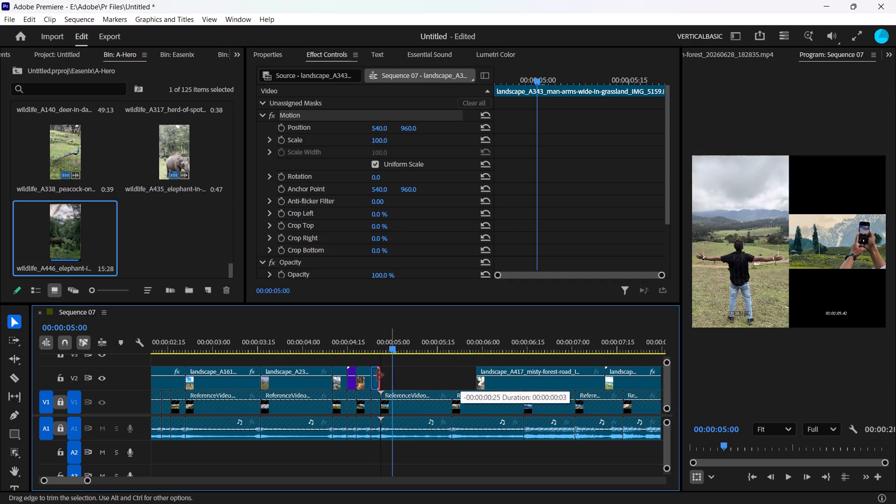
drag(378, 375, 381, 376)
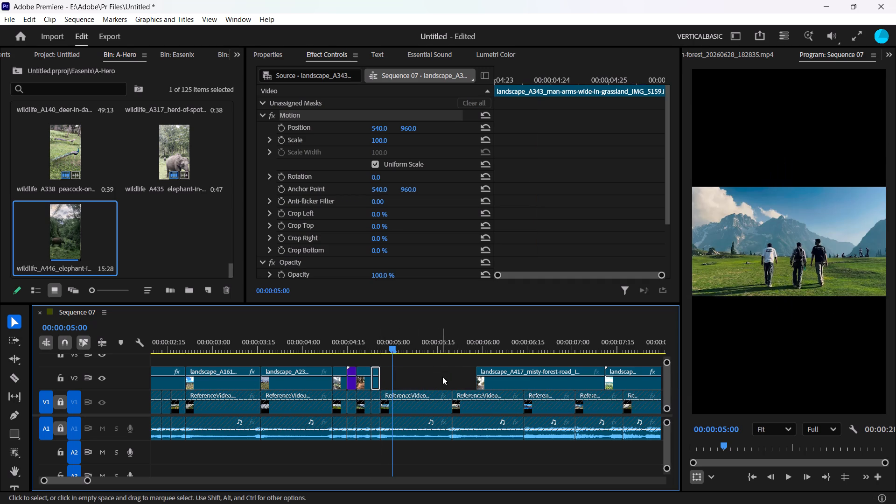
click(442, 377)
key(x)
Cut landscape_A417 at 00:00:05:26 and delete the part before the cut.
drag(389, 343, 426, 350)
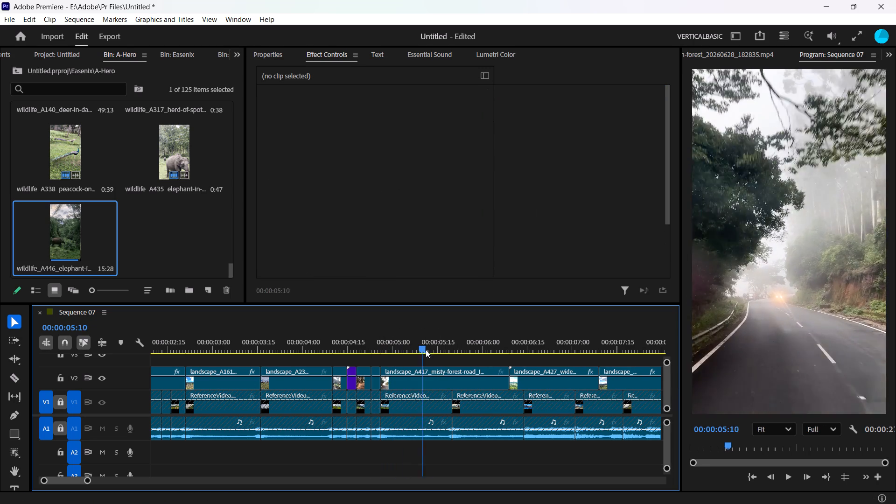
drag(426, 350, 511, 363)
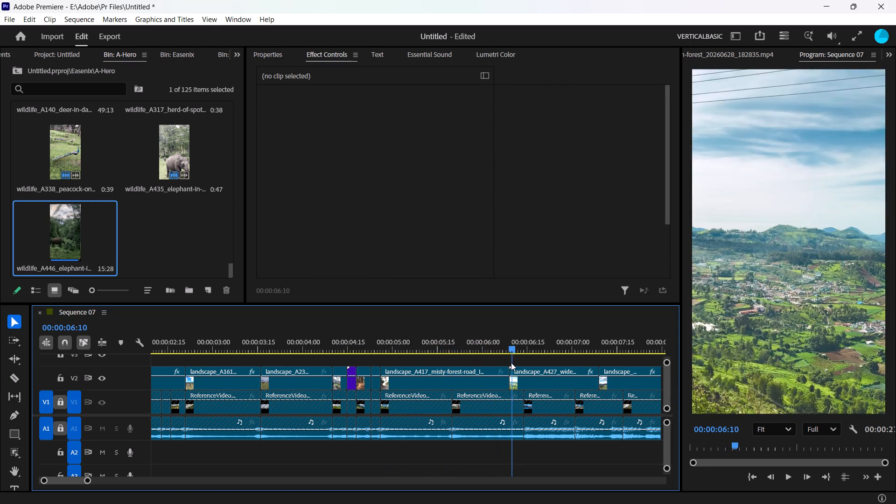
drag(511, 363, 469, 385)
click(470, 386)
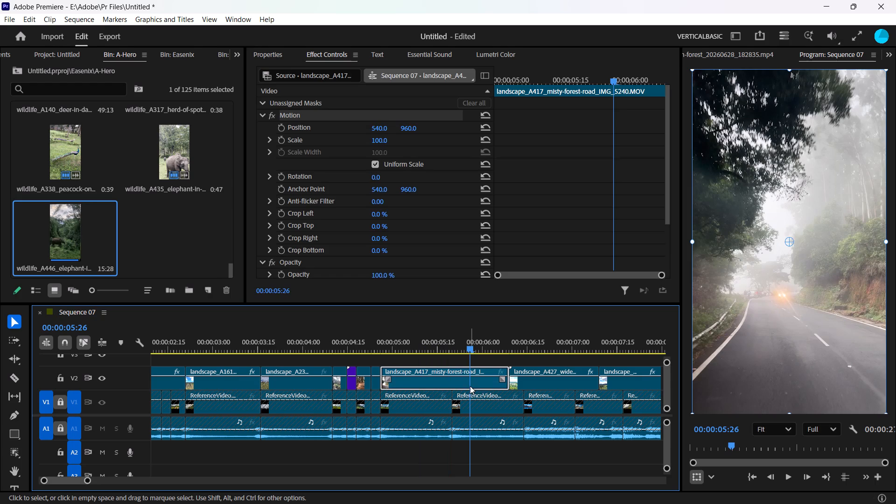
key(c)
click(453, 381)
key(x)
Align the remaining landscape_A417 with the end of its reference shot and extend its start back to landscape_A343.
drag(490, 383, 487, 383)
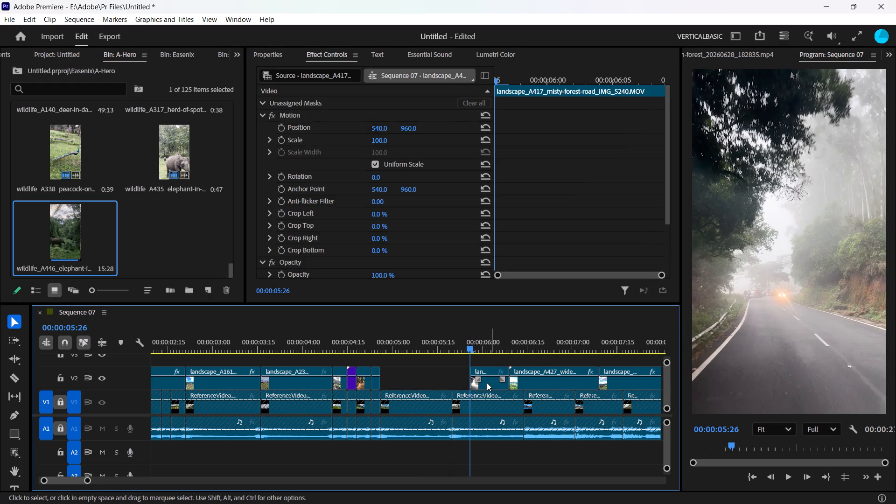
drag(487, 383, 431, 381)
drag(410, 379, 364, 379)
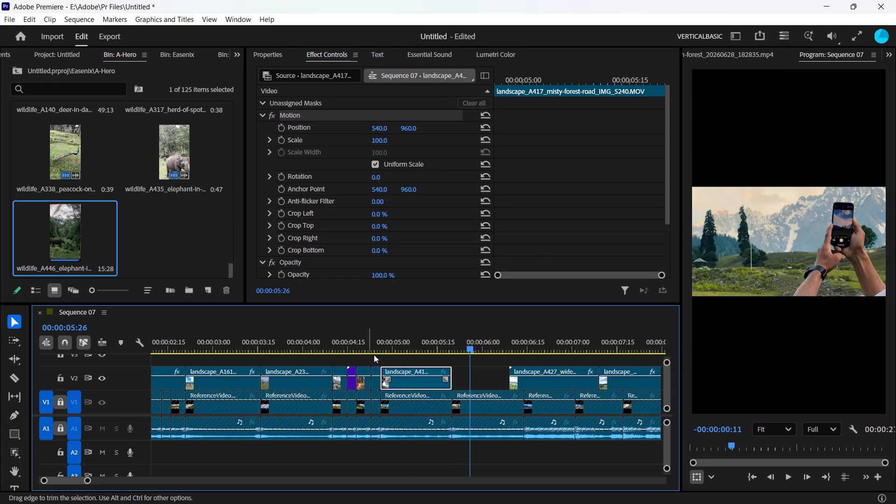
Move landscape_A427 on V2 directly after landscape_A417, at the start of the next reference shot.
drag(374, 344, 531, 363)
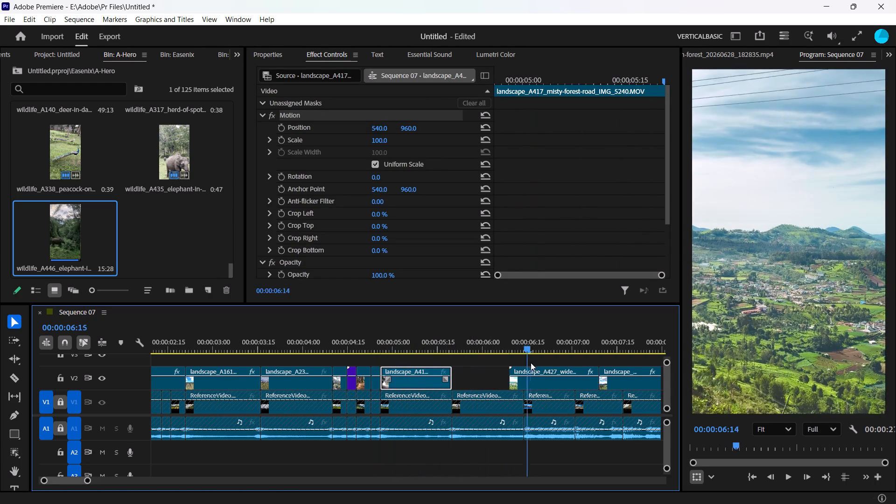
drag(531, 363, 533, 363)
drag(541, 383, 492, 382)
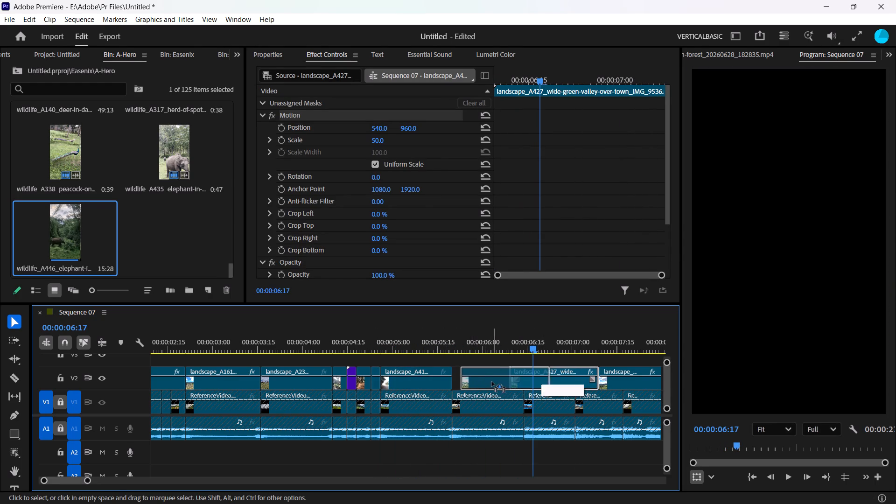
drag(492, 382, 488, 382)
Trim the end of landscape_A427 to the end of its reference shot.
drag(441, 343, 511, 359)
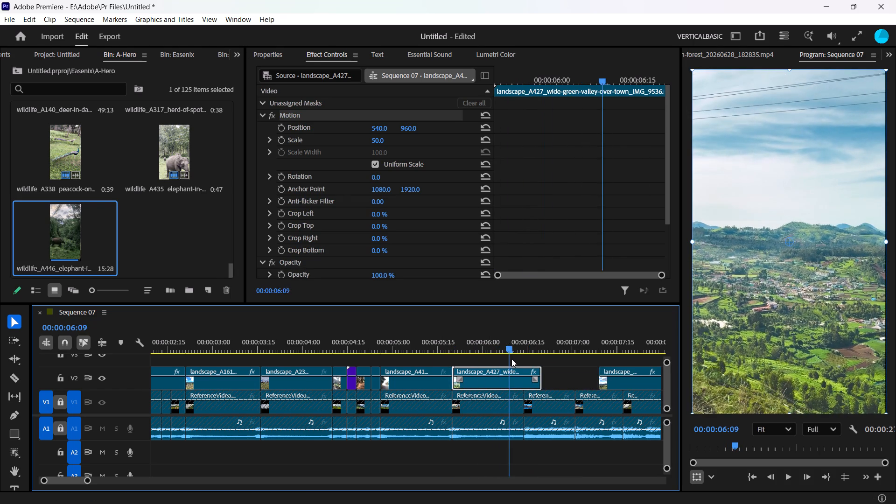
drag(511, 359, 518, 359)
drag(550, 378, 537, 378)
drag(542, 383, 527, 380)
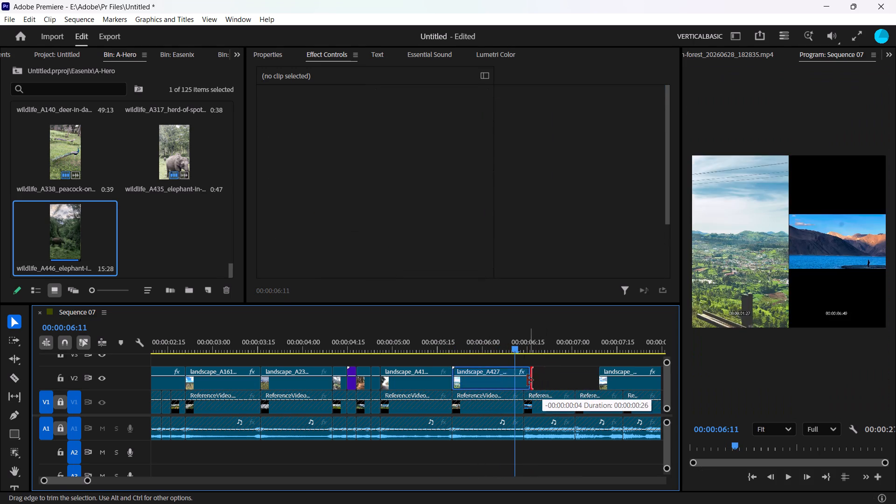
drag(527, 380, 525, 380)
Move landscape_A433 on V2 directly after landscape_A427.
scroll(524, 387, down, 13)
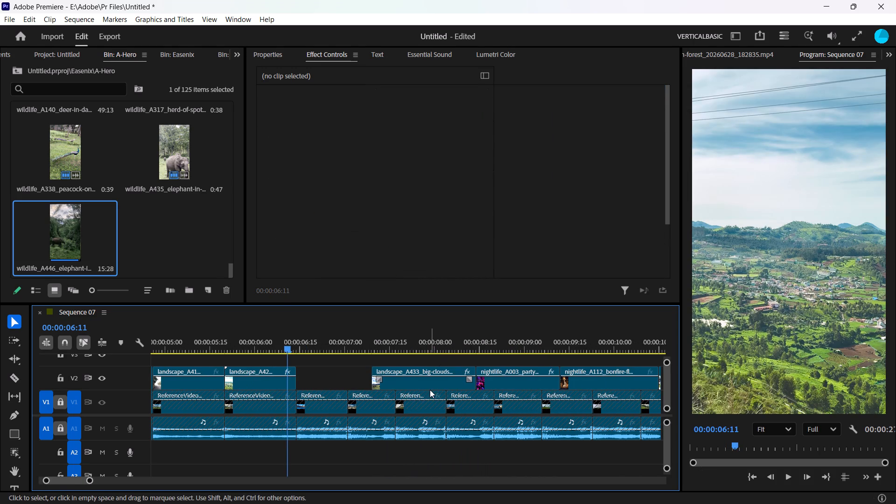
drag(419, 386, 345, 386)
drag(294, 339, 296, 339)
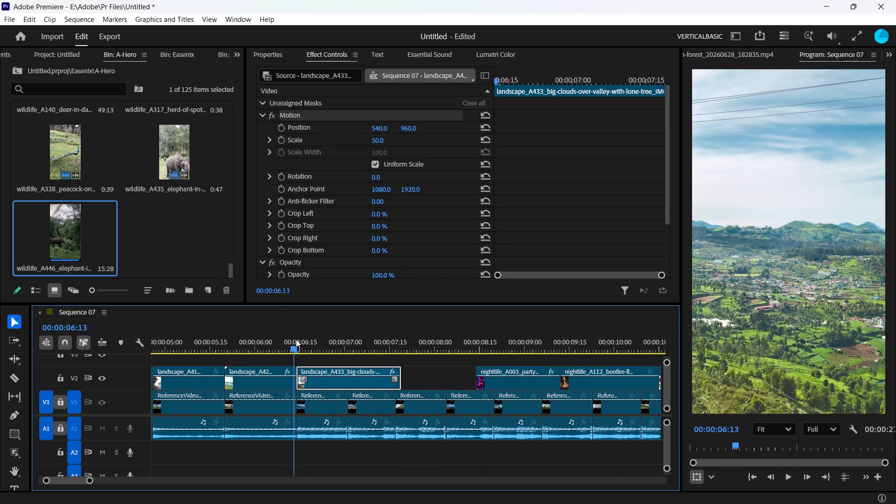
Trim the start of landscape_A433, move it back directly after landscape_A427, and fit its end to the end of its reference shot.
drag(296, 339, 372, 367)
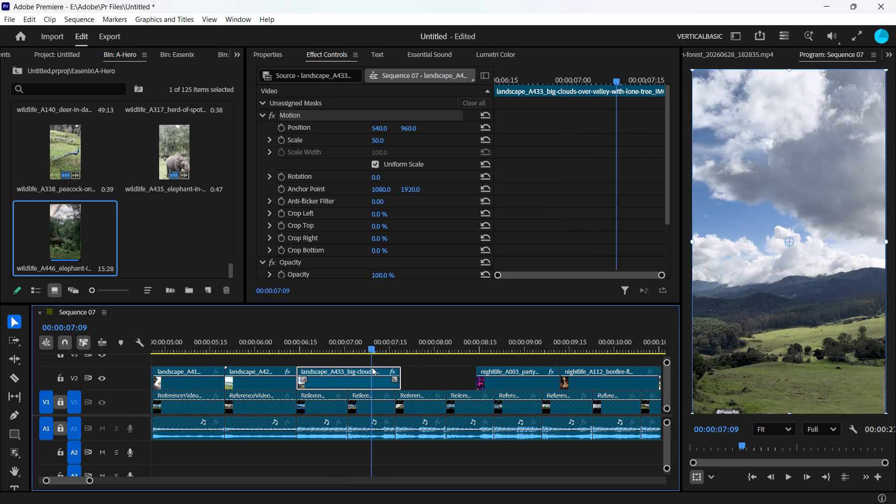
drag(372, 367, 335, 376)
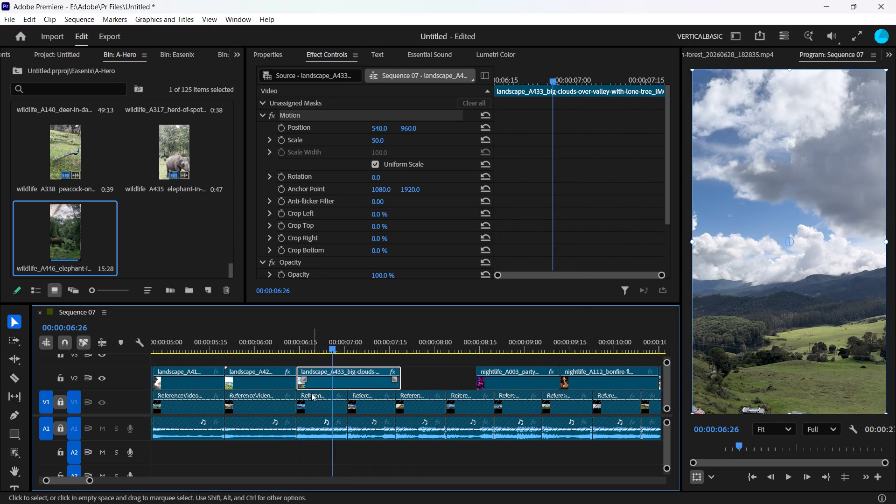
drag(303, 384, 352, 386)
drag(377, 382, 333, 378)
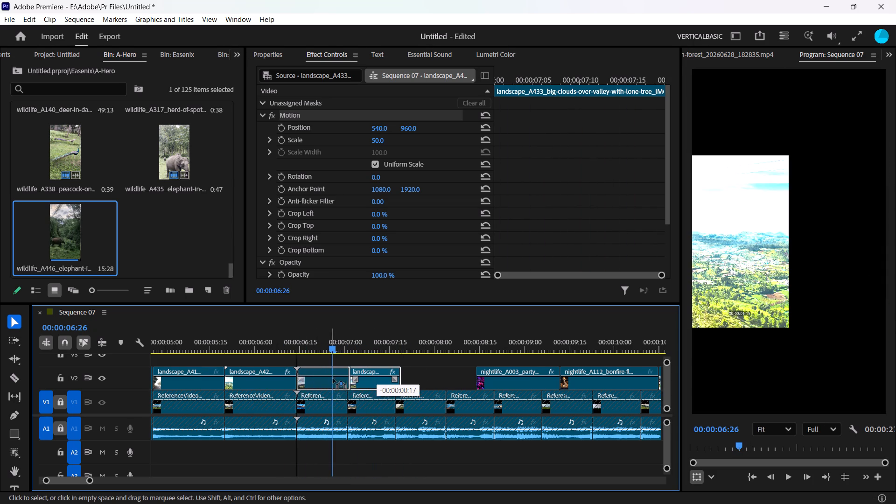
drag(333, 378, 339, 378)
drag(371, 380, 361, 379)
drag(341, 383, 328, 382)
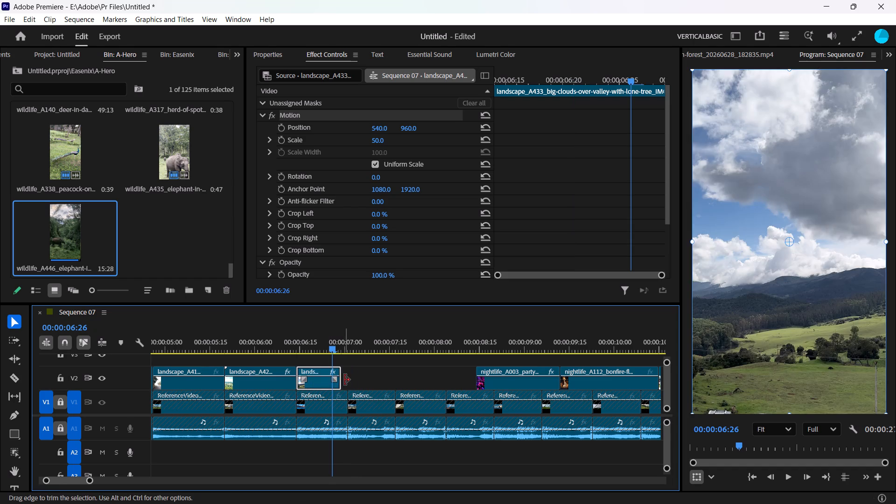
drag(344, 380, 353, 379)
Save the project.
click(375, 377)
key(space)
key(ctrl+s)
key(space)
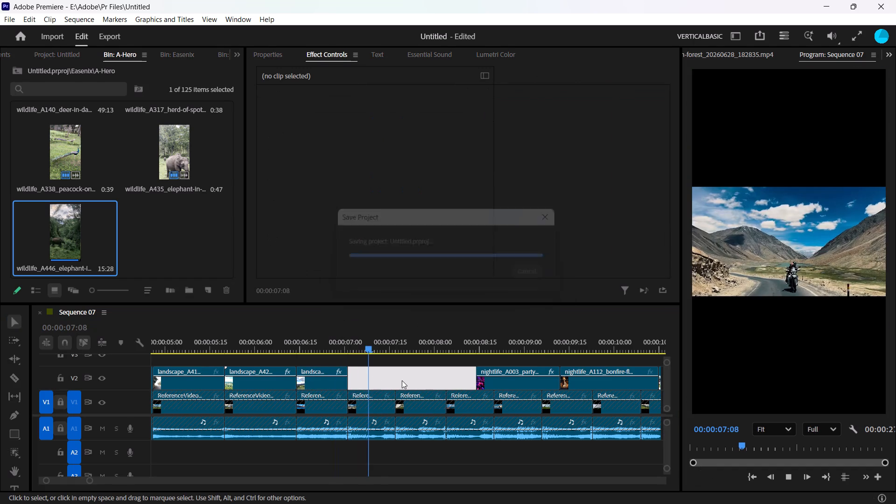
Move nightlife_A003 on V2 directly after landscape_A433, at the start of the next reference shot.
scroll(402, 380, down, 6)
key(space)
drag(432, 384, 315, 379)
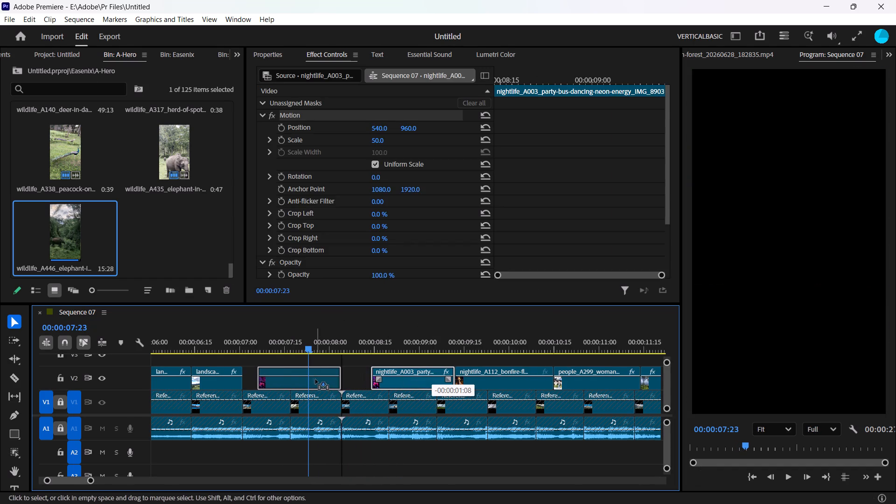
drag(315, 379, 307, 378)
Trim both ends of nightlife_A003, align its end with its reference shot's end and extend its start back to landscape_A433.
drag(247, 340, 284, 352)
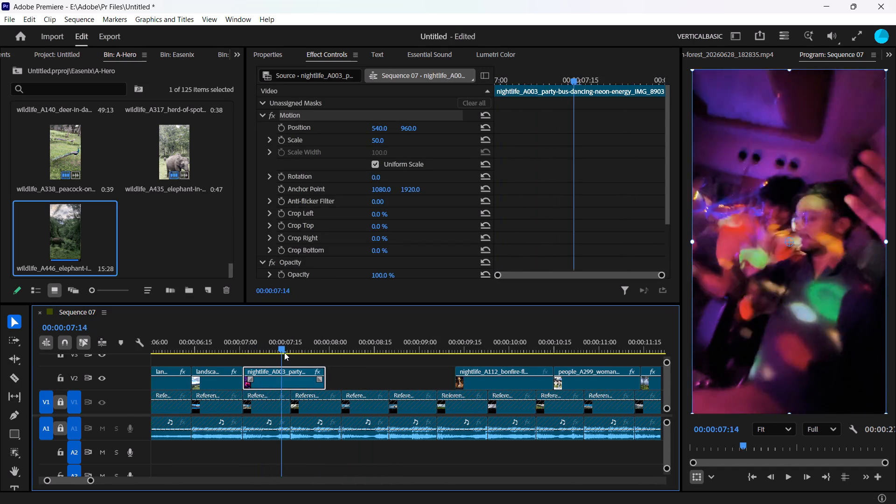
drag(284, 352, 305, 355)
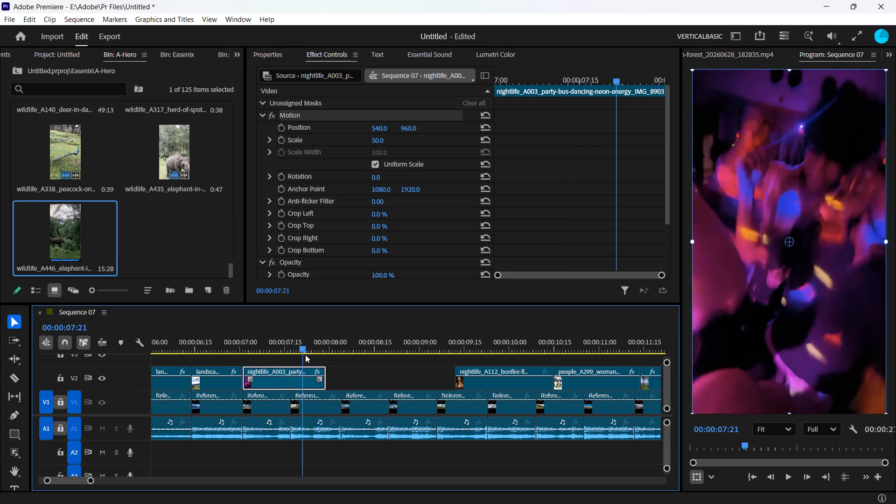
drag(305, 355, 331, 357)
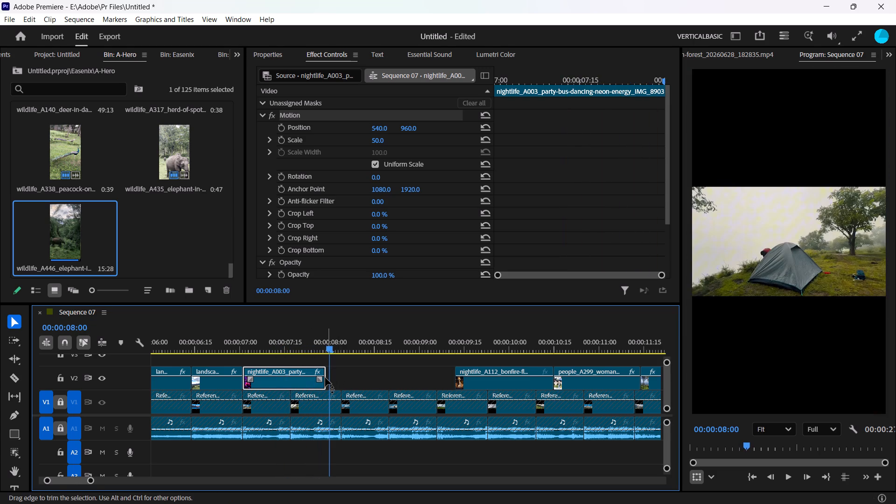
click(325, 378)
drag(327, 380, 311, 380)
drag(249, 383, 274, 383)
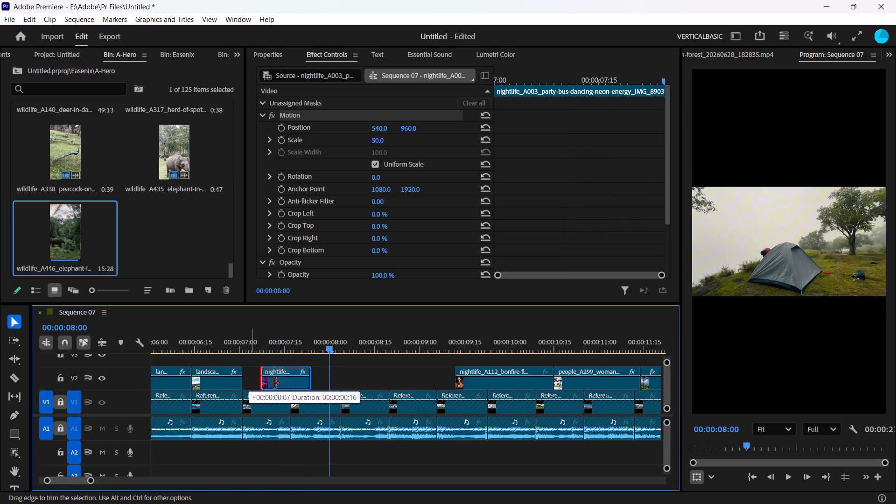
drag(274, 383, 284, 384)
drag(295, 385, 272, 382)
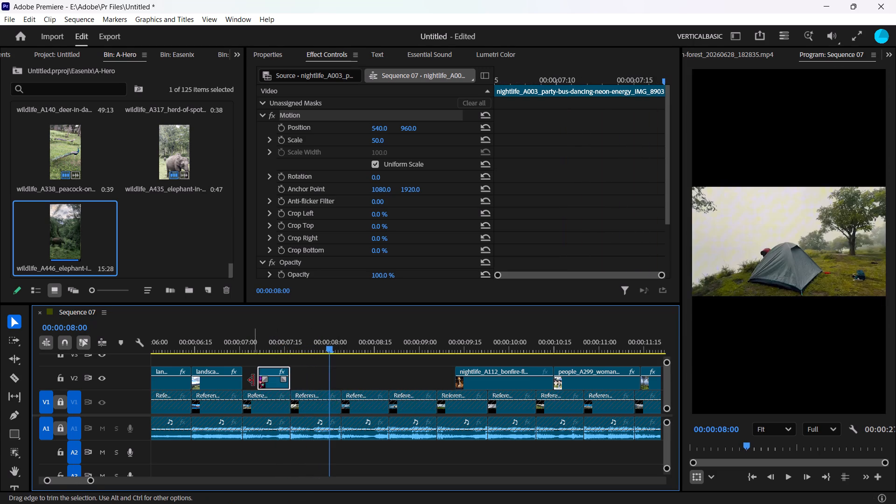
drag(253, 380, 217, 379)
Move nightlife_A112 on V2 directly after nightlife_A003.
drag(498, 385, 346, 381)
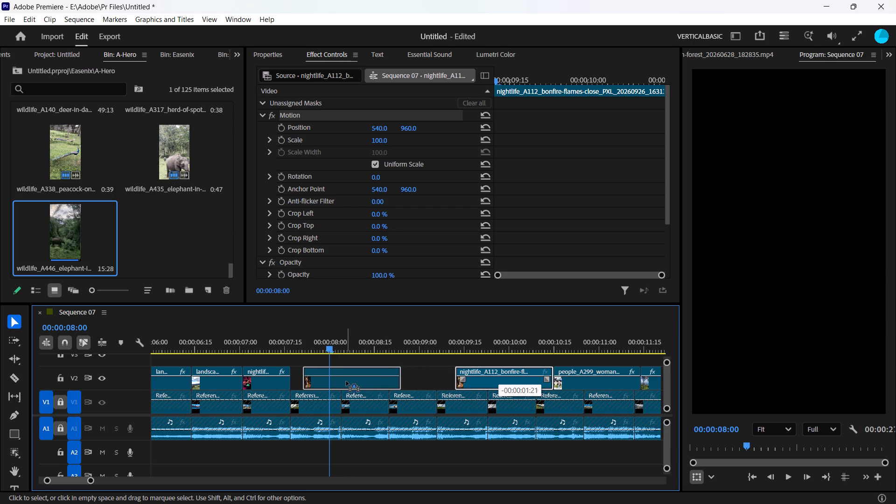
drag(346, 381, 339, 382)
Trim the end of nightlife_A112 to the end of its reference shot and close the gap after it on V2.
drag(304, 344, 295, 346)
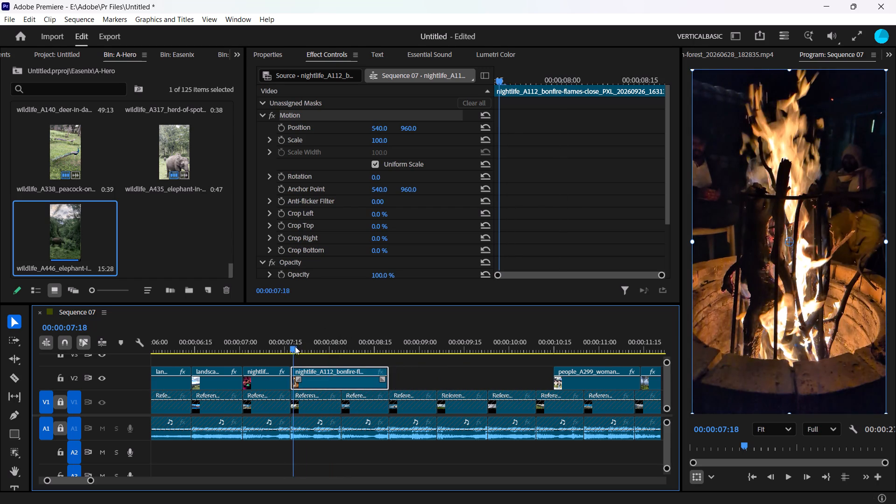
drag(295, 346, 367, 363)
drag(391, 378, 350, 374)
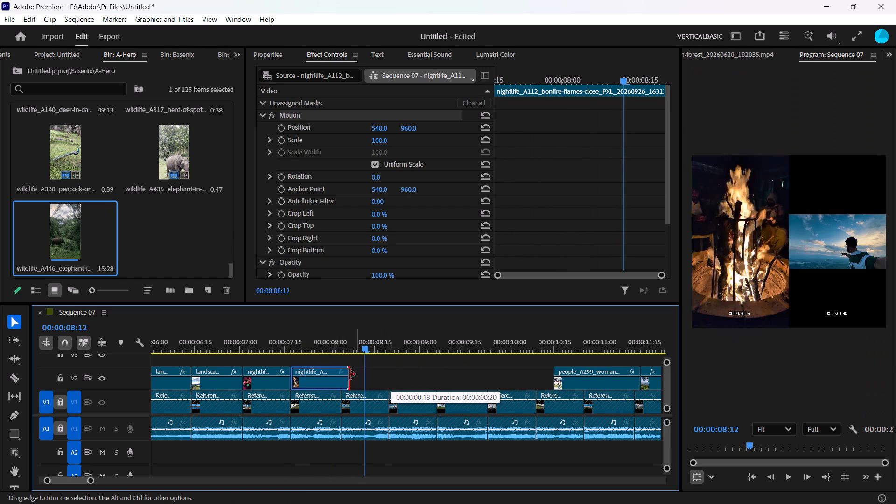
drag(350, 374, 342, 373)
click(495, 375)
key(x)
Trim the end of people_A299 to the end of its reference shot.
drag(356, 342, 428, 359)
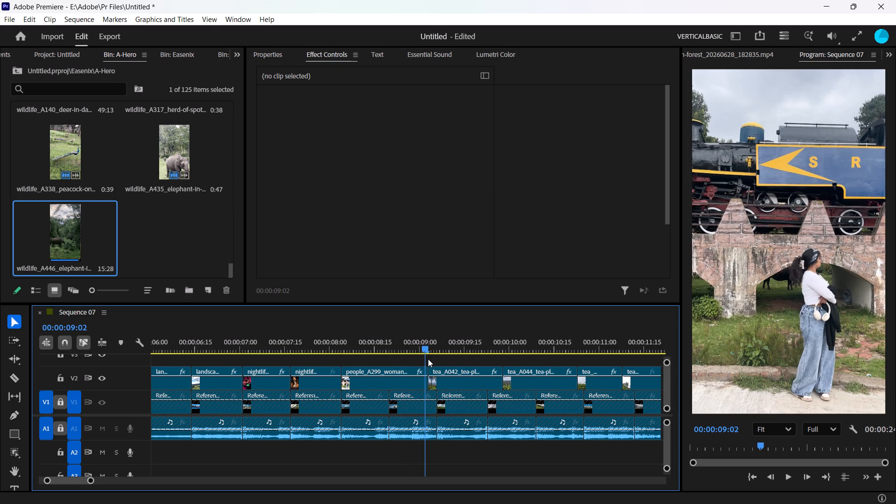
drag(428, 359, 401, 360)
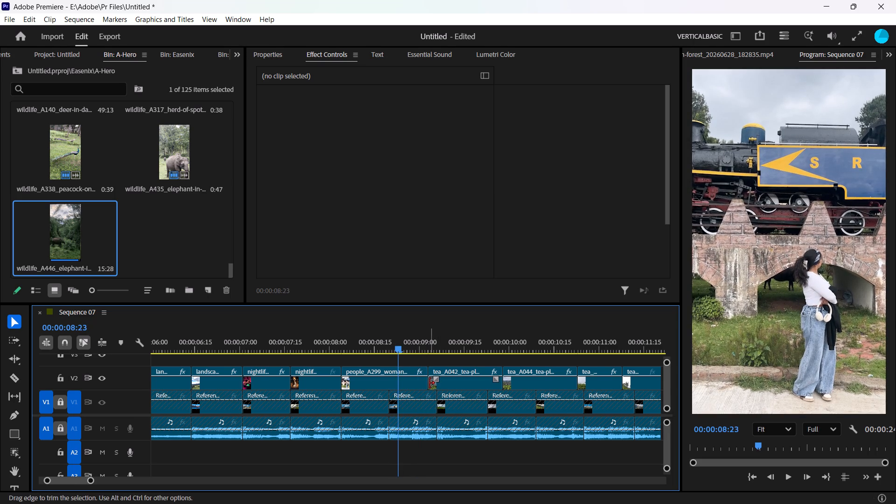
drag(429, 383, 388, 375)
drag(424, 383, 395, 378)
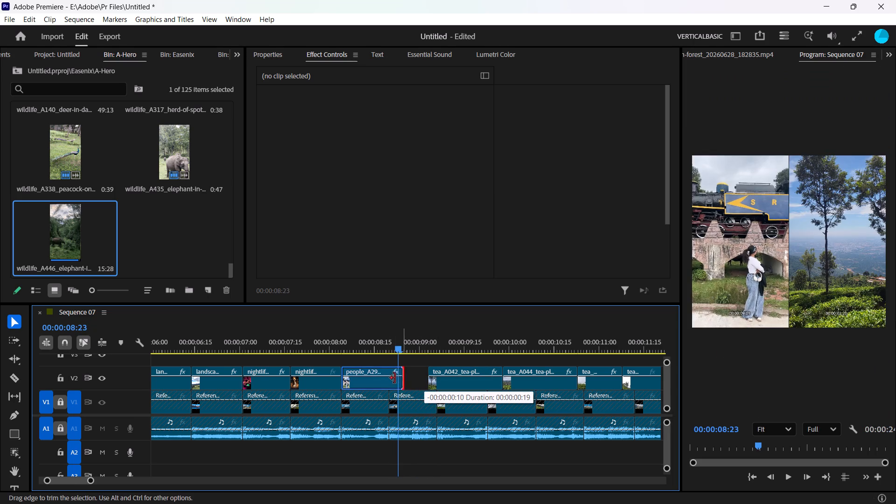
drag(395, 378, 386, 377)
Move tea_A042 on V2 directly after people_A299.
drag(455, 387, 416, 383)
Trim the end of tea_A042 to the end of its reference shot and close the gap before tea_A044.
drag(387, 343, 430, 355)
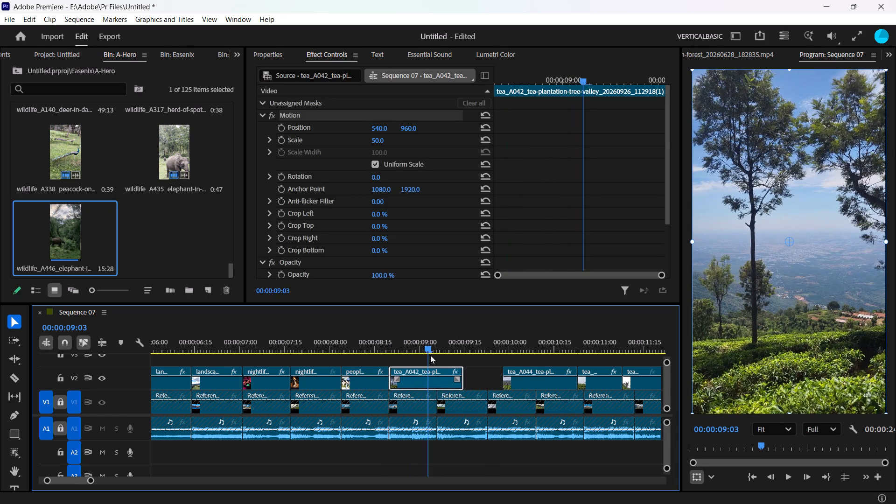
drag(430, 355, 431, 355)
drag(464, 378, 436, 376)
click(458, 378)
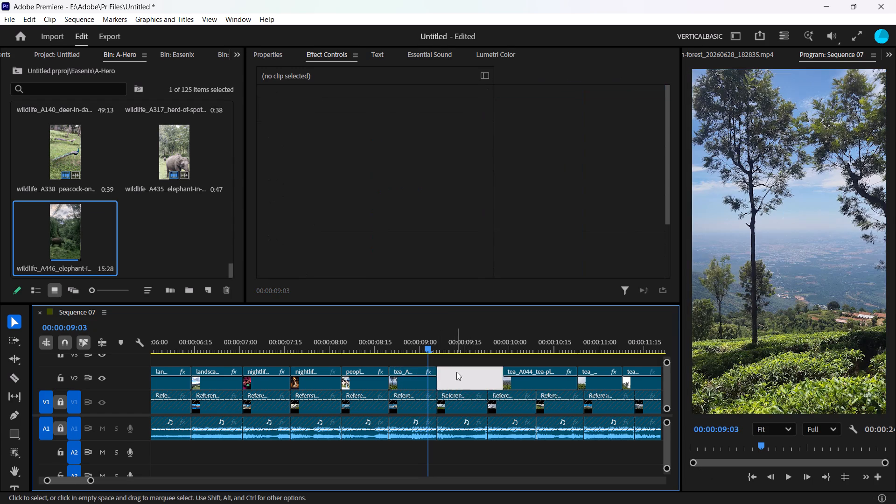
key(x)
Trim the end of tea_A044 to the end of its reference shot and close the gap after it on V2.
scroll(449, 375, down, 5)
drag(339, 338, 351, 344)
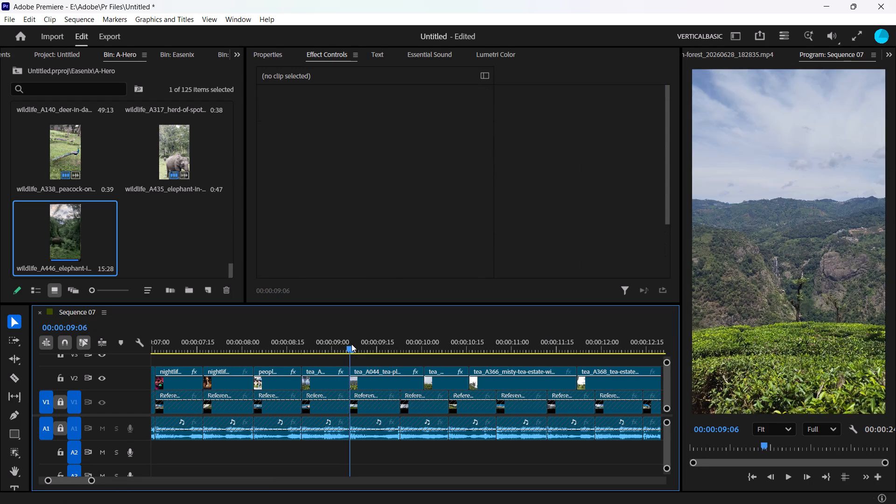
drag(351, 344, 383, 359)
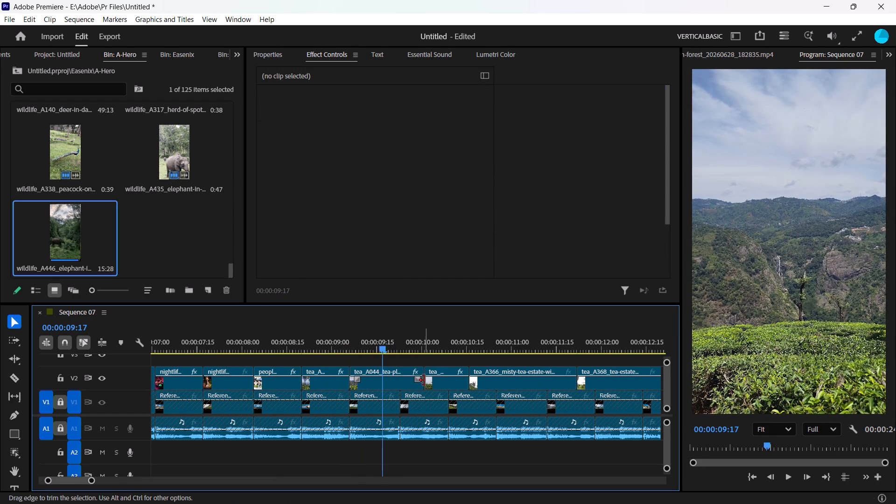
drag(423, 381, 397, 378)
click(411, 380)
key(x)
Move the tea_A347 clip that follows tea_A044 off V2 up to V3, at about 11 seconds in the sequence.
drag(401, 339, 410, 343)
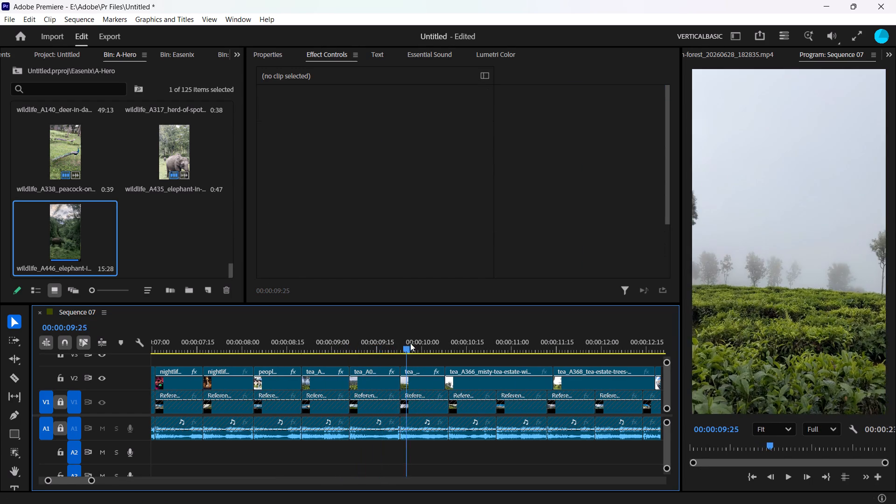
drag(410, 343, 439, 354)
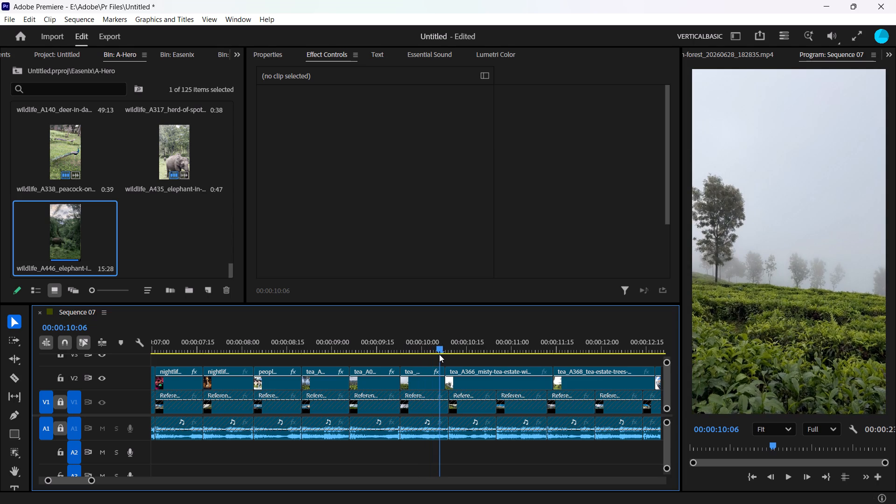
drag(439, 354, 430, 355)
scroll(495, 395, down, 7)
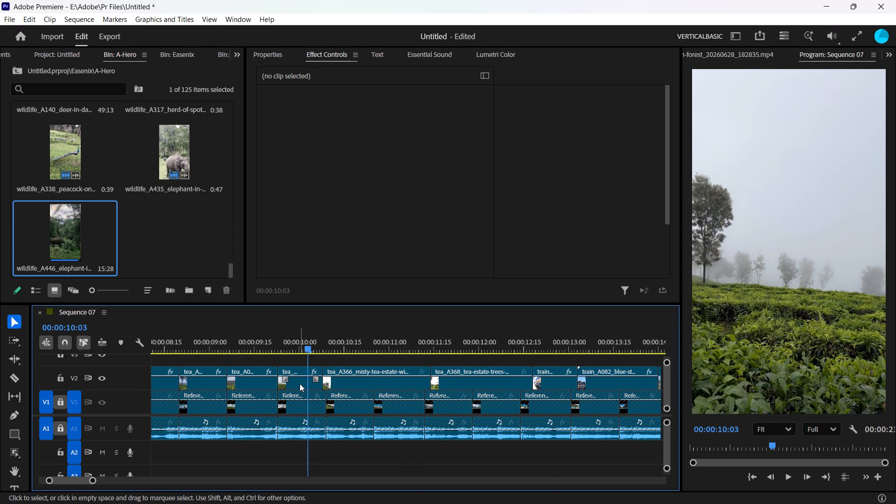
drag(308, 387, 440, 361)
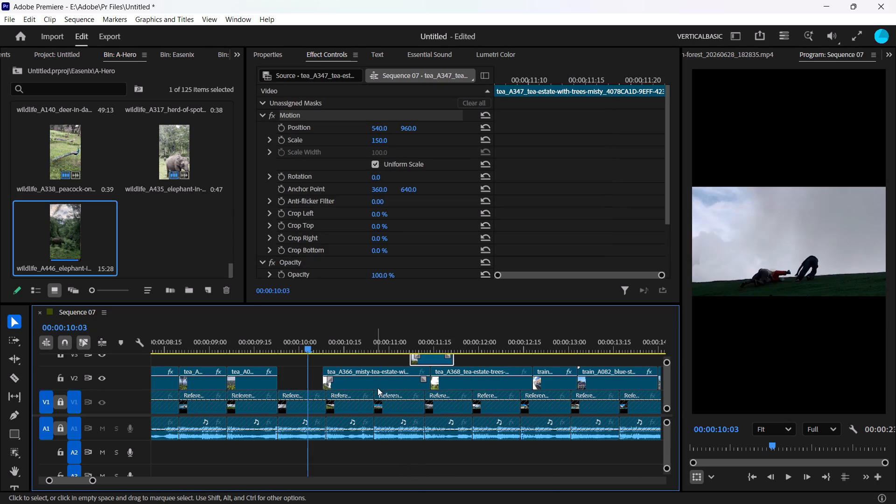
Move tea_A366 on V2 directly after tea_A044, at the start of the next reference shot.
drag(378, 387, 339, 381)
Trim the start of tea_A366, align its end with its reference shot's end and extend its start back to tea_A044.
drag(290, 336, 280, 337)
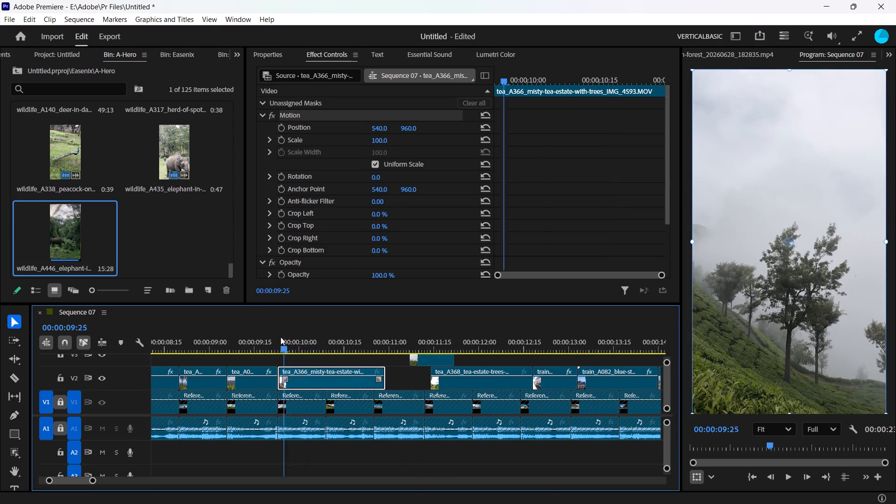
drag(280, 337, 402, 367)
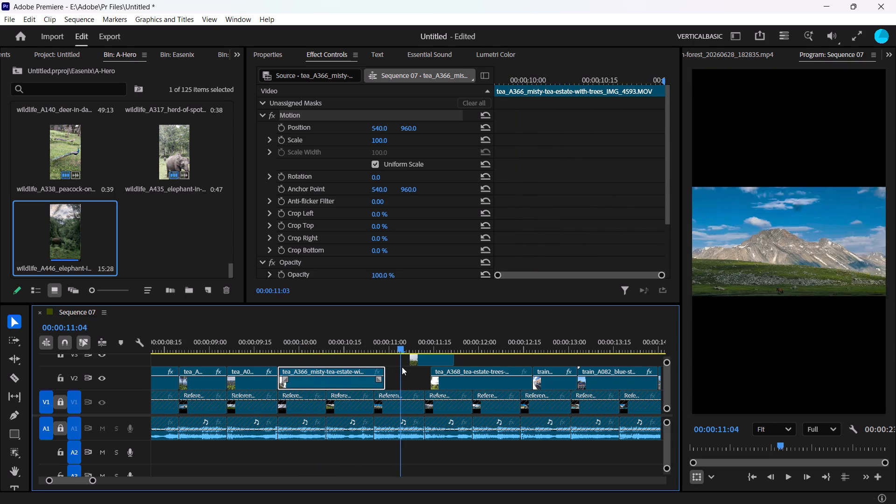
drag(402, 367, 357, 365)
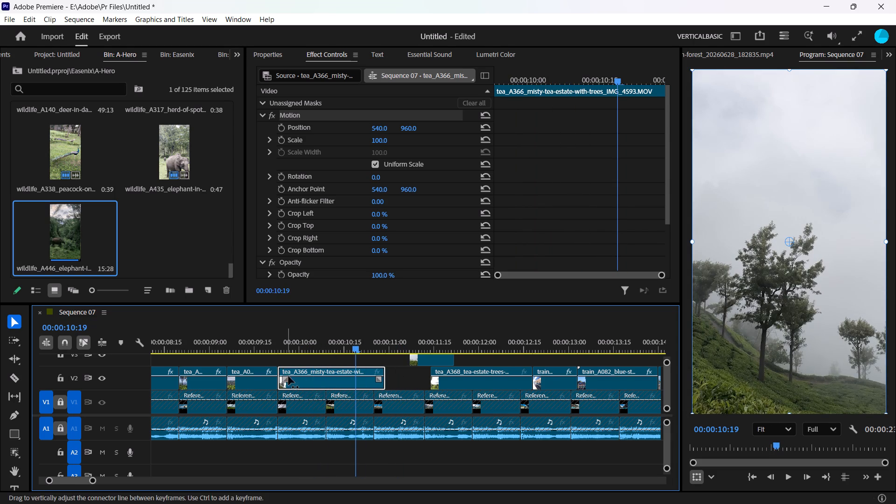
drag(278, 382, 341, 383)
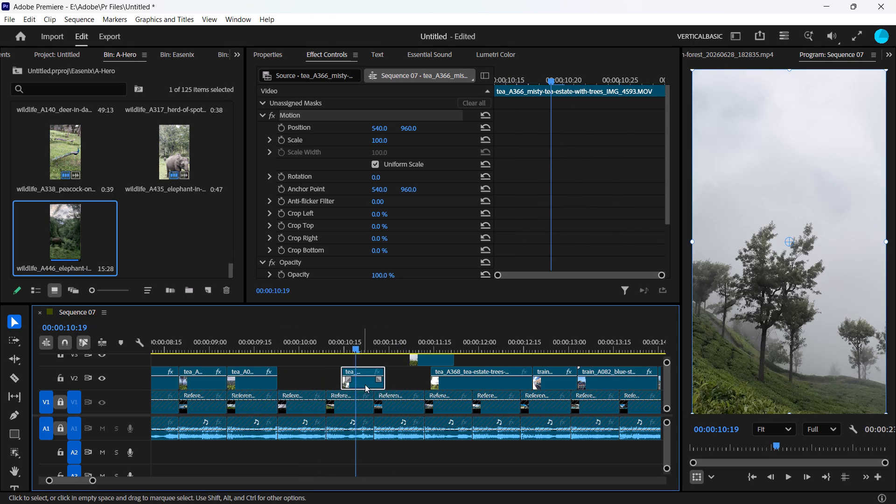
drag(364, 385, 309, 382)
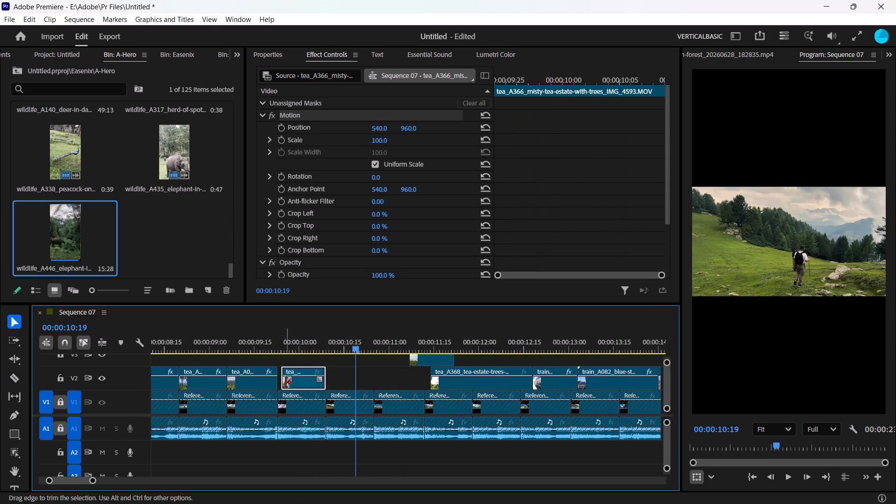
drag(279, 383, 272, 383)
drag(283, 383, 268, 382)
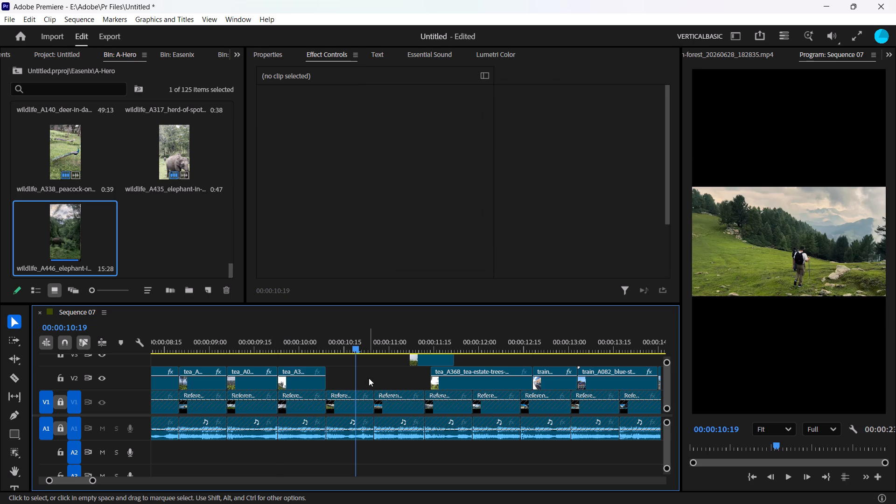
Save the project.
key(ctrl+s)
Move tea_A368 on V2 directly after tea_A366.
drag(464, 386, 369, 385)
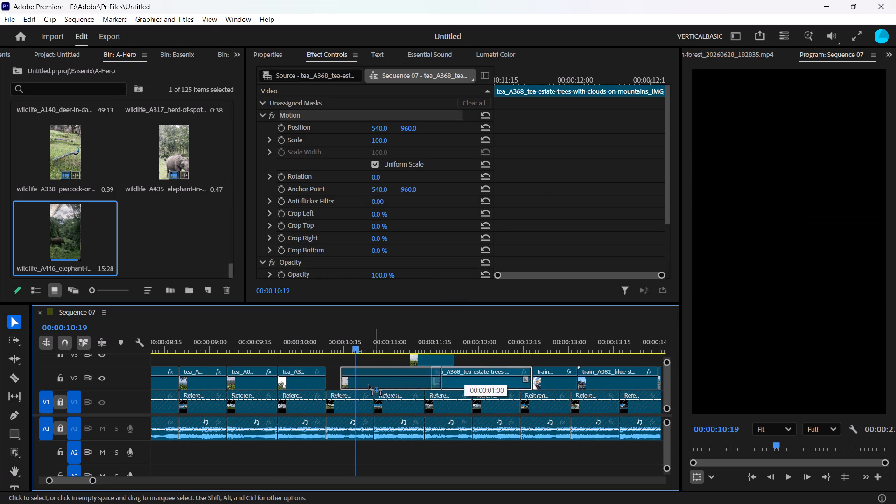
drag(369, 385, 360, 385)
Cut tea_A368 at 00:00:10:17, move its second part directly after tea_A366 and trim its end to its reference shot's end.
drag(324, 343, 356, 354)
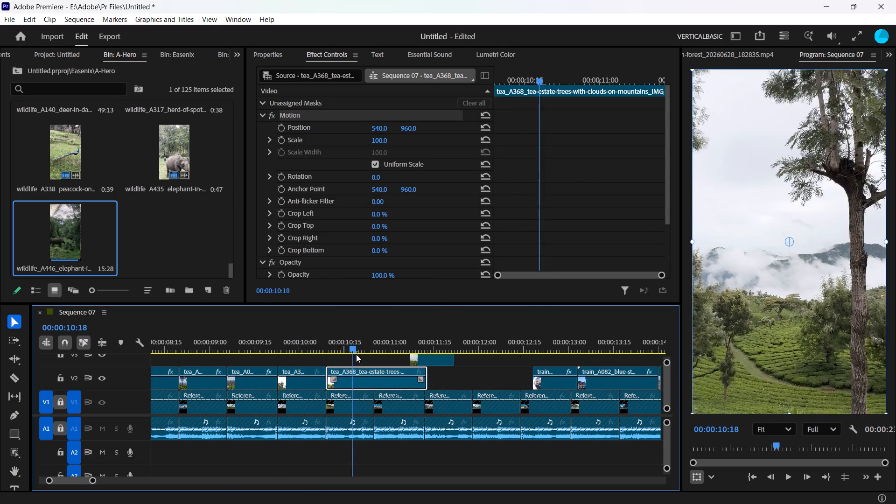
drag(356, 354, 338, 357)
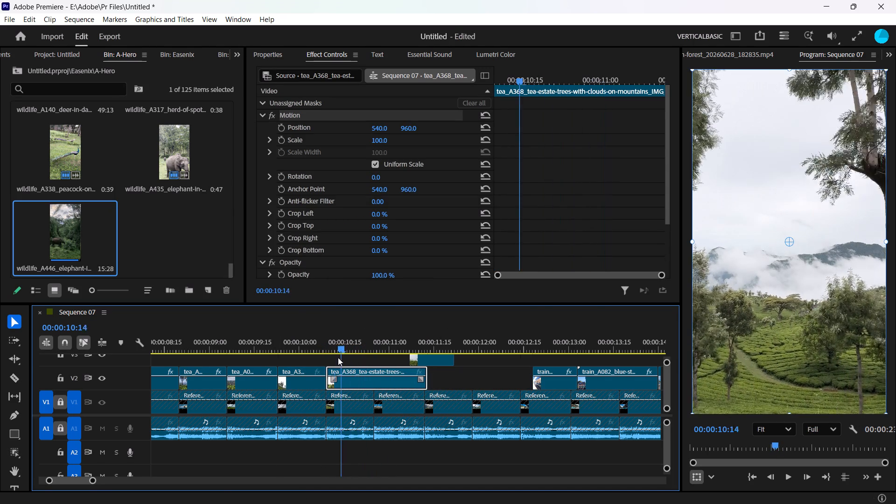
drag(338, 357, 351, 358)
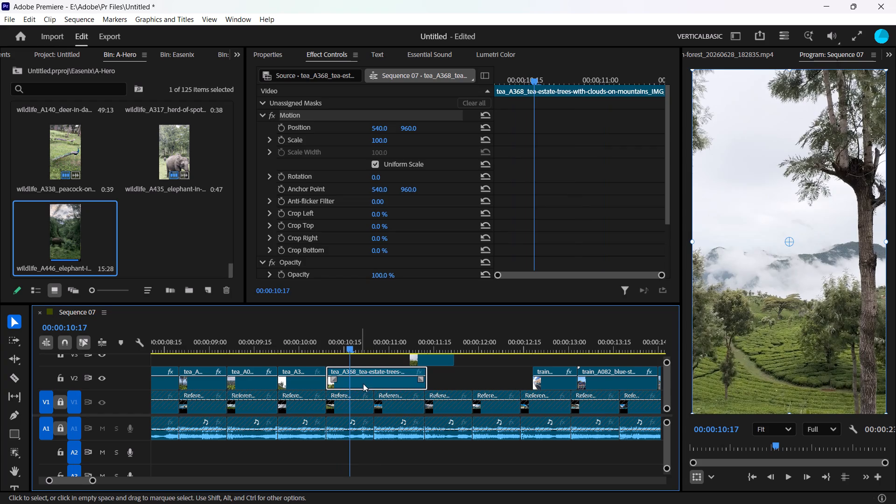
key(x)
key(ctrl+z)
click(372, 381)
key(c)
drag(381, 383, 377, 383)
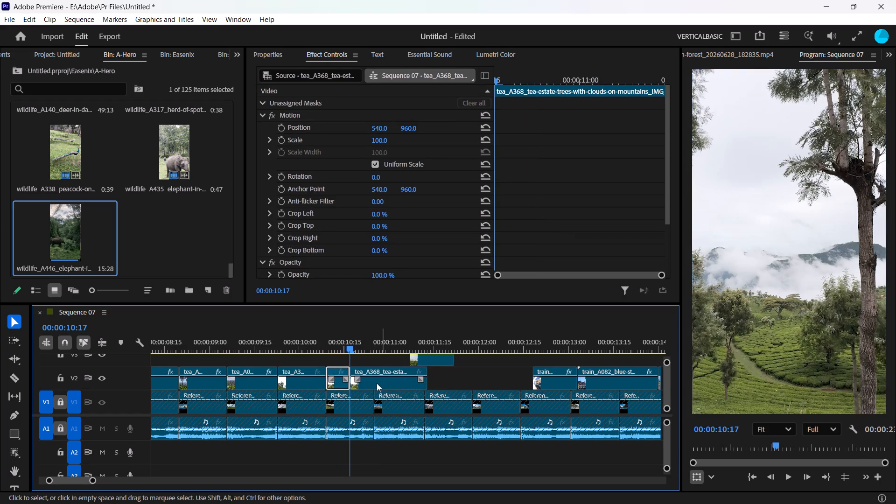
drag(377, 383, 359, 381)
drag(406, 382, 379, 378)
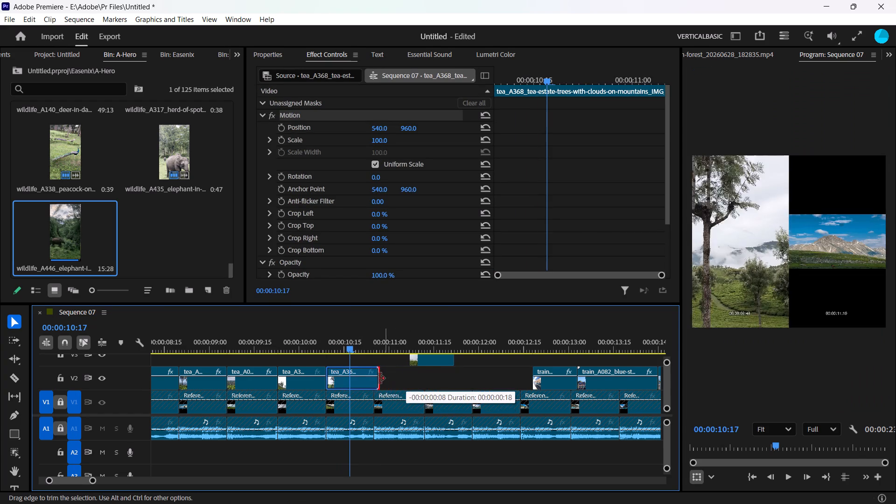
drag(379, 378, 377, 378)
Preview tea_A347 and move it from V3 to V2 directly after tea_A368.
drag(378, 342, 439, 352)
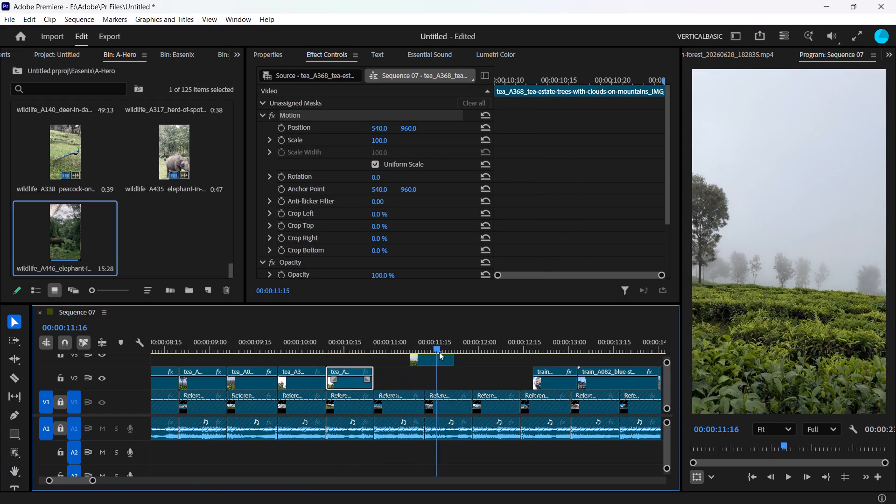
drag(439, 352, 450, 352)
drag(436, 361, 404, 379)
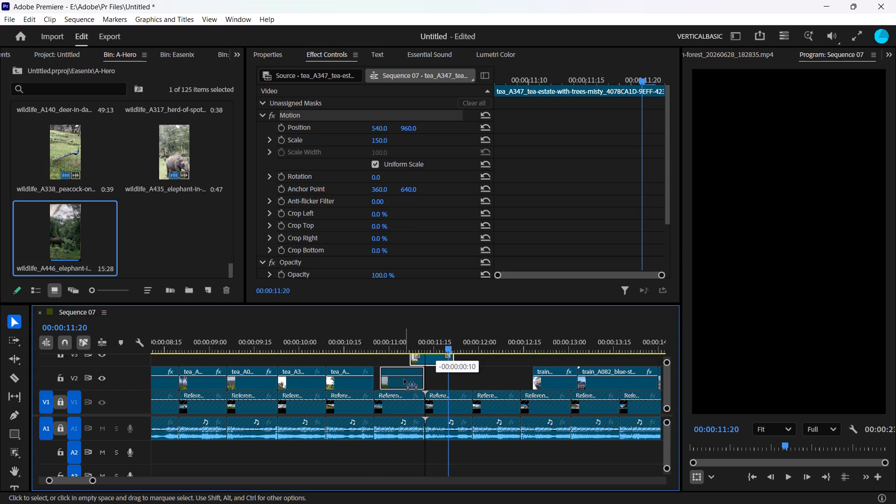
drag(404, 379, 400, 379)
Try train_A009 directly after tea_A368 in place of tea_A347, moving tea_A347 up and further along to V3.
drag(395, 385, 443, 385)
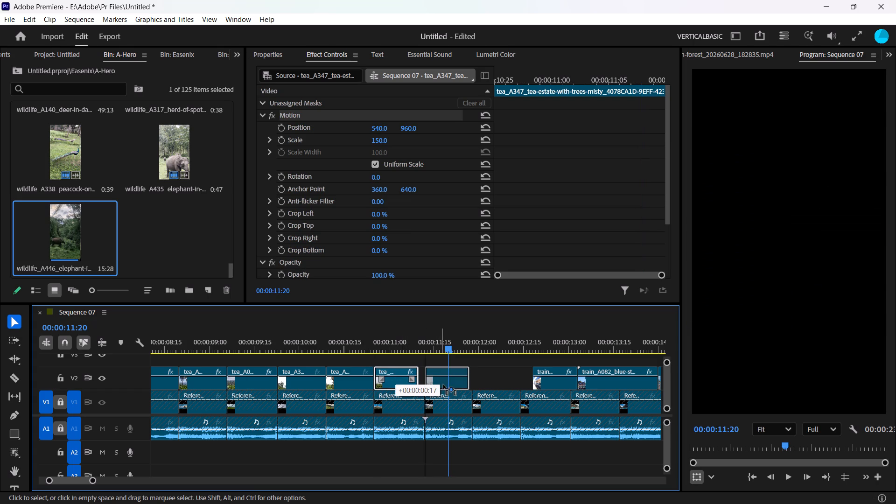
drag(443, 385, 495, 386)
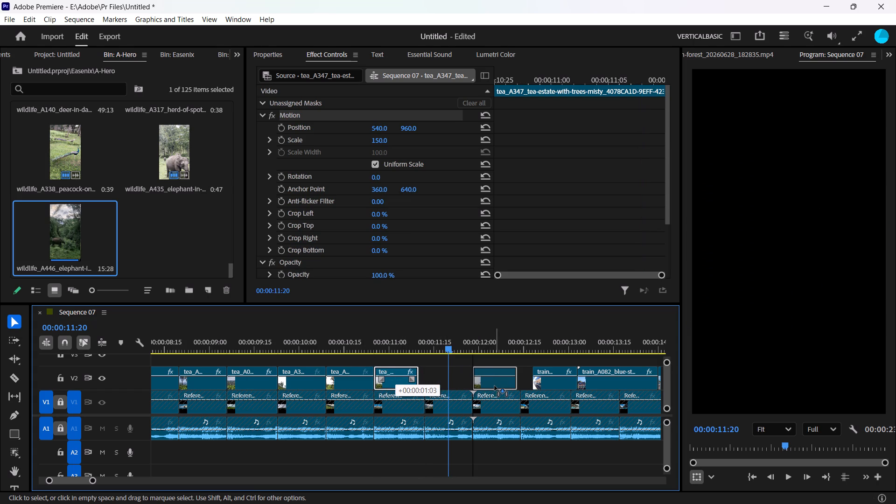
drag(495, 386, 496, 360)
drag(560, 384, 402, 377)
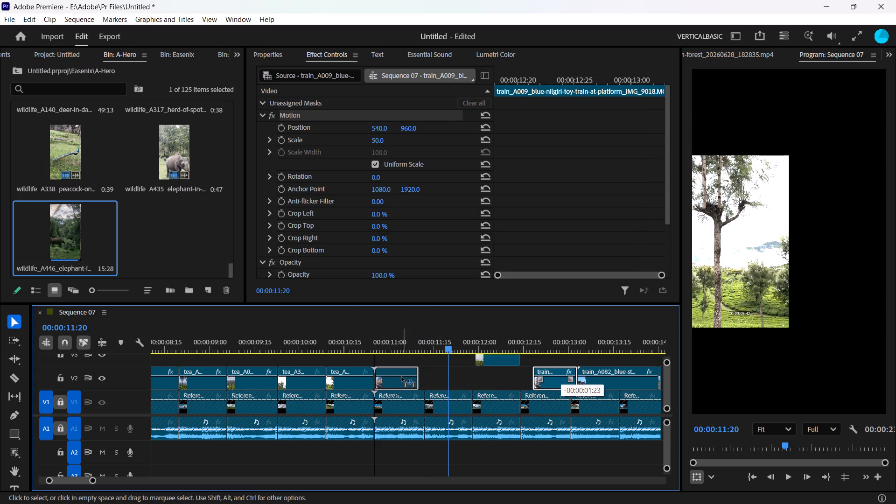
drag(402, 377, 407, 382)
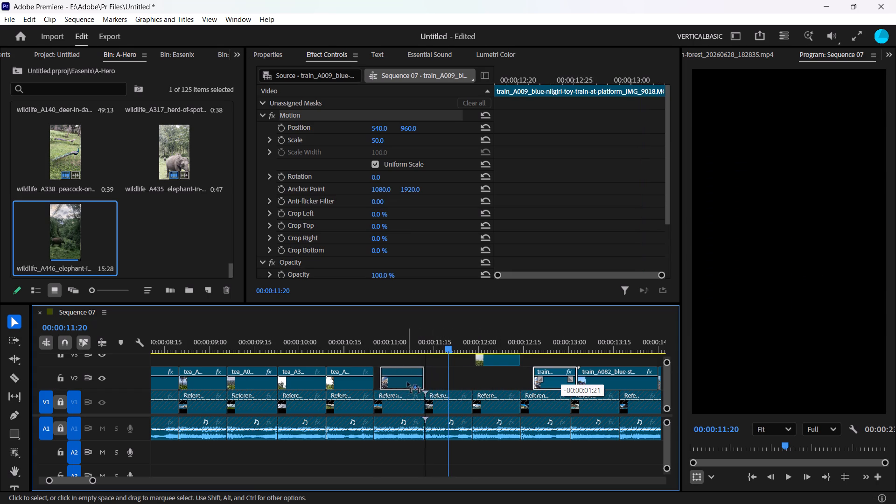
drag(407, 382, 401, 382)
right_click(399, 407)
Move train_A009 along V2 to the following reference shot and put tea_A347 on V2 directly after tea_A368.
drag(395, 384, 444, 384)
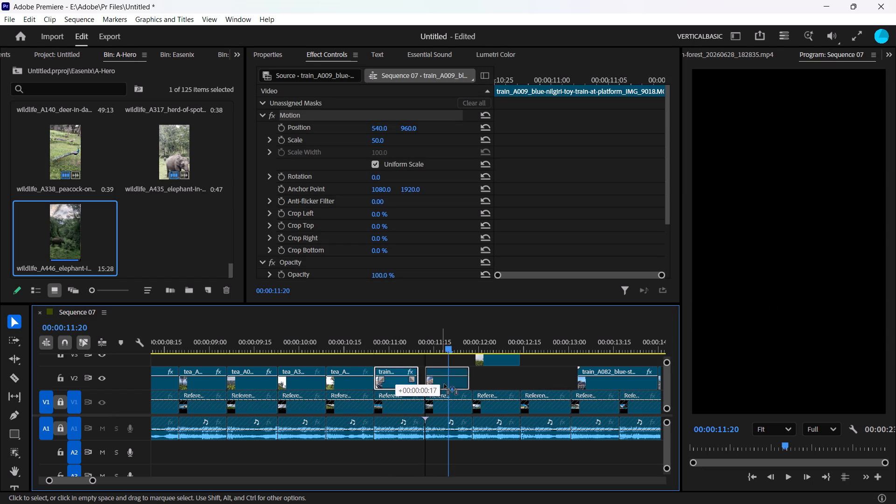
drag(444, 384, 450, 384)
drag(493, 363, 389, 362)
drag(390, 361, 390, 370)
Unlock V1, check the speed and duration of the reference shot below tea_A347, and lock the track again.
click(399, 400)
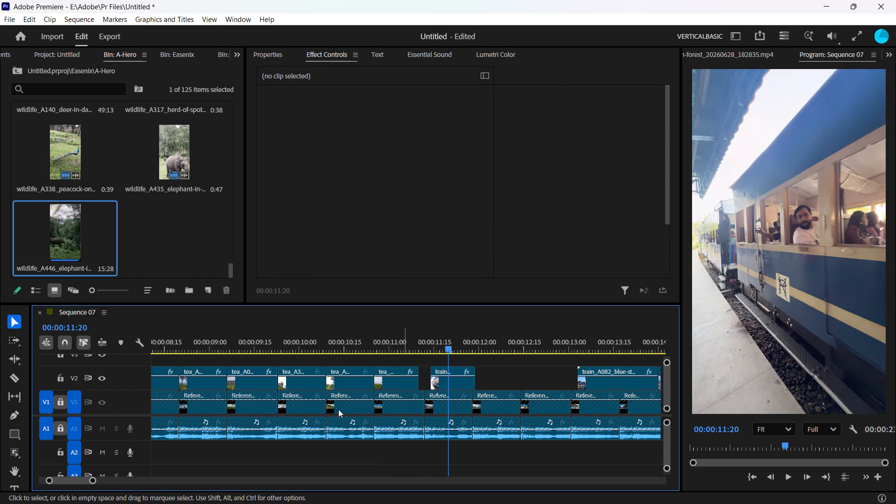
click(63, 403)
right_click(385, 402)
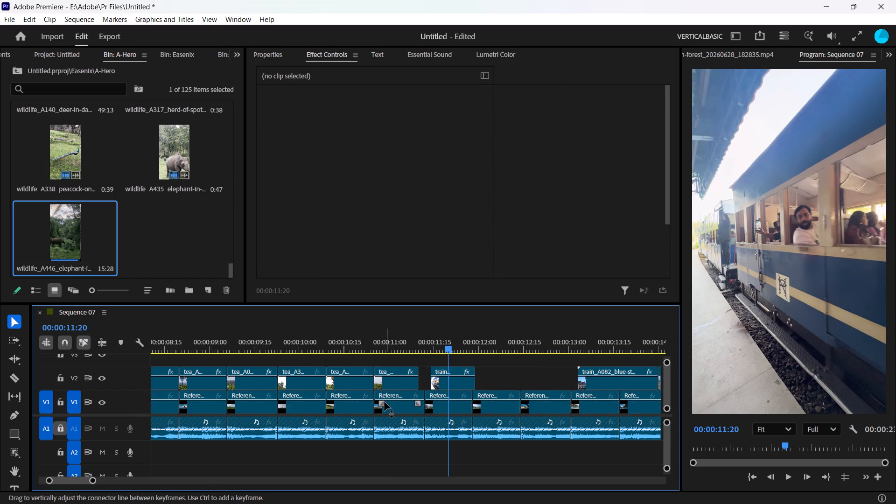
click(422, 371)
right_click(395, 405)
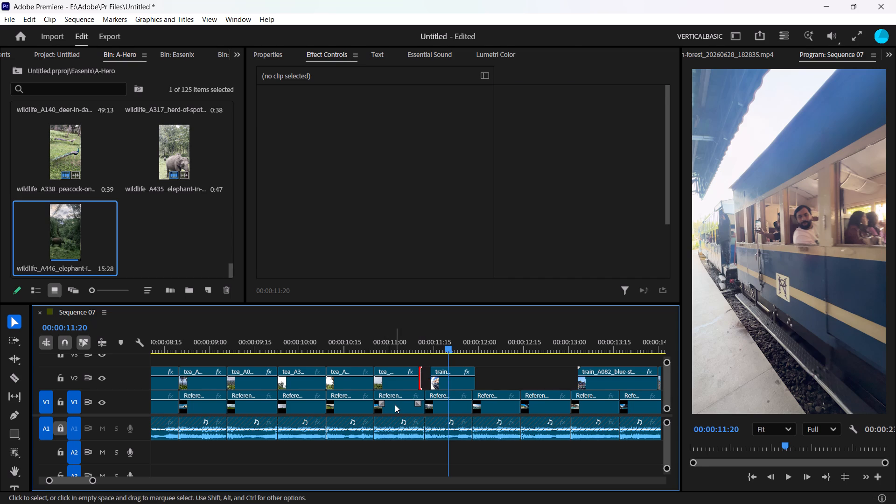
click(444, 343)
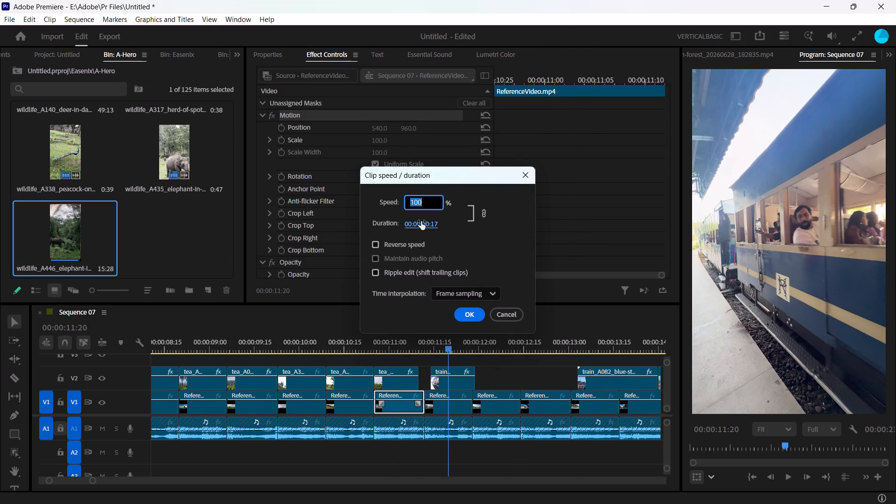
click(421, 221)
click(518, 312)
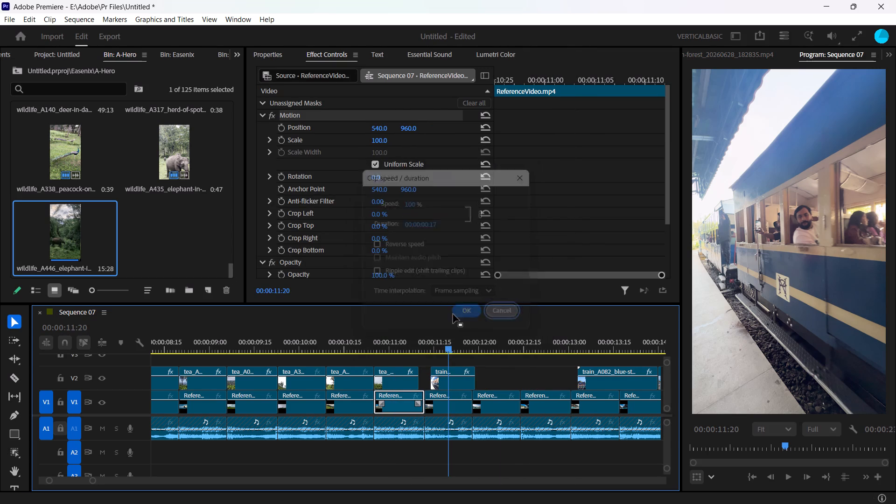
click(59, 406)
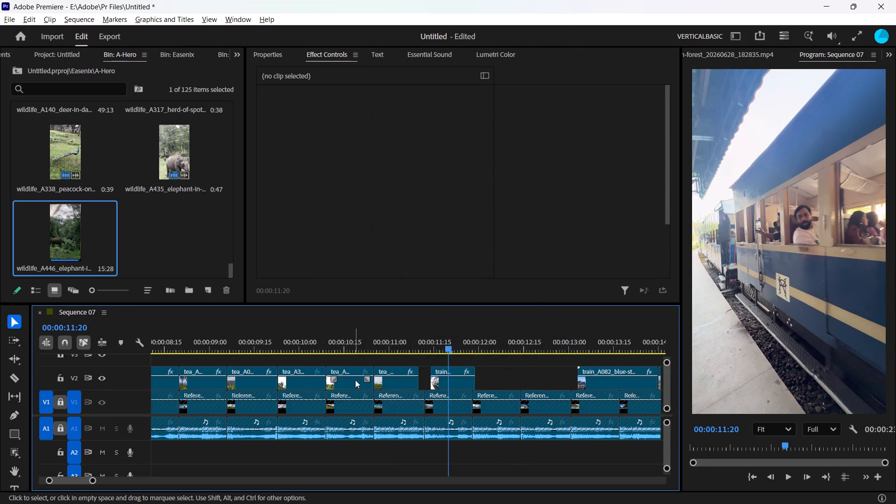
Extend the end of tea_A347 to its reference shot's end.
alt+scroll(355, 380, up, 5)
drag(469, 381, 479, 381)
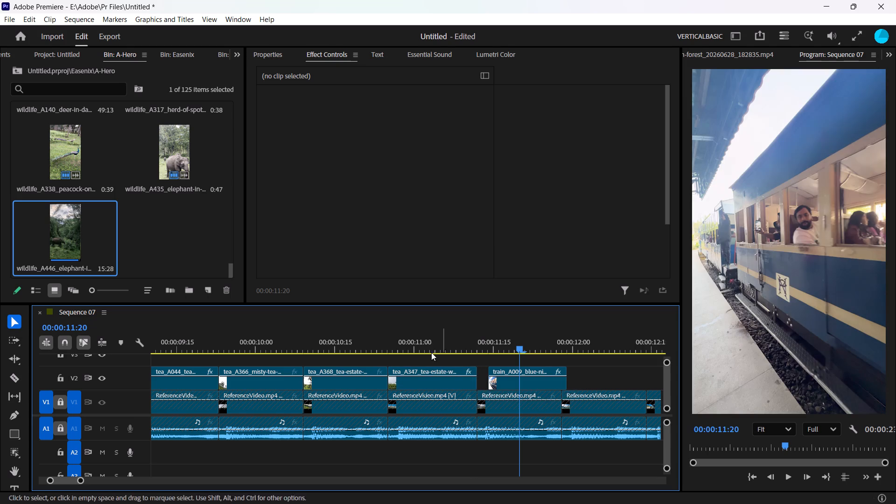
Move train_A009 directly after tea_A347, extend its end to its reference shot's end and preview it.
drag(372, 340, 471, 357)
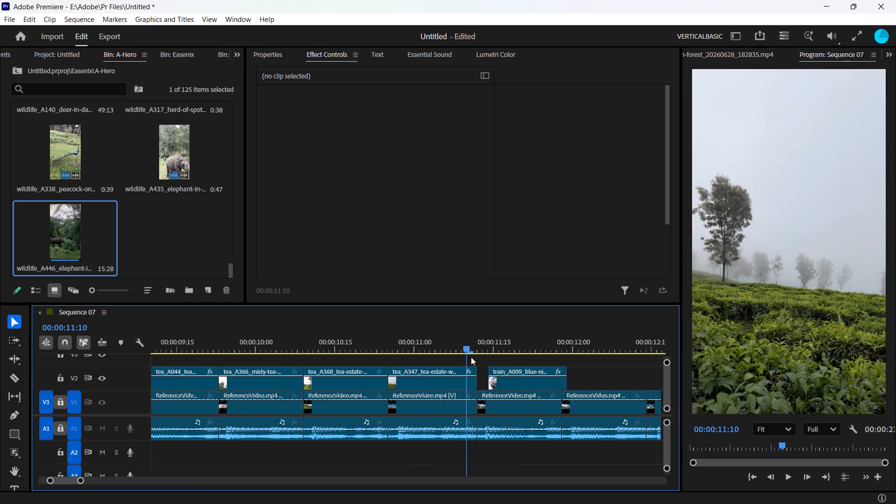
drag(471, 357, 479, 359)
drag(524, 383, 513, 382)
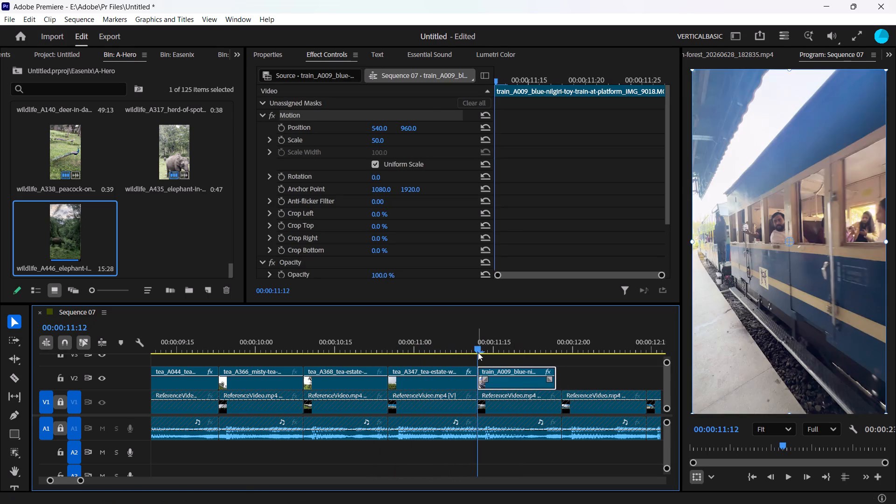
drag(475, 351, 446, 345)
drag(560, 384, 567, 383)
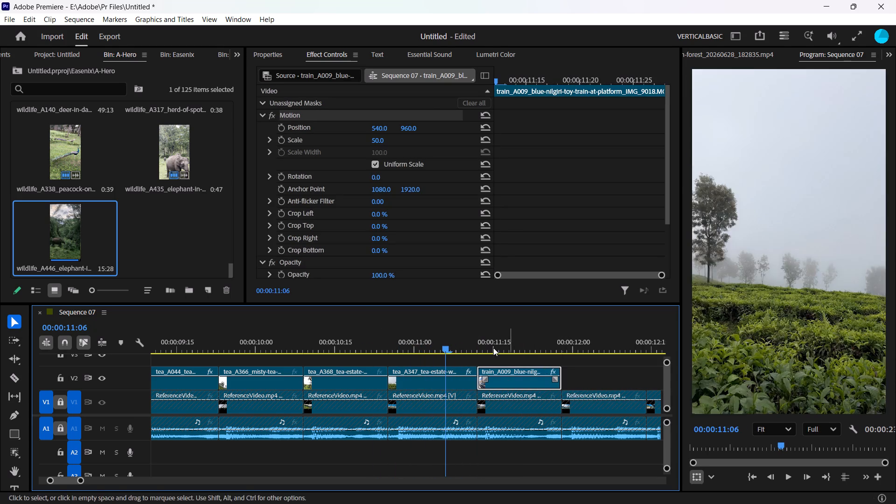
drag(454, 339, 564, 360)
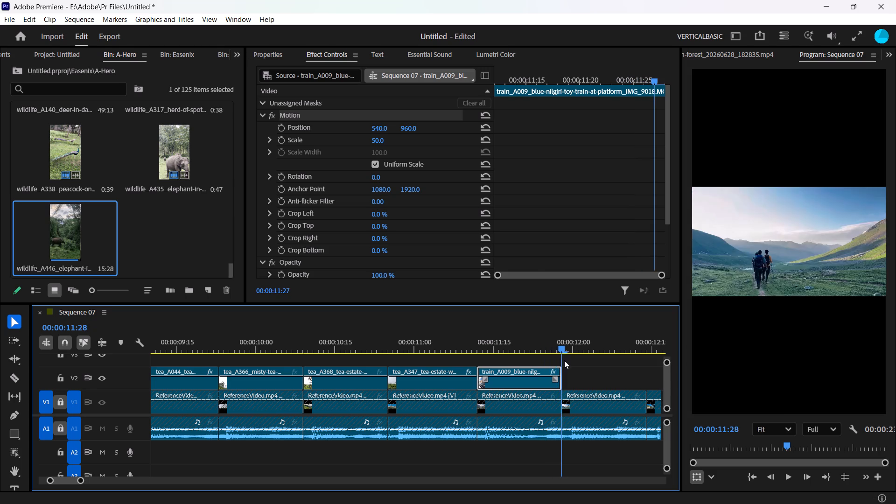
drag(564, 360, 499, 372)
Close the V2 gap between train_A009 and train_A082, and trim the end of train_A082 to its reference shot's end.
scroll(563, 388, down, 14)
click(470, 381)
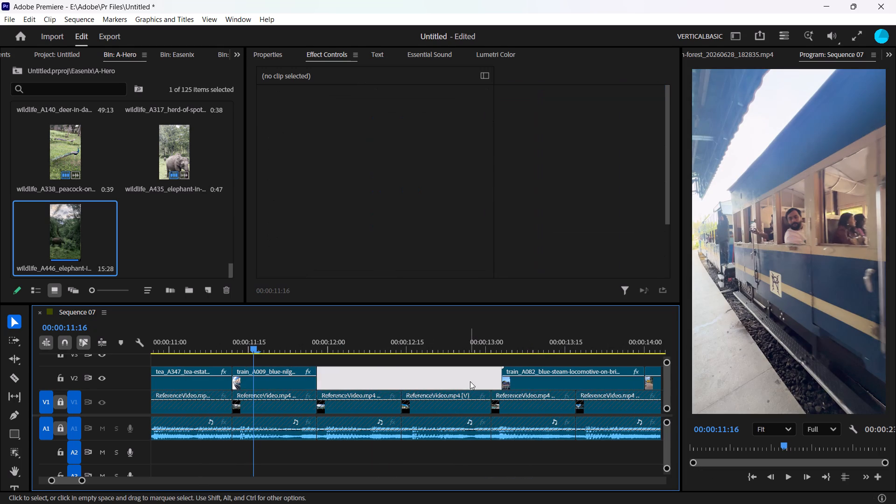
key(x)
drag(302, 336, 397, 356)
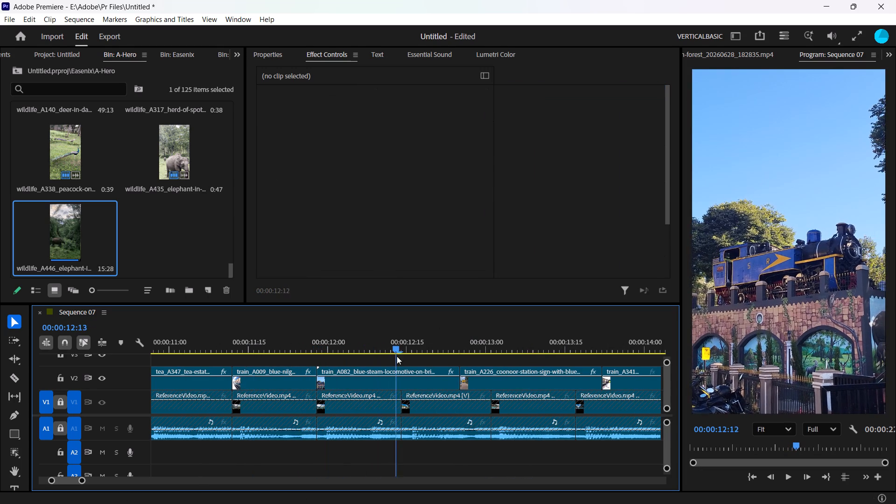
drag(397, 356, 404, 360)
drag(459, 384, 400, 384)
Move train_A226 on V2 directly after train_A082.
drag(409, 342, 505, 360)
drag(503, 384, 454, 385)
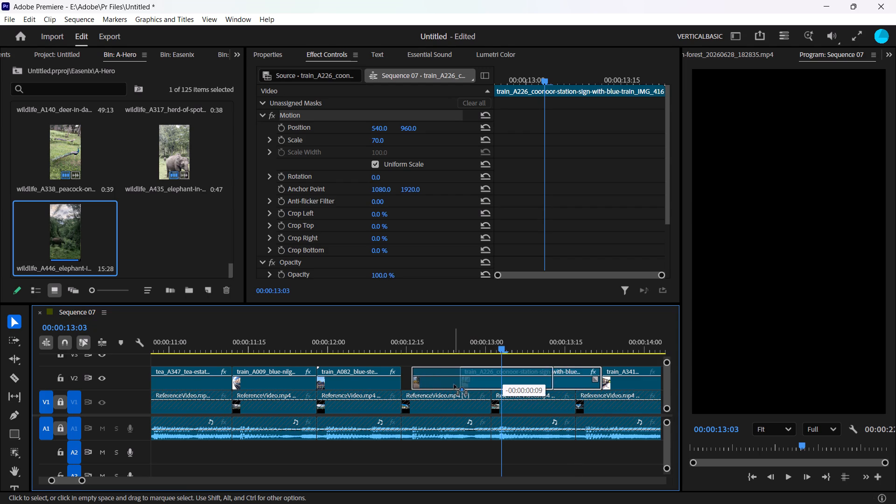
drag(454, 385, 448, 385)
Preview train_A226, trim its end to its reference shot's end and close the gap before train_A341.
drag(398, 346, 498, 363)
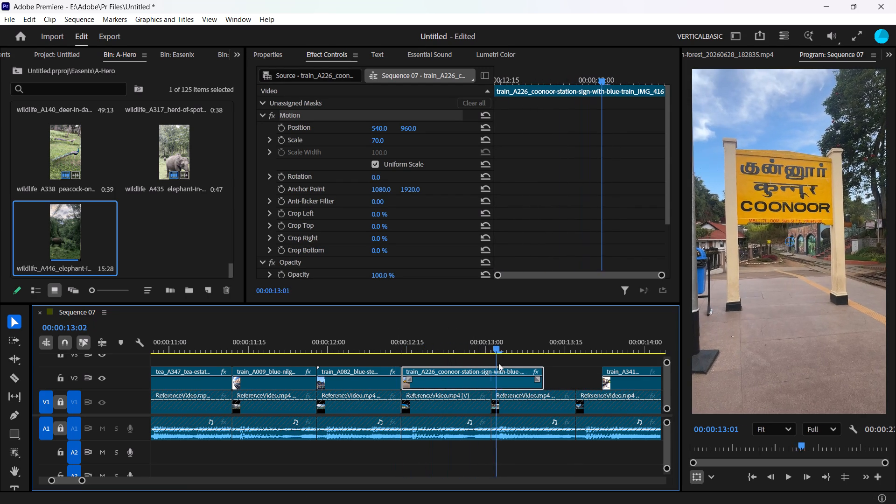
drag(498, 363, 387, 365)
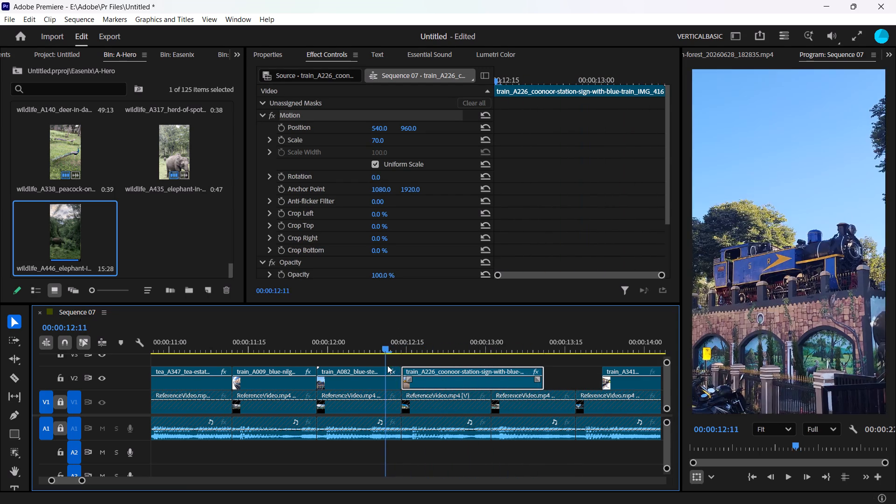
drag(387, 365, 451, 369)
drag(546, 380, 511, 380)
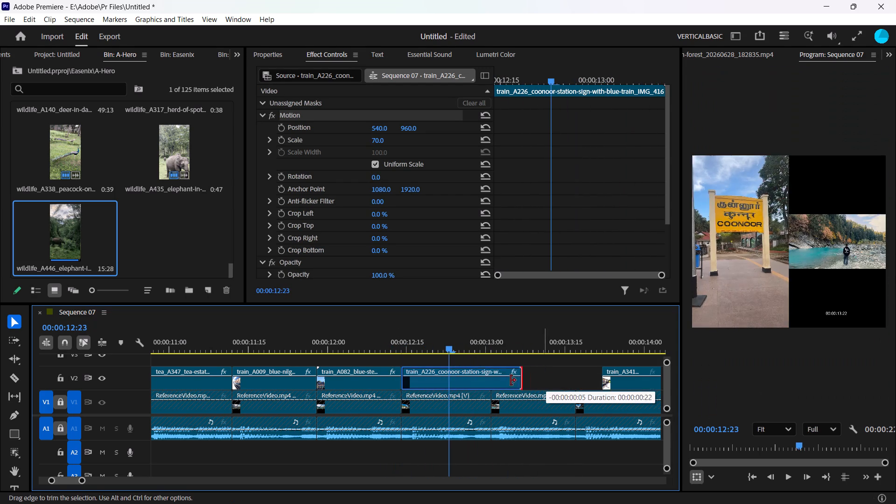
drag(511, 380, 497, 378)
drag(497, 378, 491, 378)
click(515, 378)
key(x)
Trim the end of train_A341 to its reference shot's end and close the gap before train_A376.
scroll(516, 378, down, 5)
drag(406, 346, 477, 356)
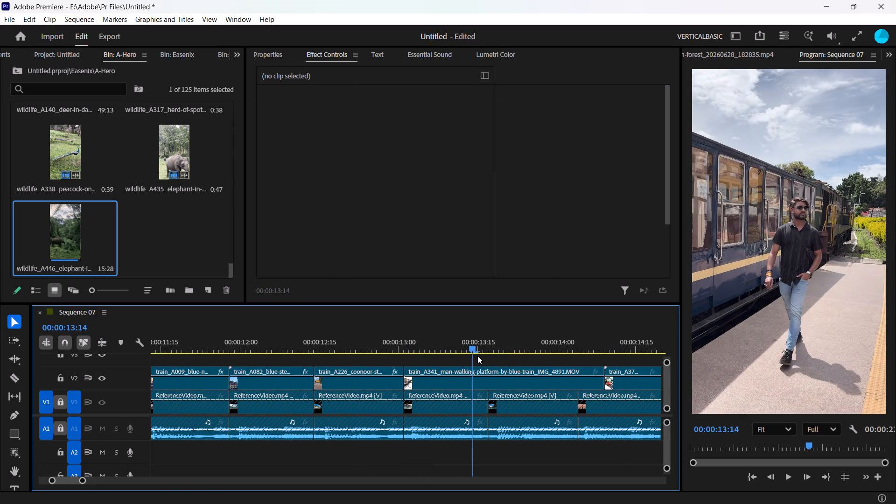
drag(477, 356, 455, 353)
drag(600, 385, 568, 385)
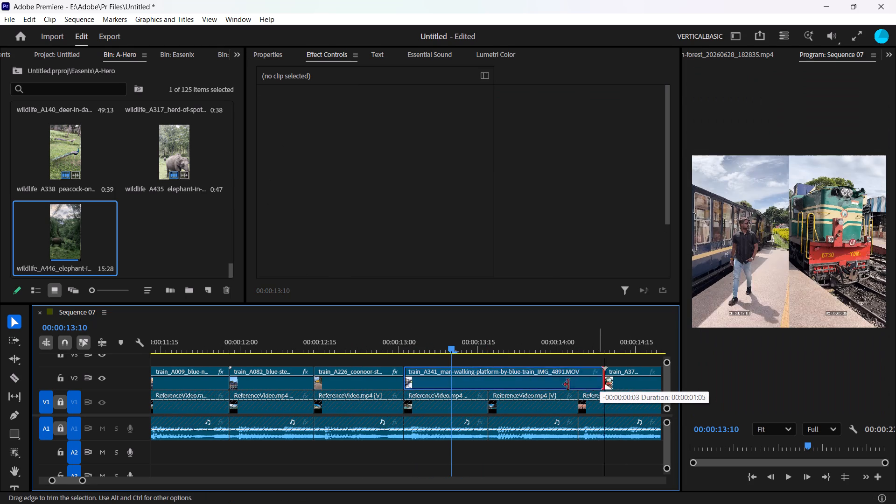
drag(568, 385, 485, 379)
click(516, 379)
key(x)
Preview train_A376 against its reference shots and look over the V2 clips extending past the end of the reference video.
scroll(518, 379, down, 7)
scroll(450, 377, down, 5)
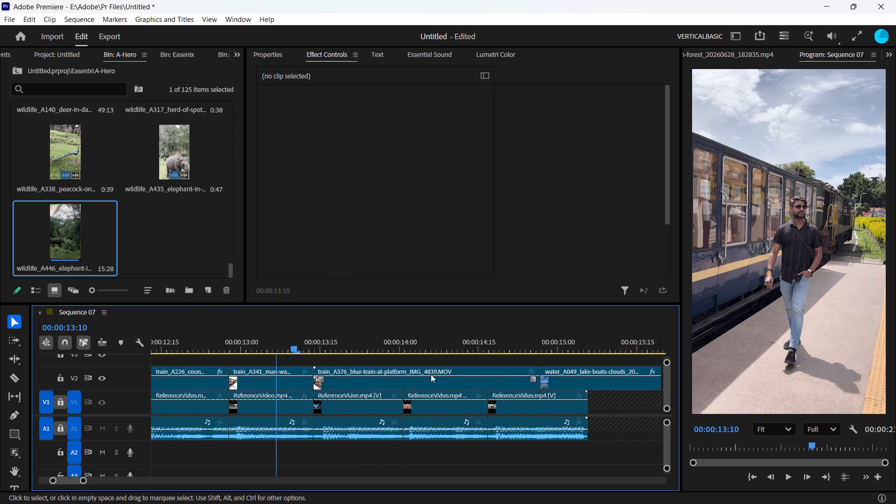
scroll(431, 374, down, 2)
drag(242, 341, 342, 363)
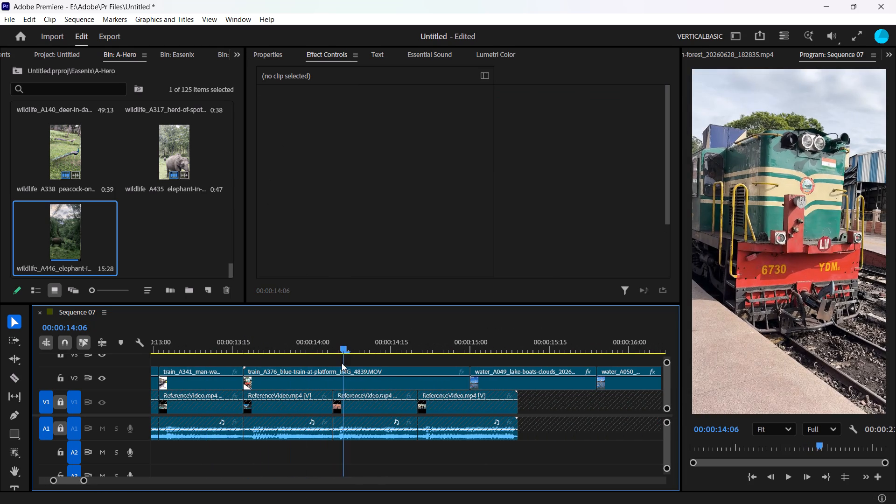
drag(342, 363, 383, 364)
alt+scroll(388, 364, down, 15)
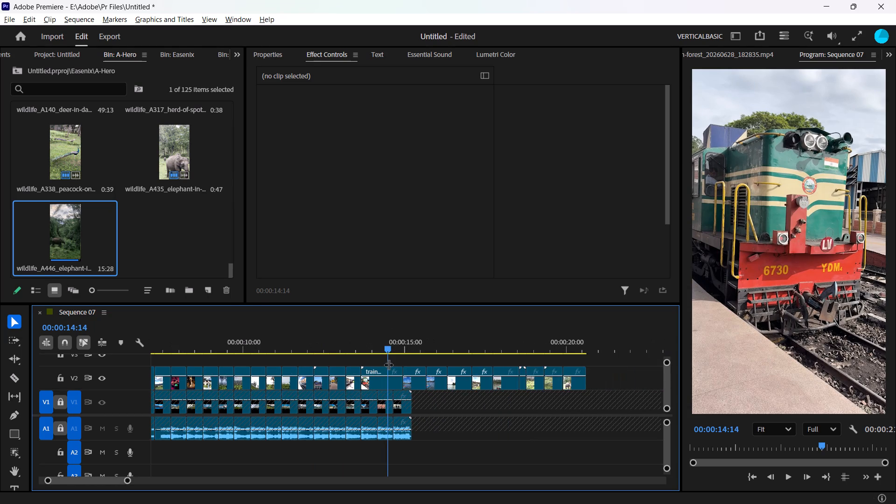
alt+scroll(388, 364, down, 5)
alt+scroll(390, 364, up, 6)
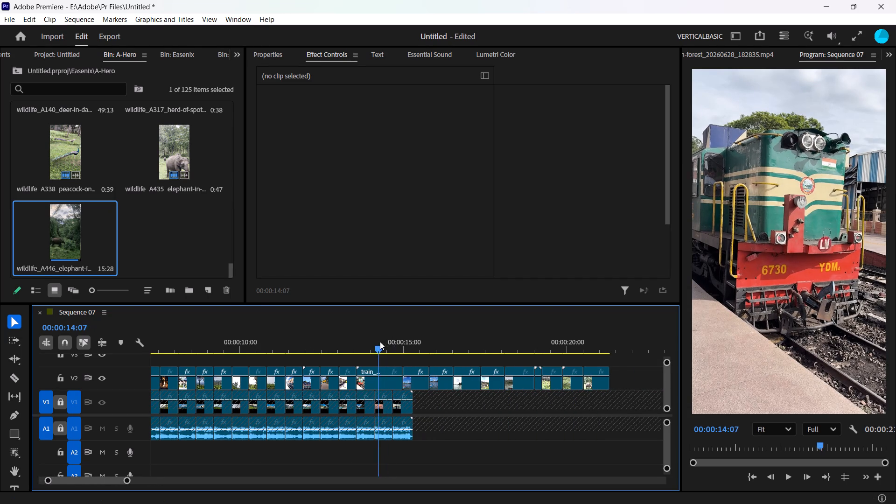